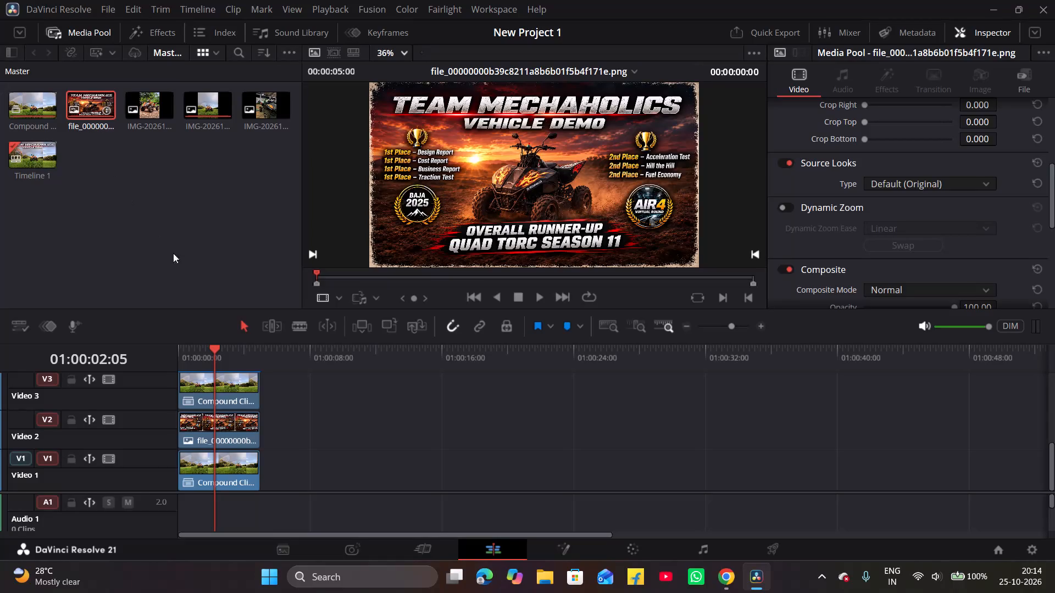
Add a Text+ title to the Video 1 track, starting about 10 seconds into the timeline.
{"action": "left_click", "coordinate": [220, 355]}
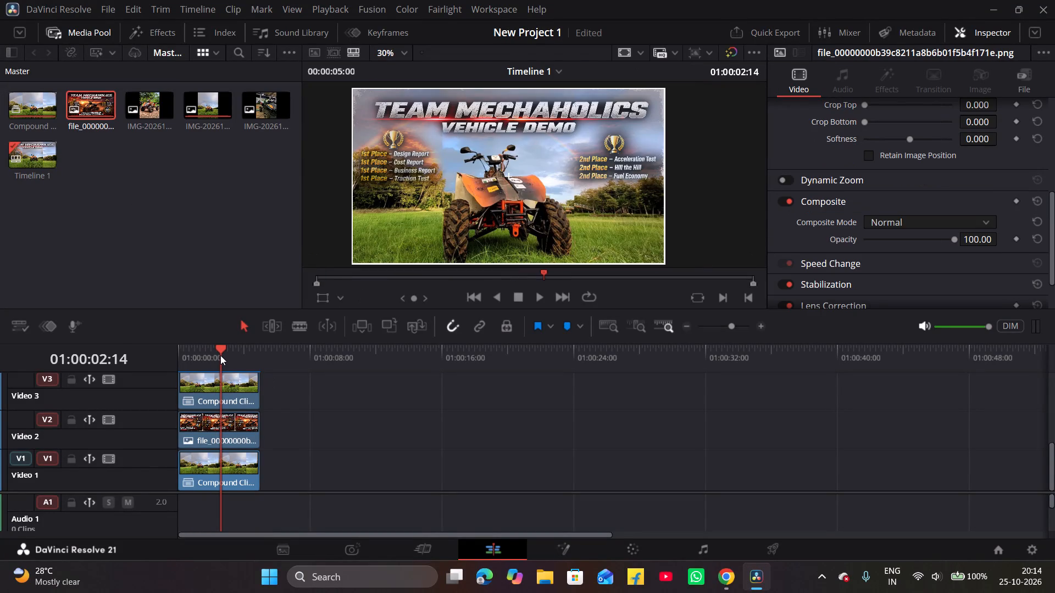
{"action": "left_click", "coordinate": [129, 27]}
{"action": "scroll", "coordinate": [69, 126], "scroll_direction": "up", "scroll_amount": 4}
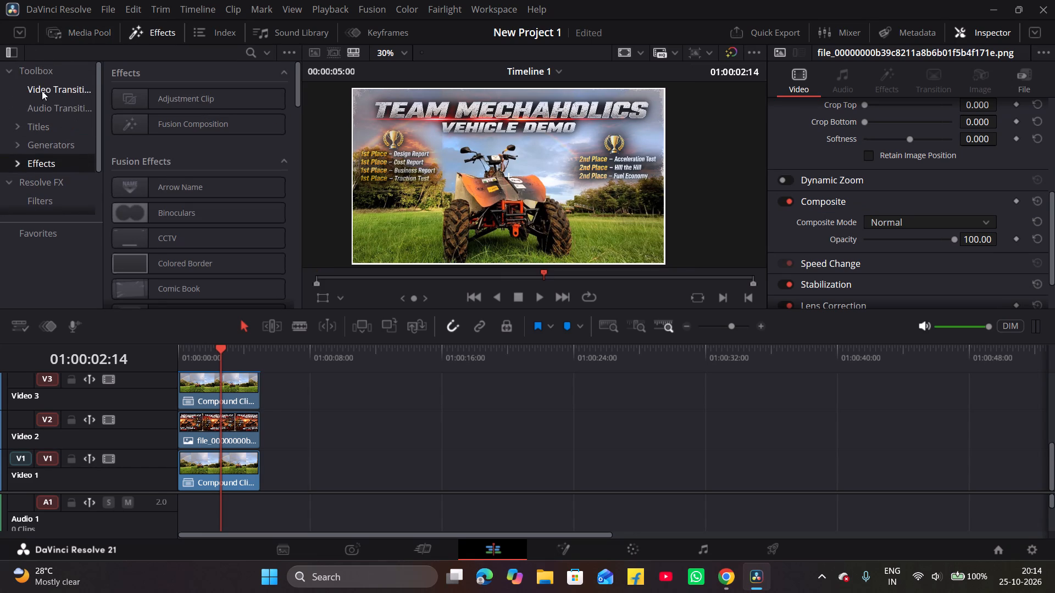
{"action": "left_click", "coordinate": [64, 125]}
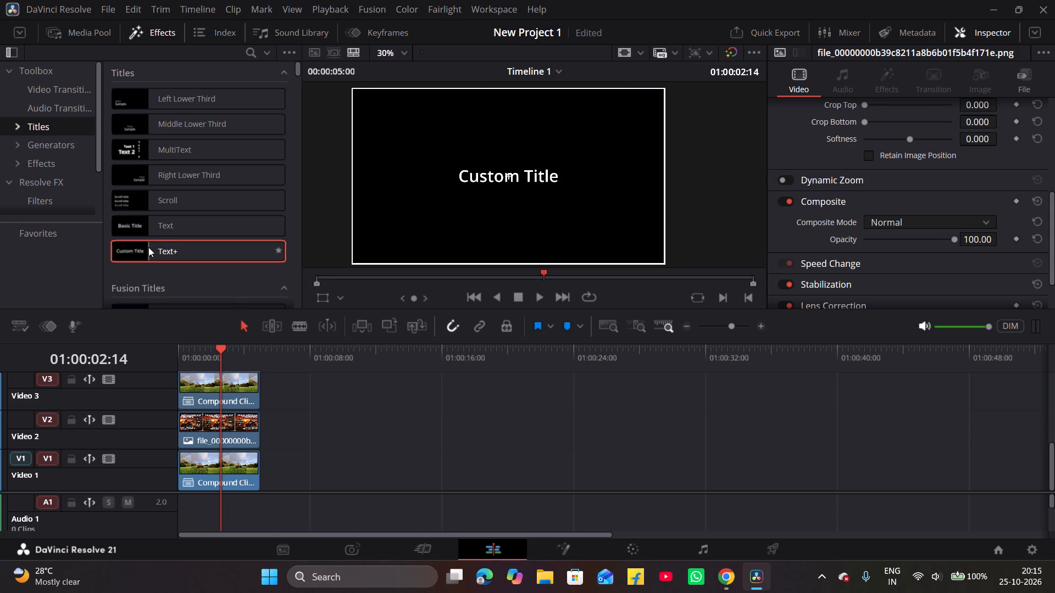
{"action": "left_click_drag", "start_coordinate": [169, 251], "coordinate": [346, 472]}
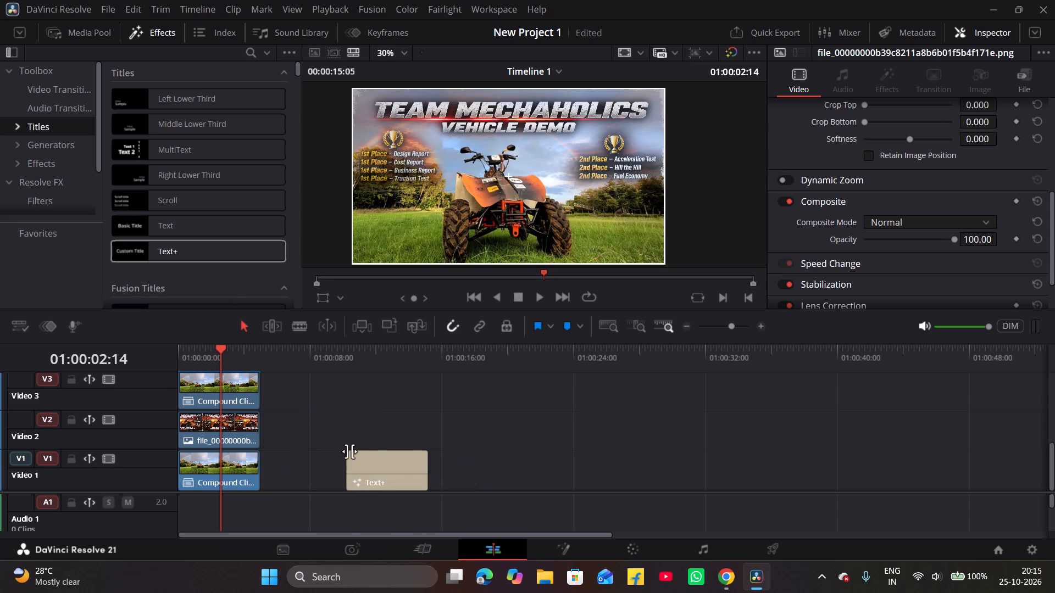
{"action": "left_click", "coordinate": [138, 31]}
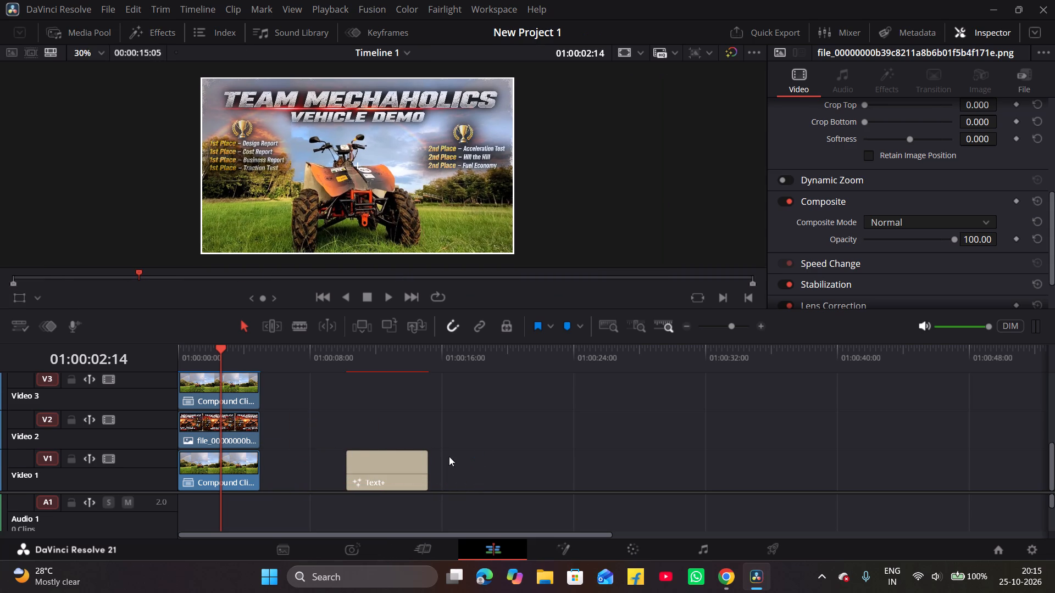
{"action": "scroll", "coordinate": [376, 423], "scroll_direction": "up", "scroll_amount": 4}
{"action": "scroll", "coordinate": [376, 423], "scroll_direction": "down", "scroll_amount": 4}
{"action": "scroll", "coordinate": [395, 406], "scroll_direction": "up", "scroll_amount": 2, "text": "ctrl"}
Replace the Text+ title's default text with OVERALL RUNNER-UP.
{"action": "left_click", "coordinate": [380, 351]}
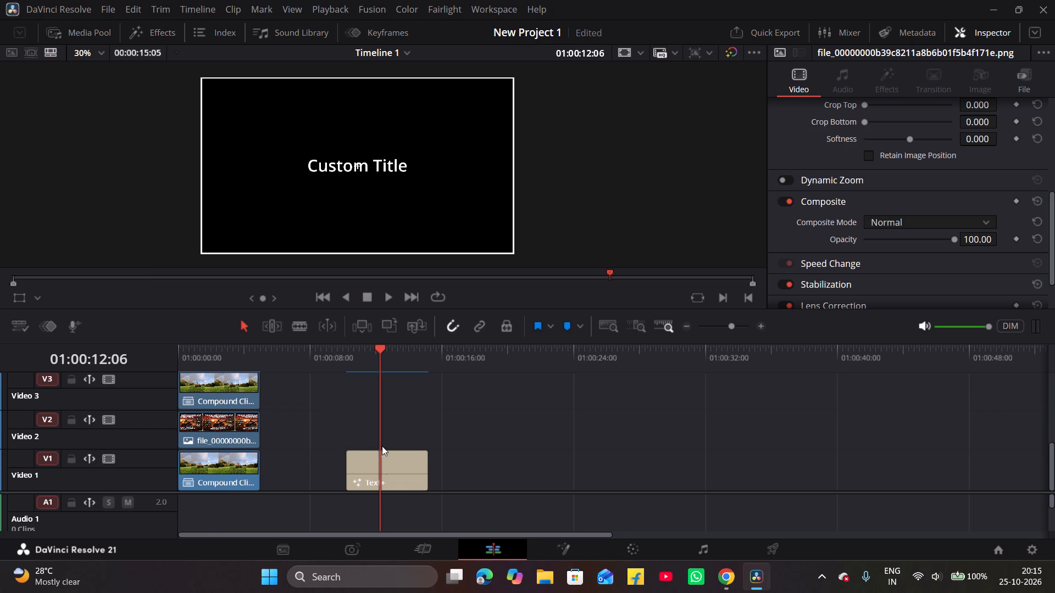
{"action": "left_click", "coordinate": [395, 463]}
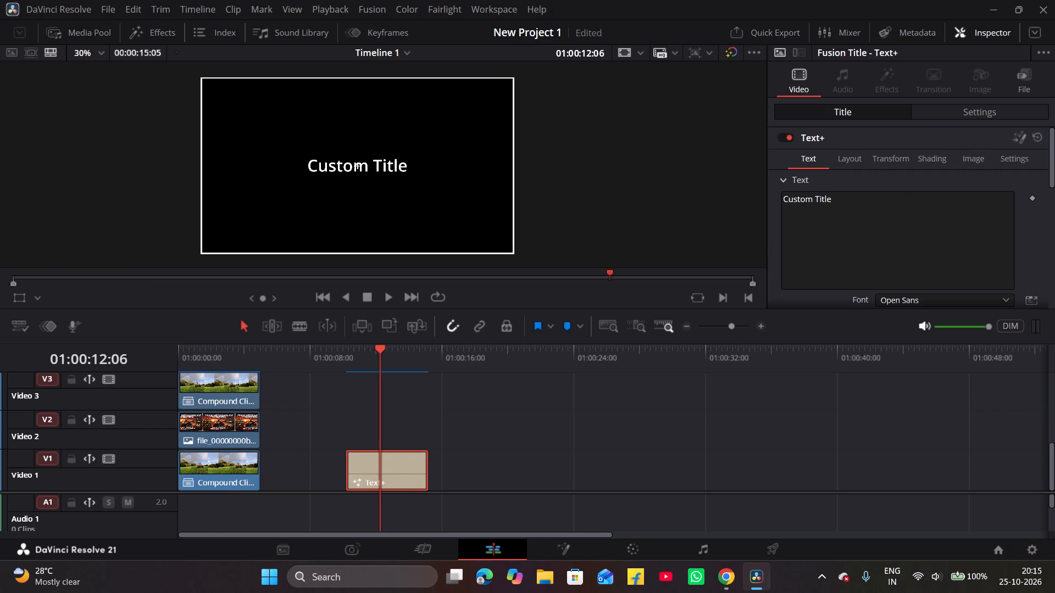
{"action": "double_click", "coordinate": [837, 199]}
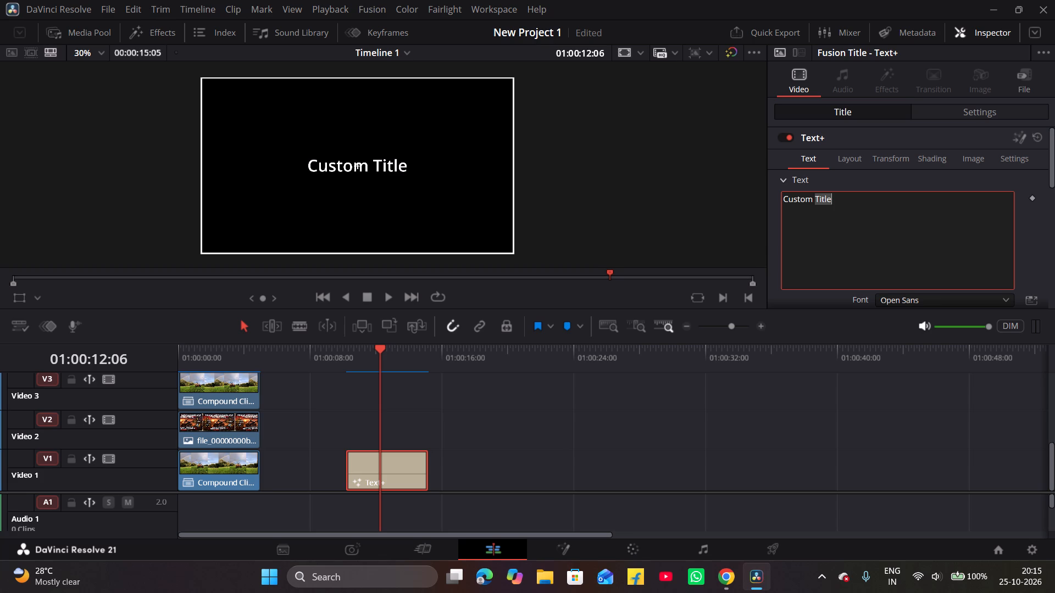
{"action": "key", "text": "BackSpace"}
{"action": "key", "text": "BackSpace"}
{"action": "key", "text": "BackSpace"}
{"action": "key", "text": "BackSpace"}
{"action": "key", "text": "BackSpace"}
{"action": "key", "text": "BackSpace"}
{"action": "key", "text": "BackSpace"}
{"action": "key", "text": "BackSpace"}
{"action": "key", "text": "BackSpace"}
{"action": "key", "text": "BackSpace"}
{"action": "key", "text": "BackSpace"}
{"action": "key", "text": "BackSpace"}
{"action": "key", "text": "BackSpace"}
{"action": "key", "text": "BackSpace"}
{"action": "key", "text": "BackSpace"}
{"action": "key", "text": "BackSpace"}
{"action": "key", "text": "BackSpace"}
{"action": "key", "text": "BackSpace"}
{"action": "key", "text": "BackSpace"}
{"action": "key", "text": "BackSpace"}
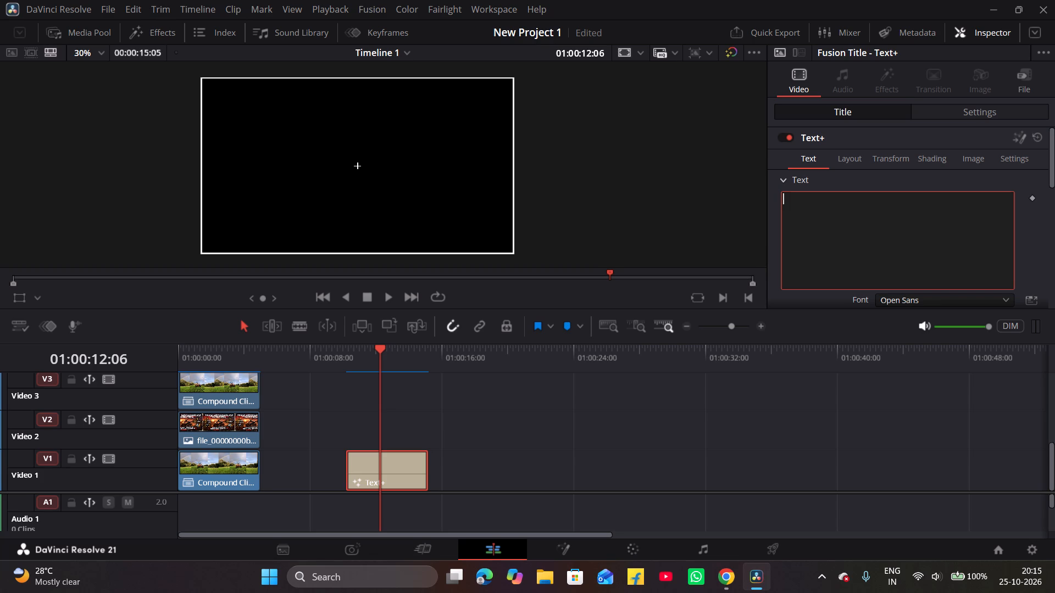
{"action": "type", "text": "overall"}
{"action": "type", "text": "OVERALL"}
{"action": "key", "text": "space"}
{"action": "type", "text": "RI"}
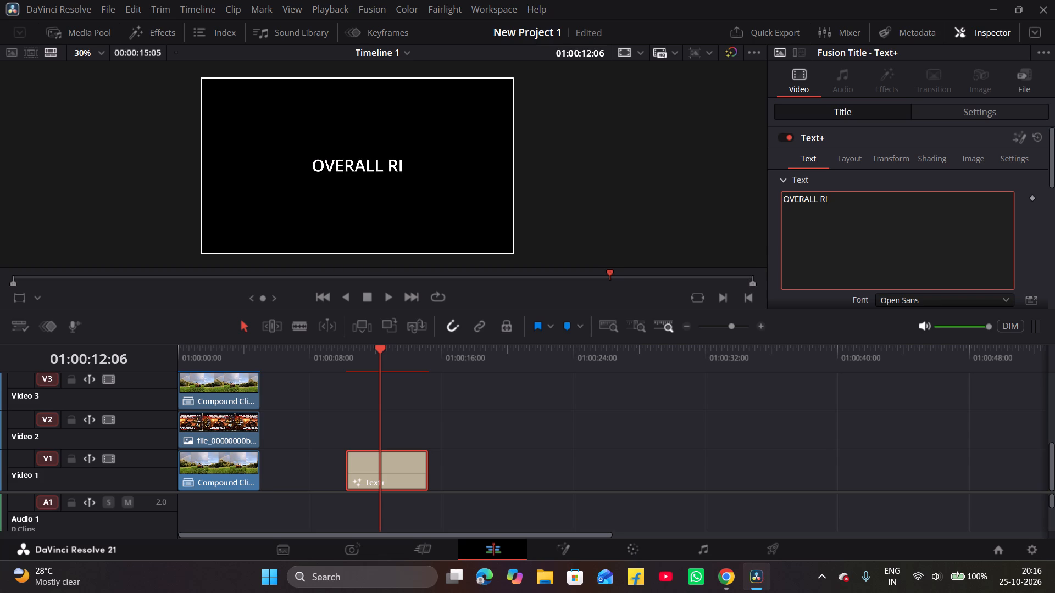
{"action": "key", "text": "BackSpace"}
{"action": "type", "text": "UNNER"}
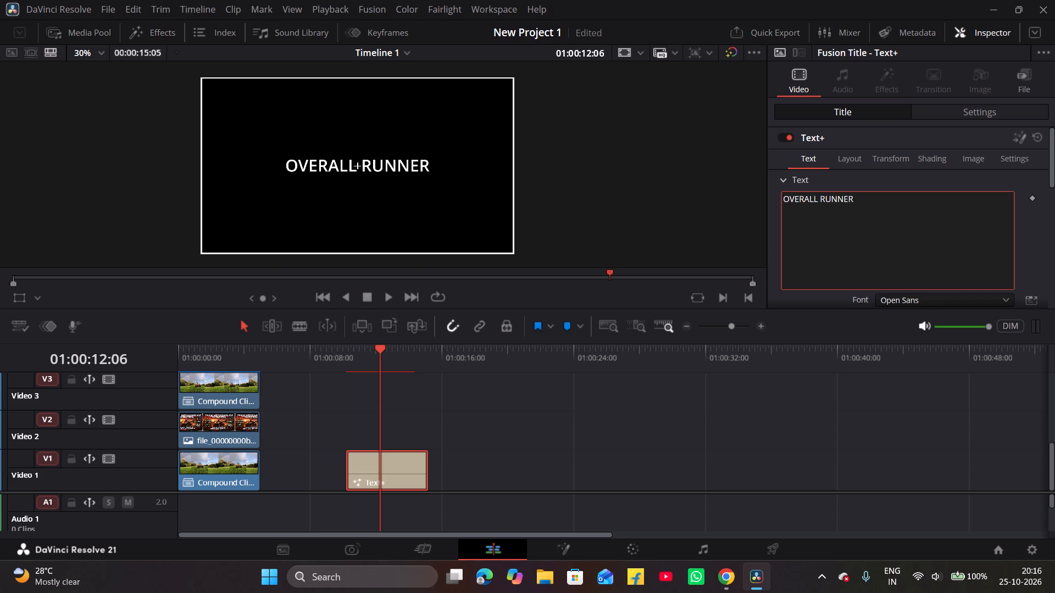
{"action": "type", "text": "_UP"}
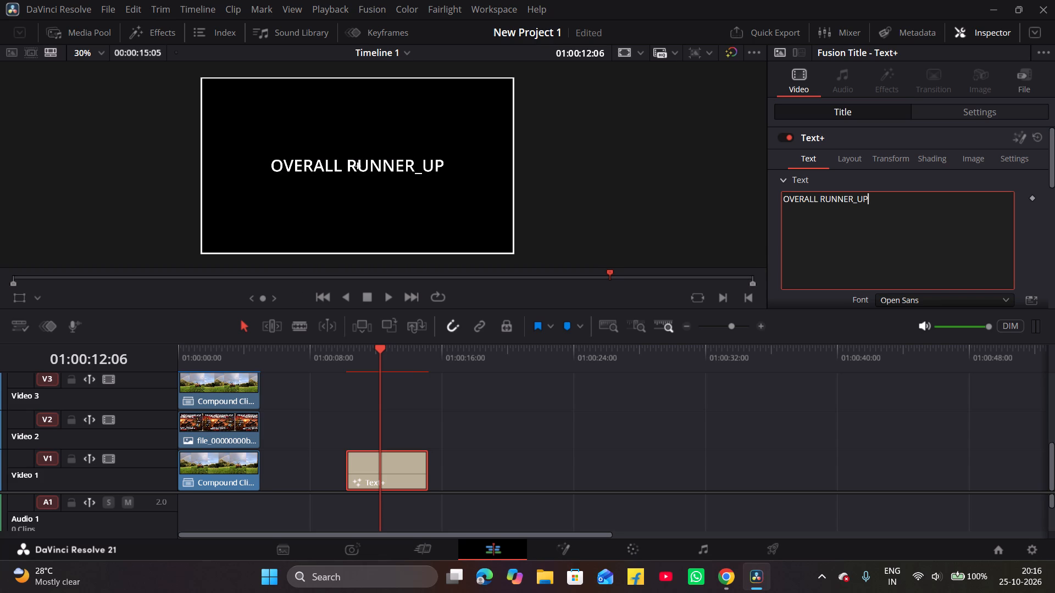
{"action": "key", "text": "Left"}
{"action": "key", "text": "Left"}
{"action": "key", "text": "BackSpace"}
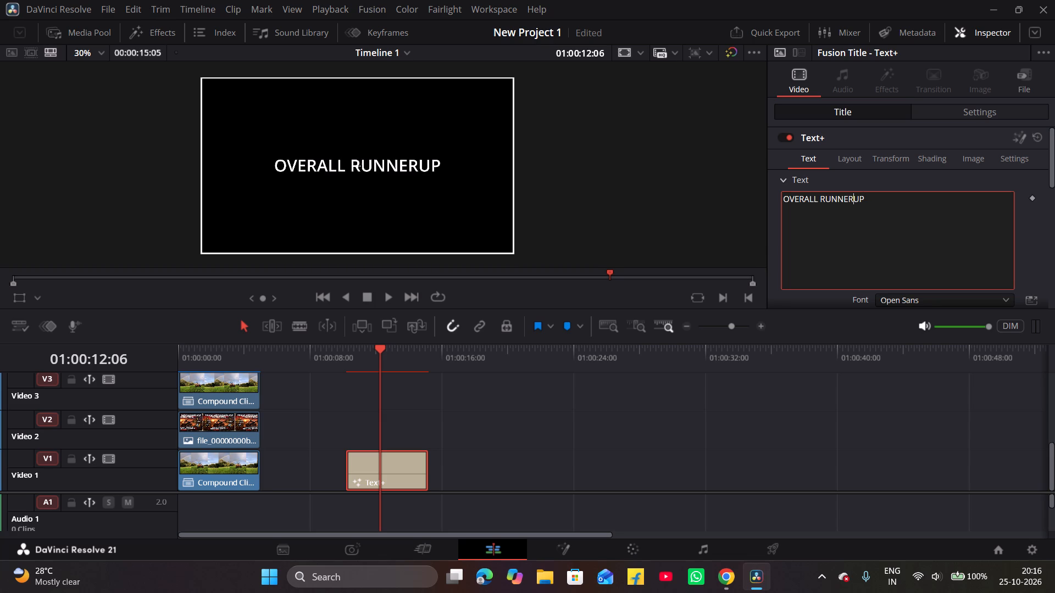
{"action": "key", "text": "minus"}
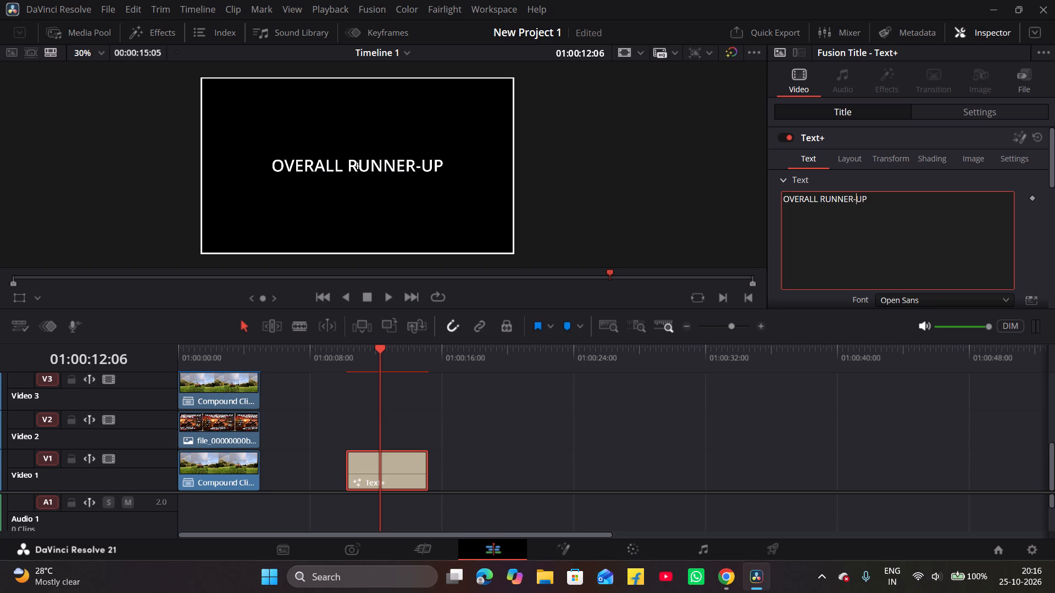
{"action": "key", "text": "End"}
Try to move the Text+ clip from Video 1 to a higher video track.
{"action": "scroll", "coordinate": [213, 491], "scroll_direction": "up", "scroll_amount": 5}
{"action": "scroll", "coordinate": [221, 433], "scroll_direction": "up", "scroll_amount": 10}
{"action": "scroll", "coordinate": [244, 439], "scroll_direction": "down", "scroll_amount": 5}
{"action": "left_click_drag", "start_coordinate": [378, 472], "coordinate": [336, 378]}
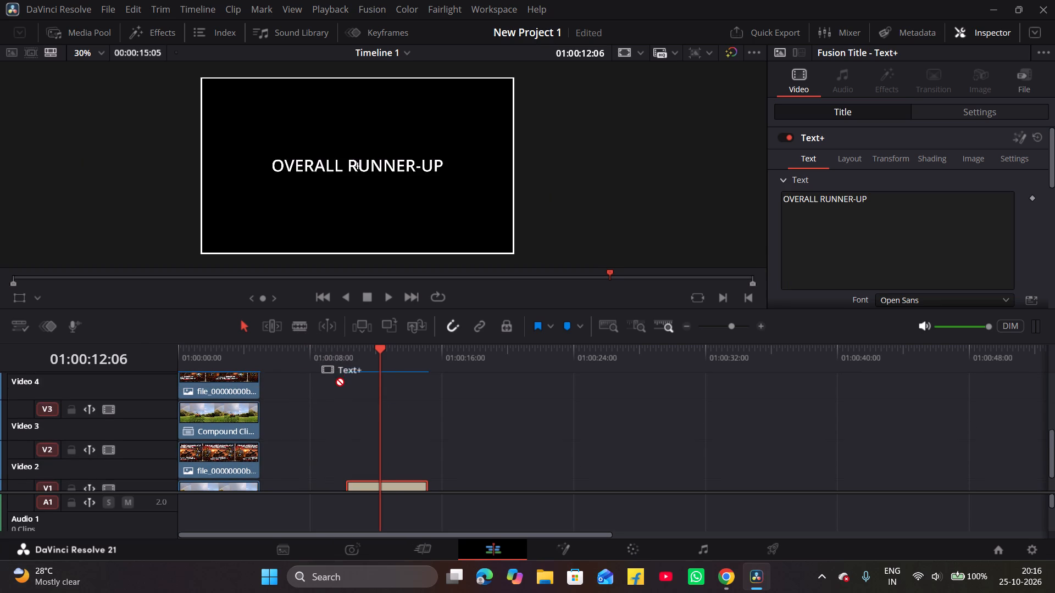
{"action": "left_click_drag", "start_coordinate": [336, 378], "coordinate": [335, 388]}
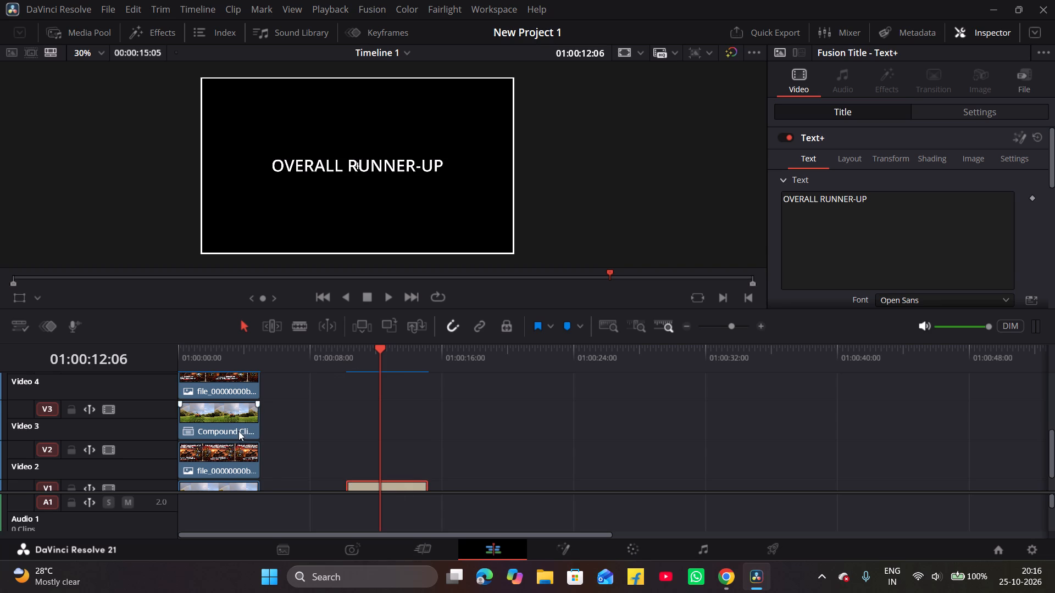
Enlarge the Video 4 image clip showing the 2nd Place awards to a zoom of 1.170, with the playhead at 01:00:02:06.
{"action": "left_click", "coordinate": [215, 362]}
{"action": "scroll", "coordinate": [238, 398], "scroll_direction": "up", "scroll_amount": 5}
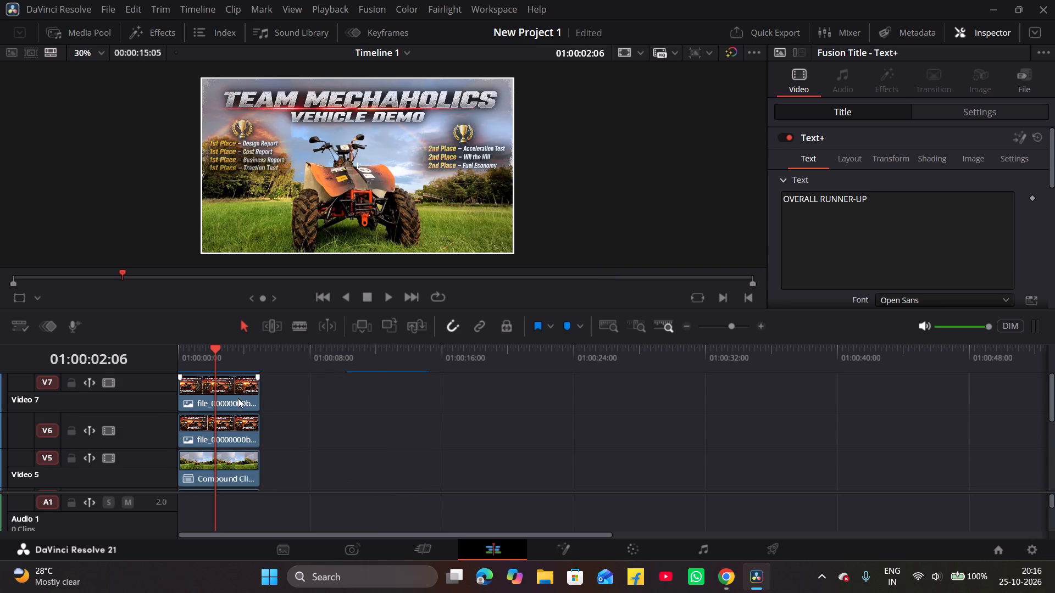
{"action": "scroll", "coordinate": [261, 388], "scroll_direction": "up", "scroll_amount": 4}
{"action": "left_click_drag", "start_coordinate": [274, 385], "coordinate": [237, 398]}
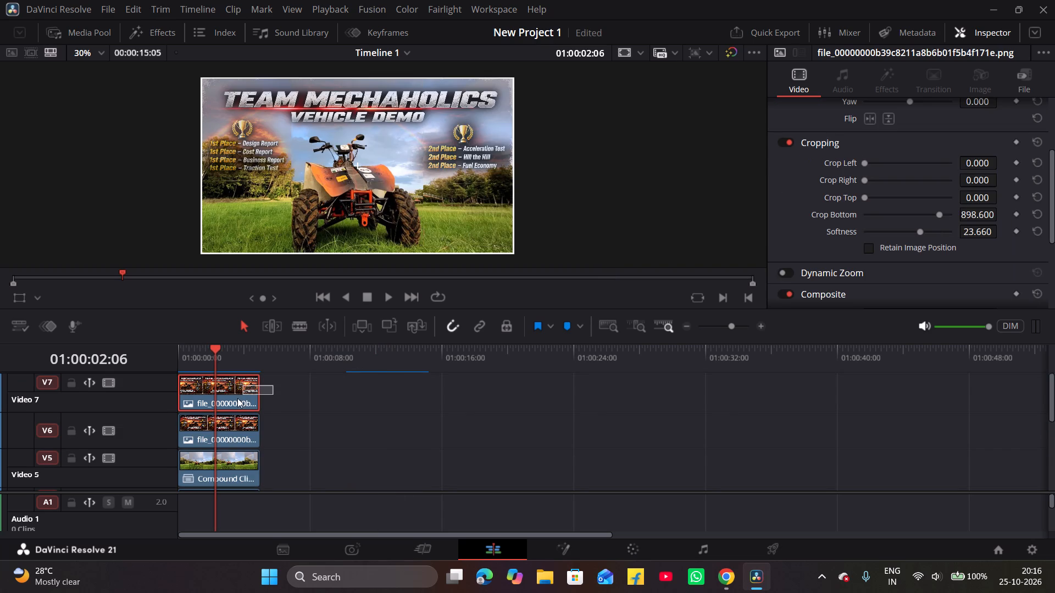
{"action": "left_click_drag", "start_coordinate": [237, 398], "coordinate": [225, 412]}
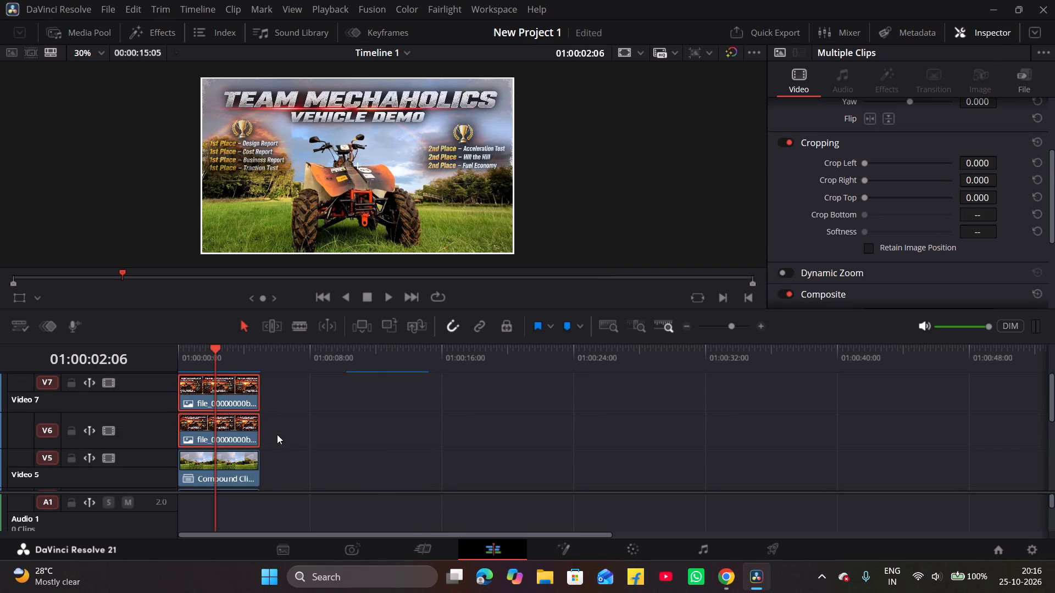
{"action": "scroll", "coordinate": [271, 439], "scroll_direction": "down", "scroll_amount": 1}
{"action": "scroll", "coordinate": [257, 430], "scroll_direction": "up", "scroll_amount": 2}
{"action": "scroll", "coordinate": [219, 452], "scroll_direction": "down", "scroll_amount": 1}
{"action": "left_click", "coordinate": [292, 422]}
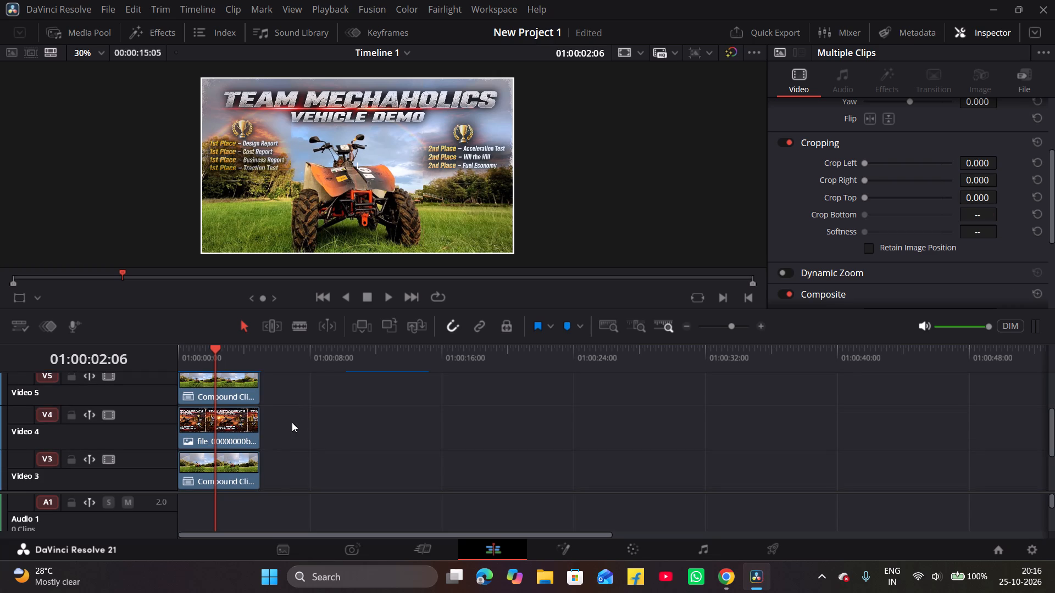
{"action": "left_click", "coordinate": [242, 427]}
{"action": "scroll", "coordinate": [848, 204], "scroll_direction": "up", "scroll_amount": 3}
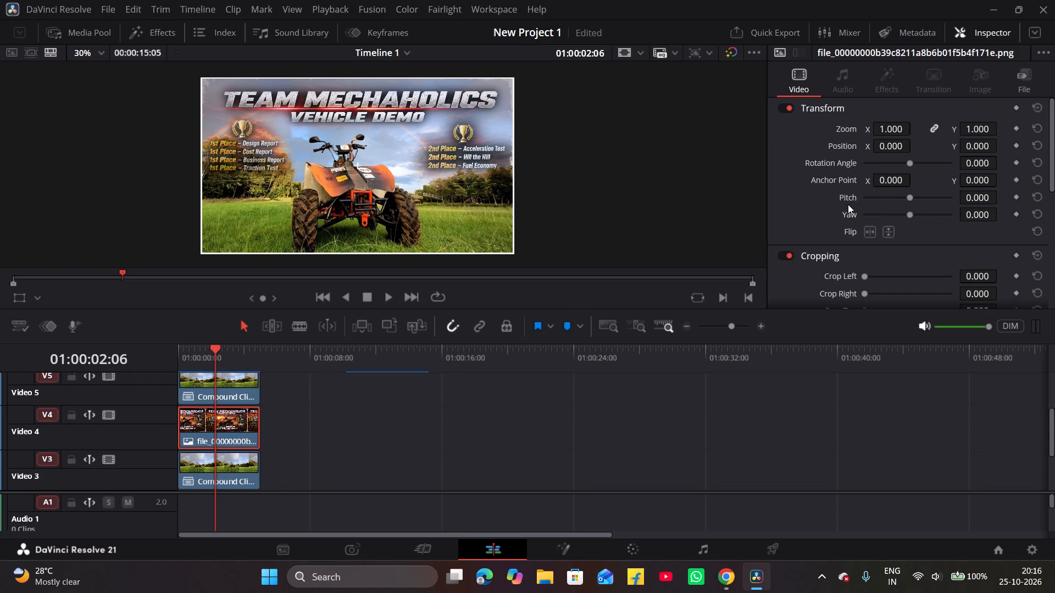
{"action": "left_click_drag", "start_coordinate": [888, 130], "coordinate": [897, 127]}
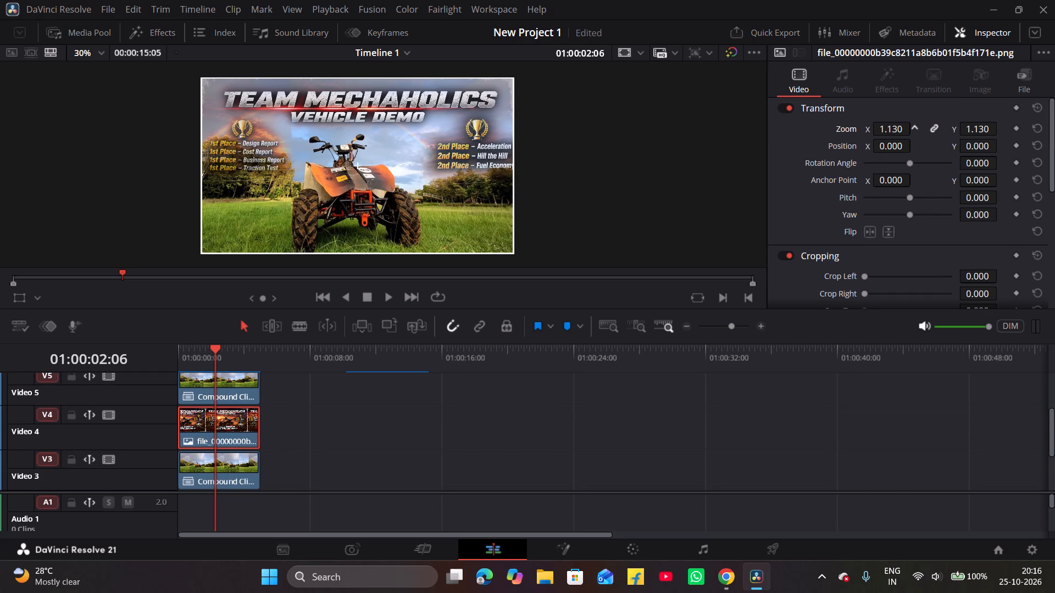
{"action": "left_click_drag", "start_coordinate": [897, 127], "coordinate": [900, 127]}
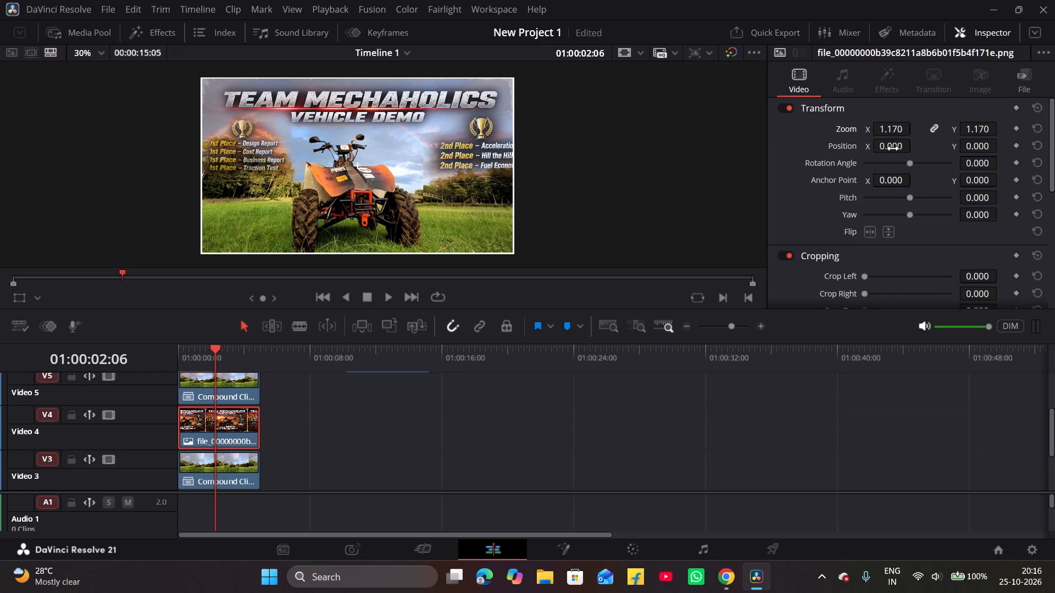
Reposition the Video 4 2nd Place awards image to X -147 and Y -10, and check its placement in the frame.
{"action": "left_click_drag", "start_coordinate": [893, 149], "coordinate": [788, 157]}
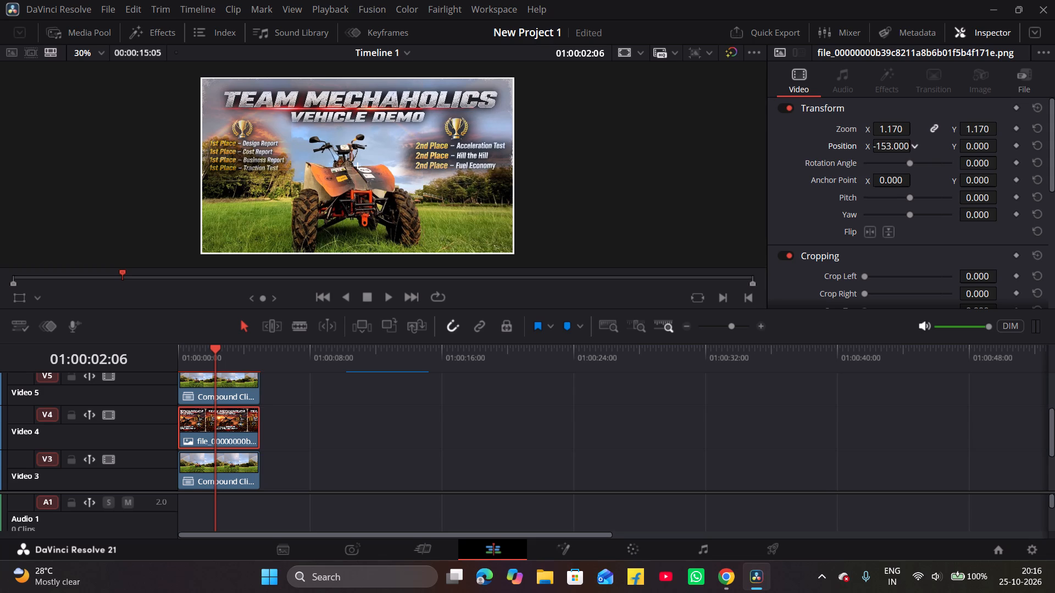
{"action": "left_click_drag", "start_coordinate": [788, 157], "coordinate": [792, 157]}
{"action": "left_click_drag", "start_coordinate": [975, 146], "coordinate": [969, 147]}
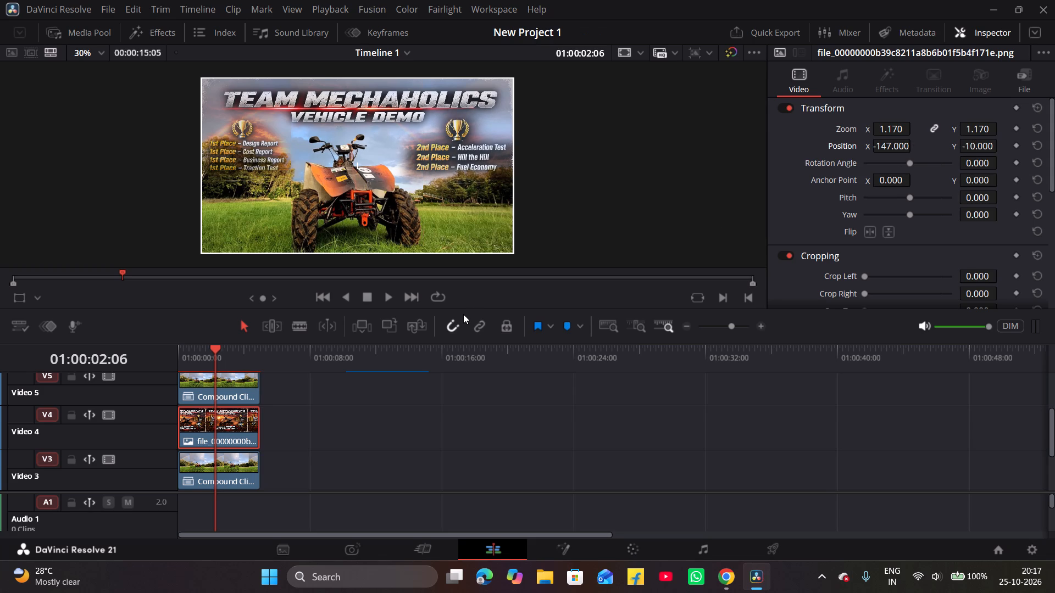
{"action": "scroll", "coordinate": [484, 148], "scroll_direction": "up", "scroll_amount": 15}
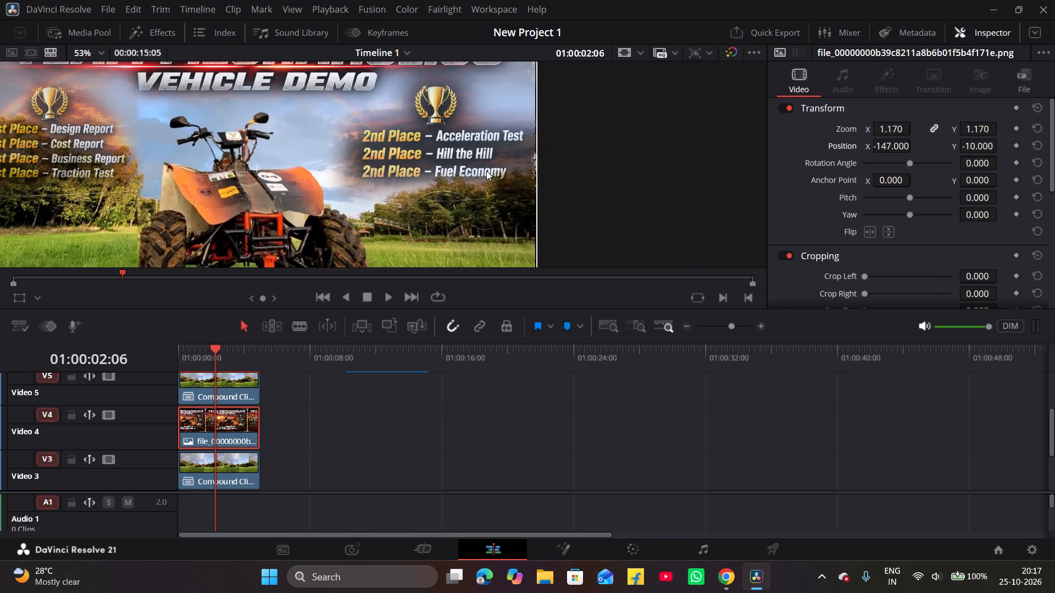
{"action": "scroll", "coordinate": [486, 171], "scroll_direction": "down", "scroll_amount": 11}
{"action": "scroll", "coordinate": [409, 187], "scroll_direction": "down", "scroll_amount": 2}
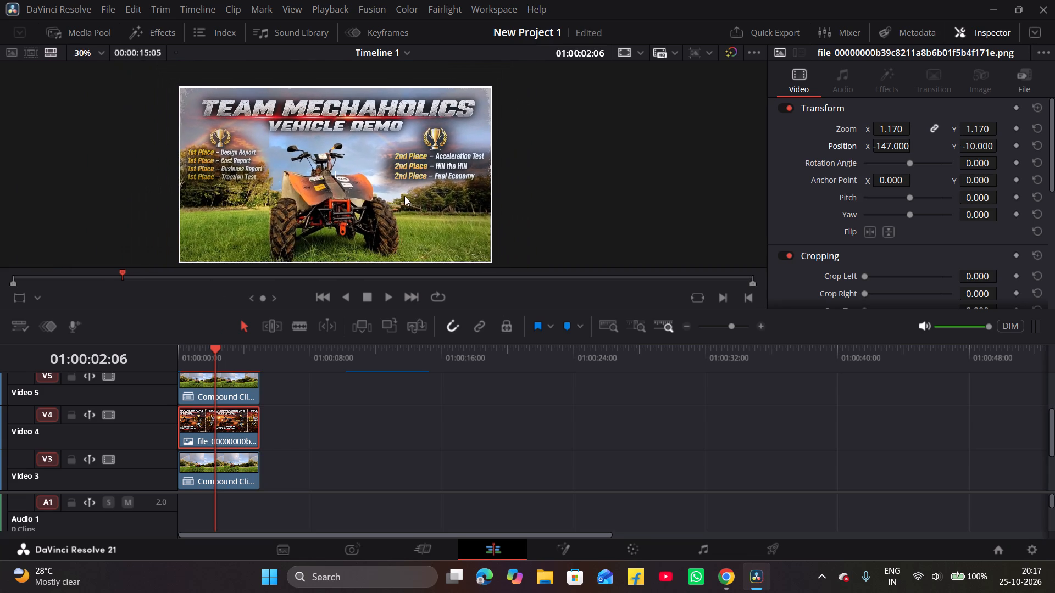
{"action": "middle_click_drag", "start_coordinate": [404, 196], "coordinate": [424, 187]}
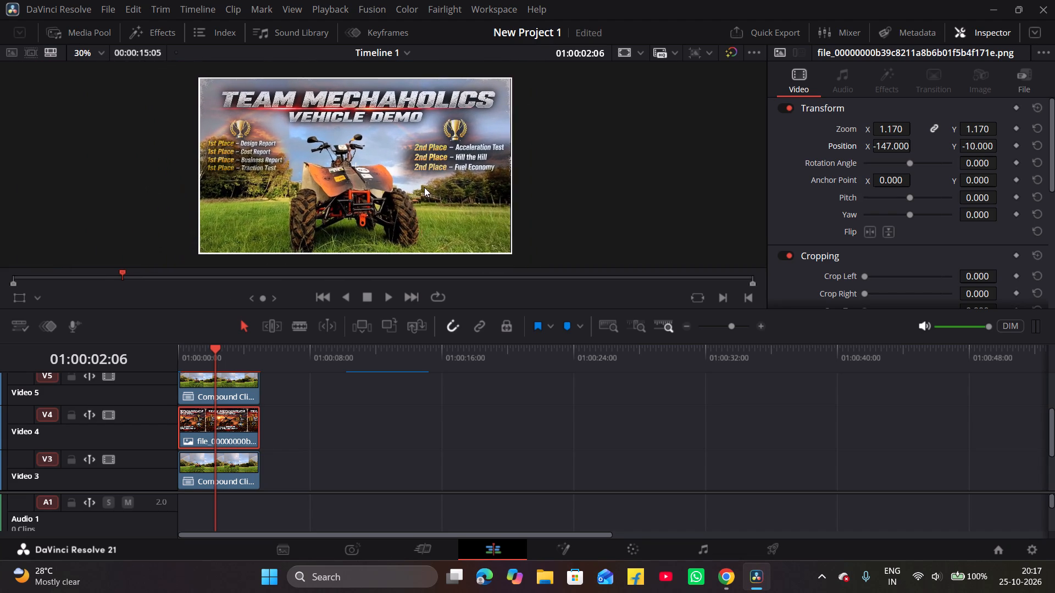
{"action": "middle_click_drag", "start_coordinate": [424, 187], "coordinate": [423, 186]}
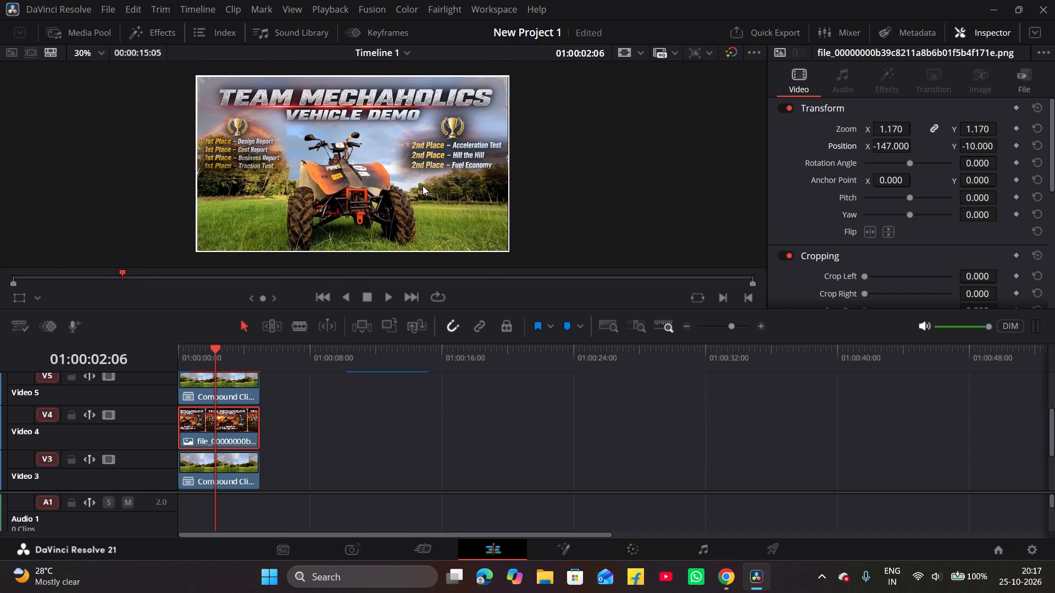
Shift the Video 3 compound clip vertically to a Position Y of -17.
{"action": "middle_click_drag", "start_coordinate": [423, 186], "coordinate": [423, 186]}
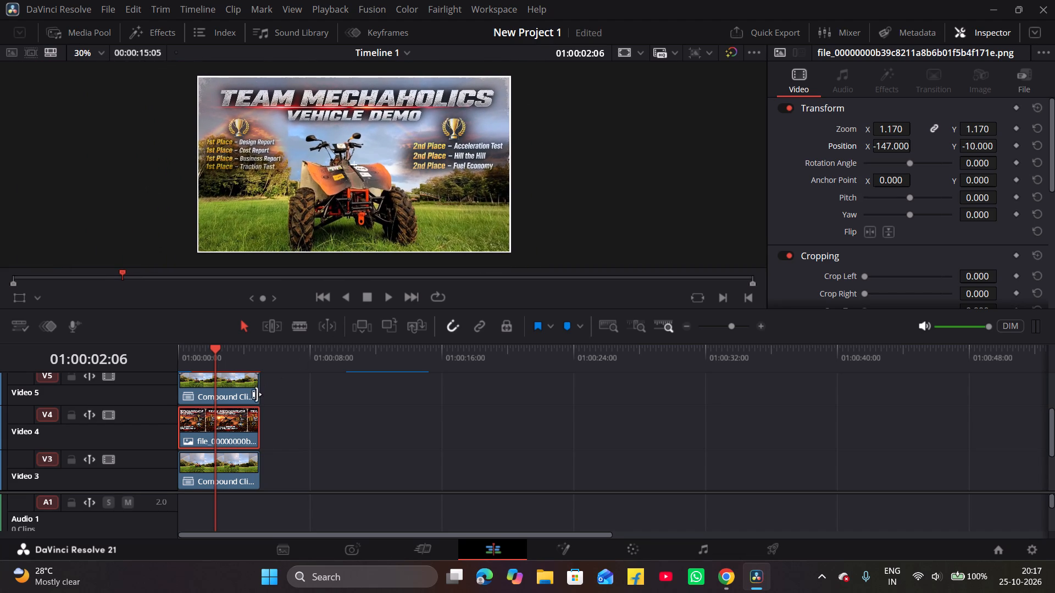
{"action": "scroll", "coordinate": [274, 402], "scroll_direction": "down", "scroll_amount": 1}
{"action": "left_click", "coordinate": [230, 429]}
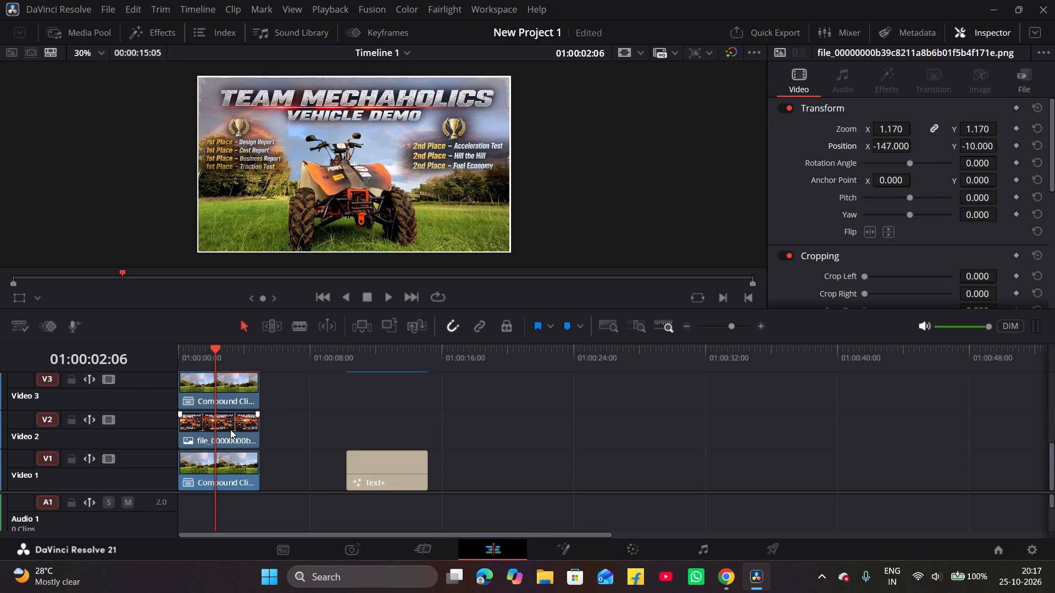
{"action": "left_click", "coordinate": [221, 472]}
{"action": "scroll", "coordinate": [227, 467], "scroll_direction": "down", "scroll_amount": 4}
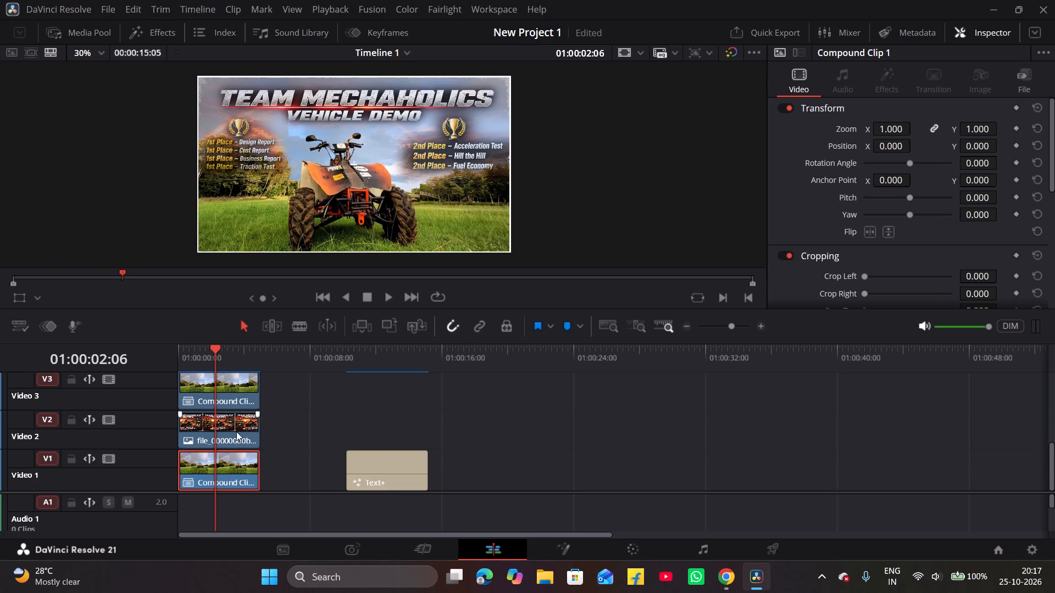
{"action": "left_click", "coordinate": [226, 393]}
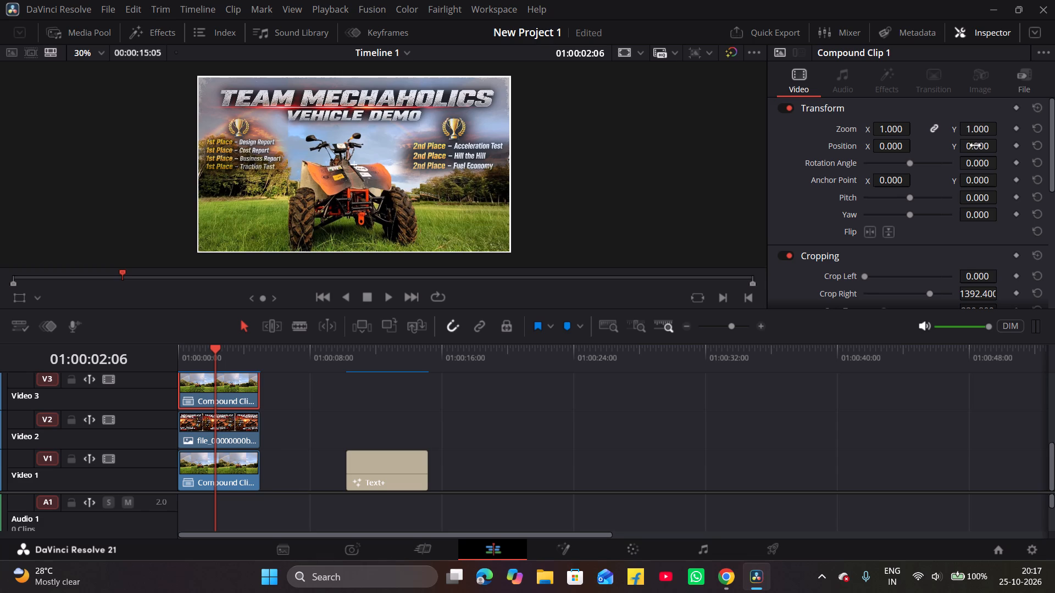
{"action": "left_click_drag", "start_coordinate": [979, 148], "coordinate": [982, 147]}
{"action": "left_click_drag", "start_coordinate": [982, 147], "coordinate": [978, 149]}
{"action": "left_click_drag", "start_coordinate": [978, 149], "coordinate": [968, 149]}
Examine the 1st Place and 2nd Place award text up close and in the full poster frame.
{"action": "scroll", "coordinate": [232, 171], "scroll_direction": "up", "scroll_amount": 14}
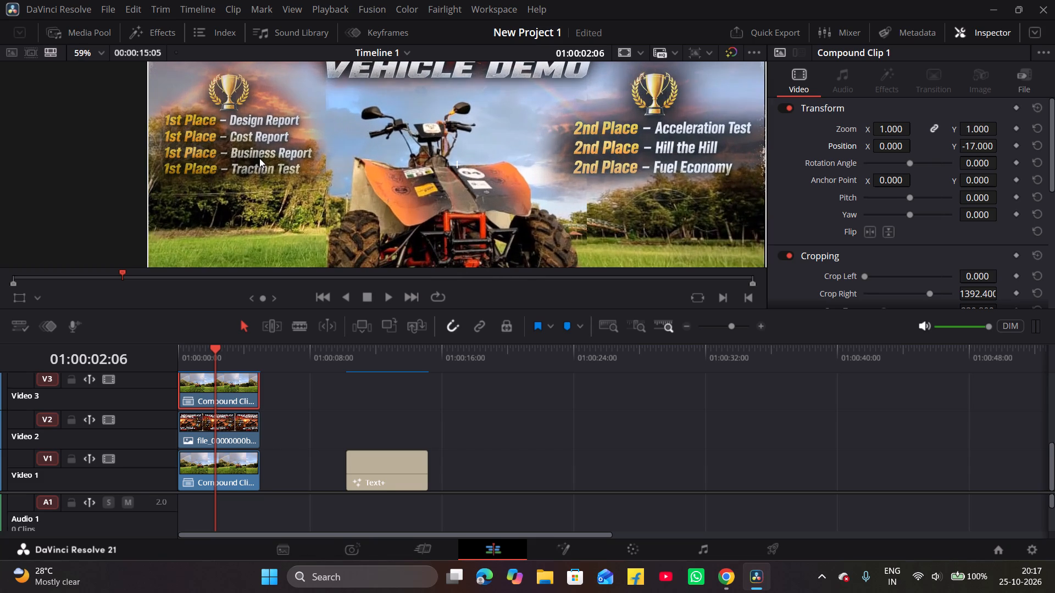
{"action": "scroll", "coordinate": [282, 186], "scroll_direction": "up", "scroll_amount": 10}
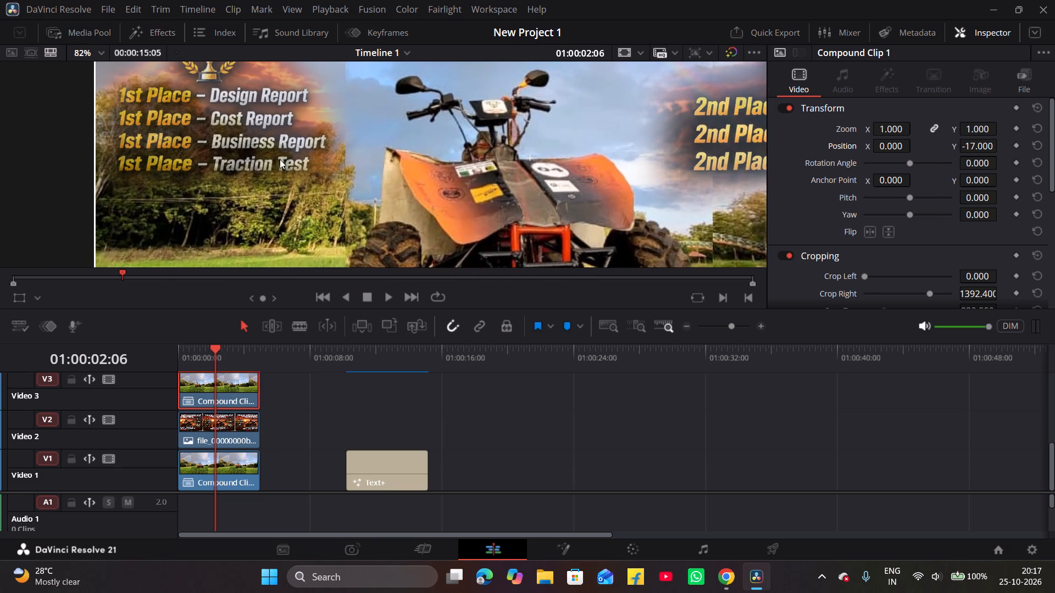
{"action": "scroll", "coordinate": [286, 172], "scroll_direction": "down", "scroll_amount": 12}
{"action": "scroll", "coordinate": [652, 176], "scroll_direction": "down", "scroll_amount": 2}
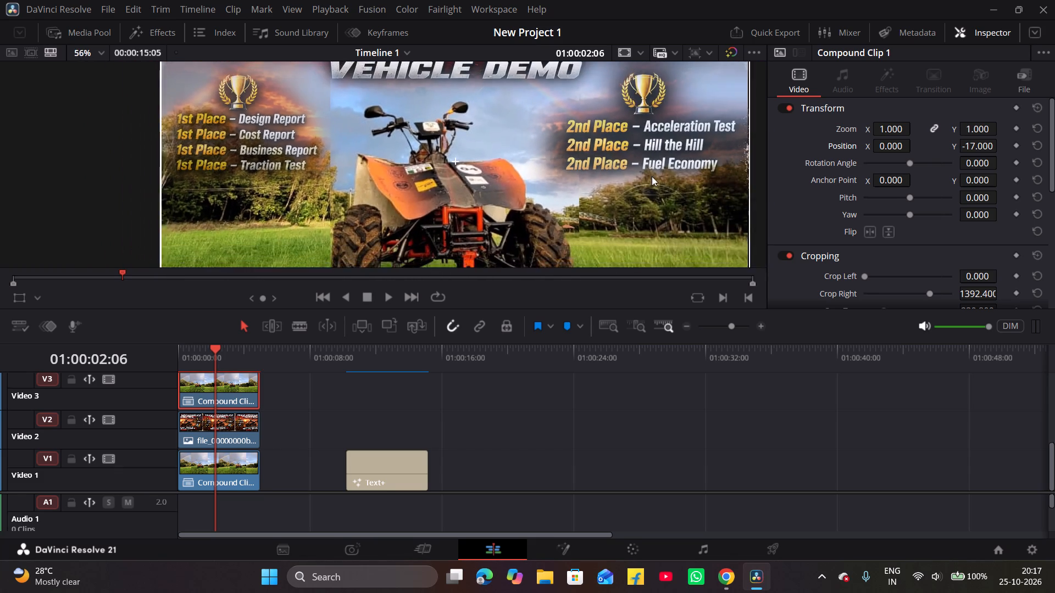
{"action": "scroll", "coordinate": [652, 176], "scroll_direction": "down", "scroll_amount": 2}
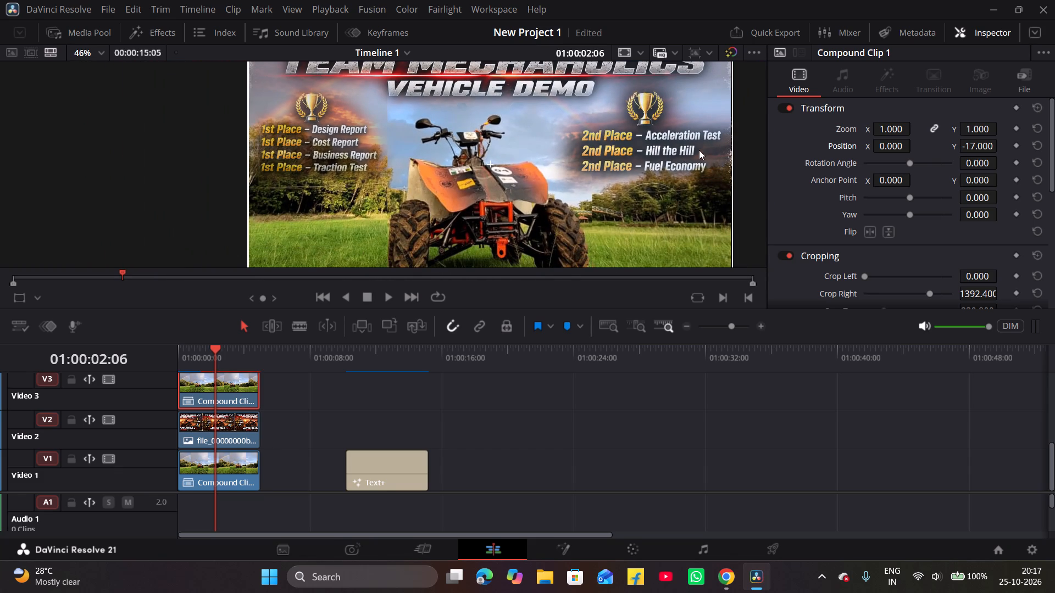
{"action": "scroll", "coordinate": [700, 142], "scroll_direction": "down", "scroll_amount": 5}
{"action": "middle_click_drag", "start_coordinate": [690, 206], "coordinate": [581, 209]}
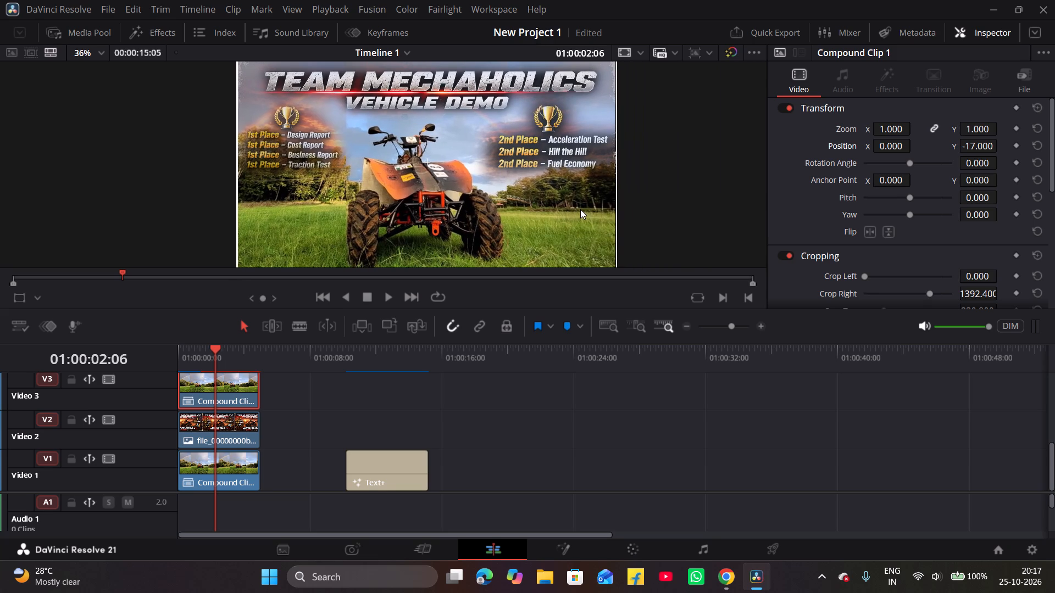
Move the Video 2 1st Place awards clip clear of the stacked clips on its track, with the playhead at 01:00:19:13.
{"action": "left_click", "coordinate": [229, 428]}
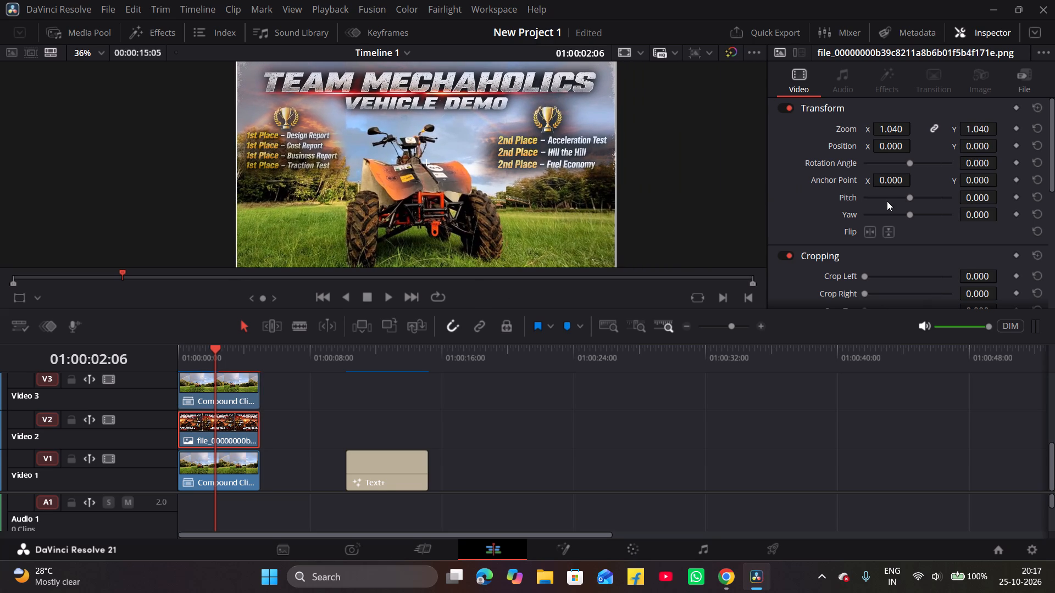
{"action": "scroll", "coordinate": [887, 201], "scroll_direction": "down", "scroll_amount": 3}
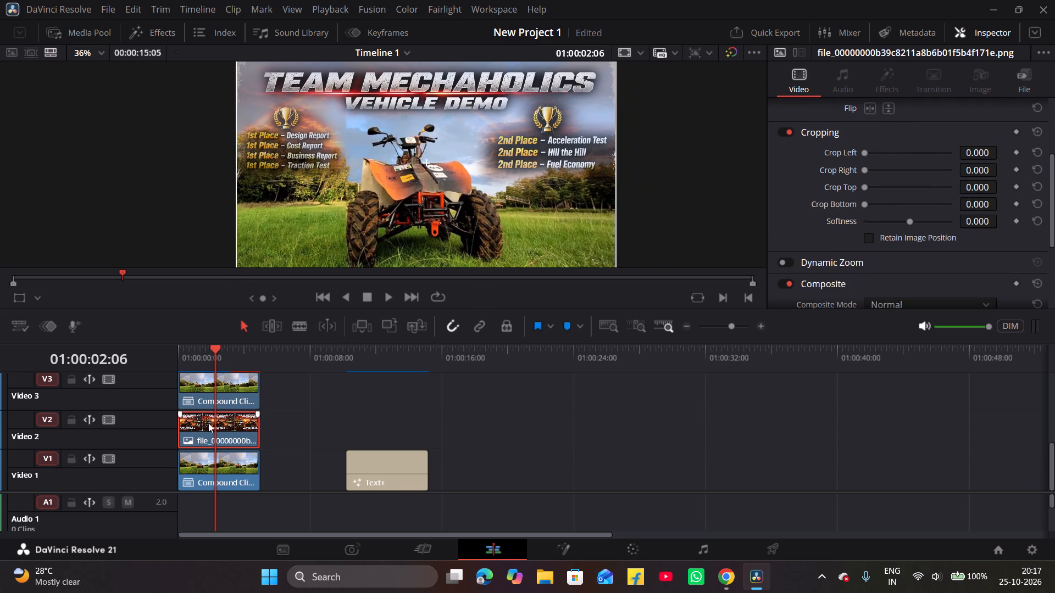
{"action": "left_click_drag", "start_coordinate": [220, 428], "coordinate": [375, 427]}
{"action": "left_click_drag", "start_coordinate": [388, 433], "coordinate": [556, 427]}
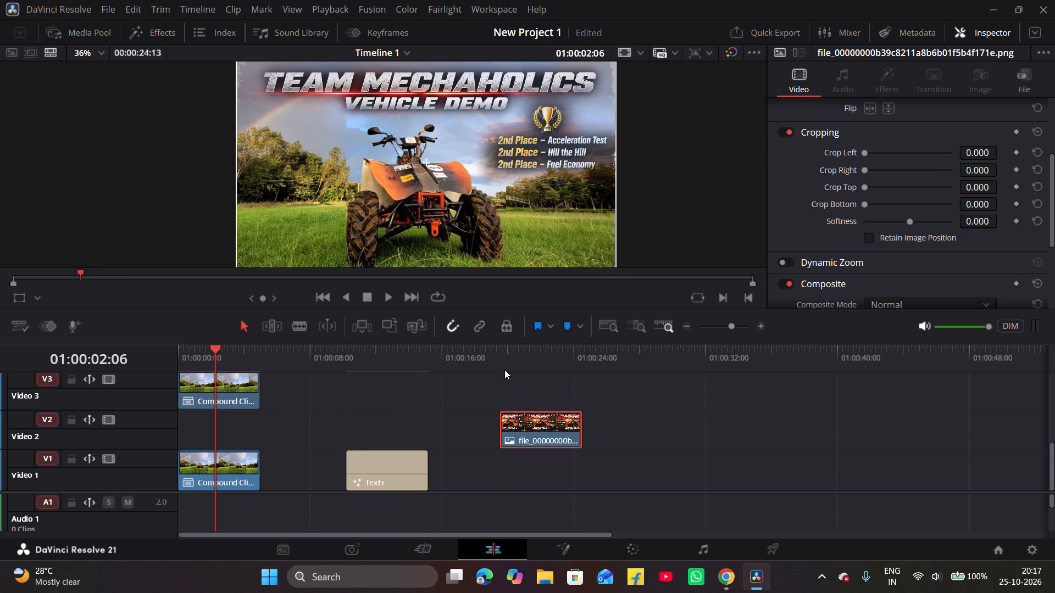
{"action": "left_click", "coordinate": [504, 361]}
Reshape the 1st Place clip's curve window in the Color page, lowering its bottom corners and adding a raised point midway along the bottom edge.
{"action": "left_click", "coordinate": [636, 546]}
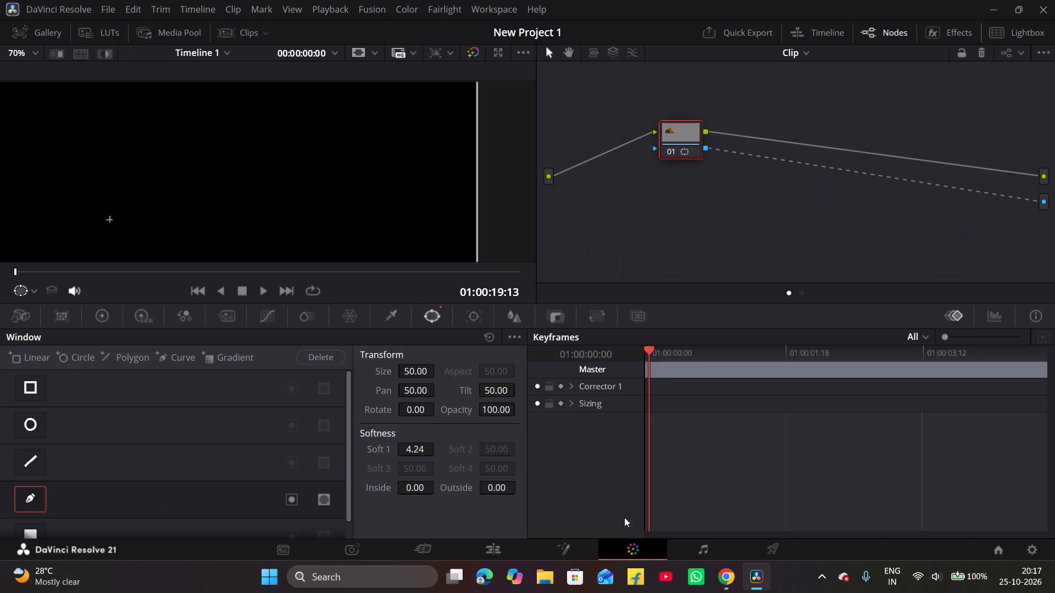
{"action": "scroll", "coordinate": [317, 193], "scroll_direction": "down", "scroll_amount": 5}
{"action": "scroll", "coordinate": [144, 197], "scroll_direction": "down", "scroll_amount": 4}
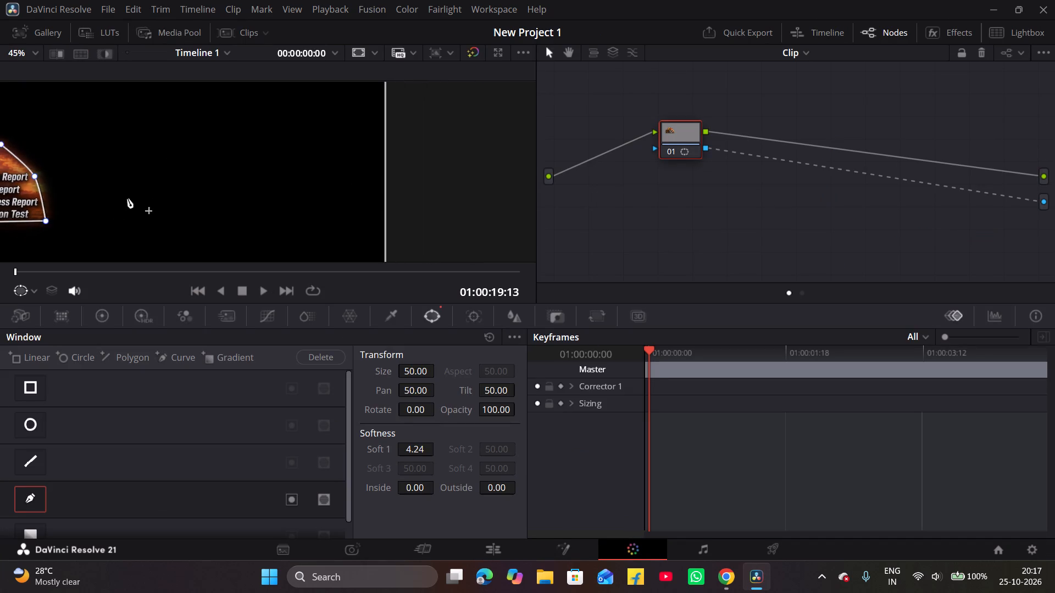
{"action": "middle_click_drag", "start_coordinate": [127, 198], "coordinate": [413, 161]}
{"action": "scroll", "coordinate": [253, 200], "scroll_direction": "up", "scroll_amount": 16}
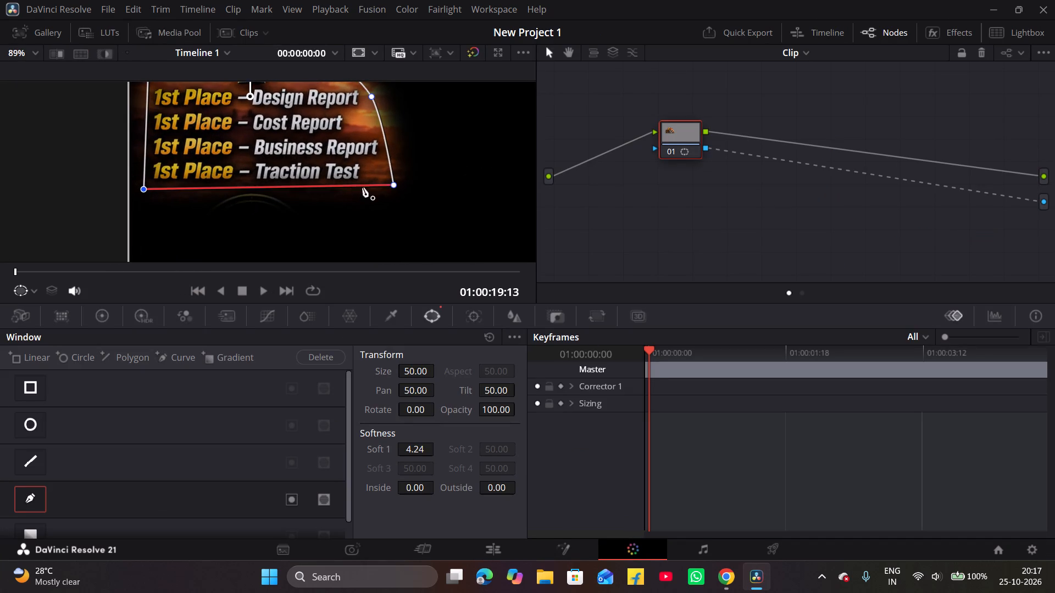
{"action": "left_click_drag", "start_coordinate": [393, 187], "coordinate": [397, 196]}
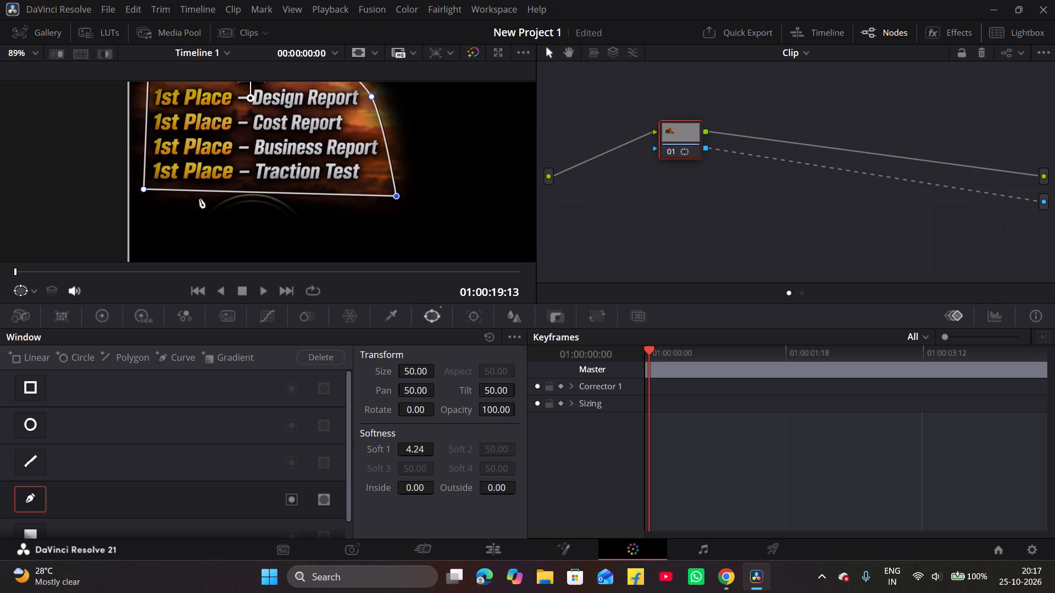
{"action": "left_click_drag", "start_coordinate": [142, 190], "coordinate": [144, 195]}
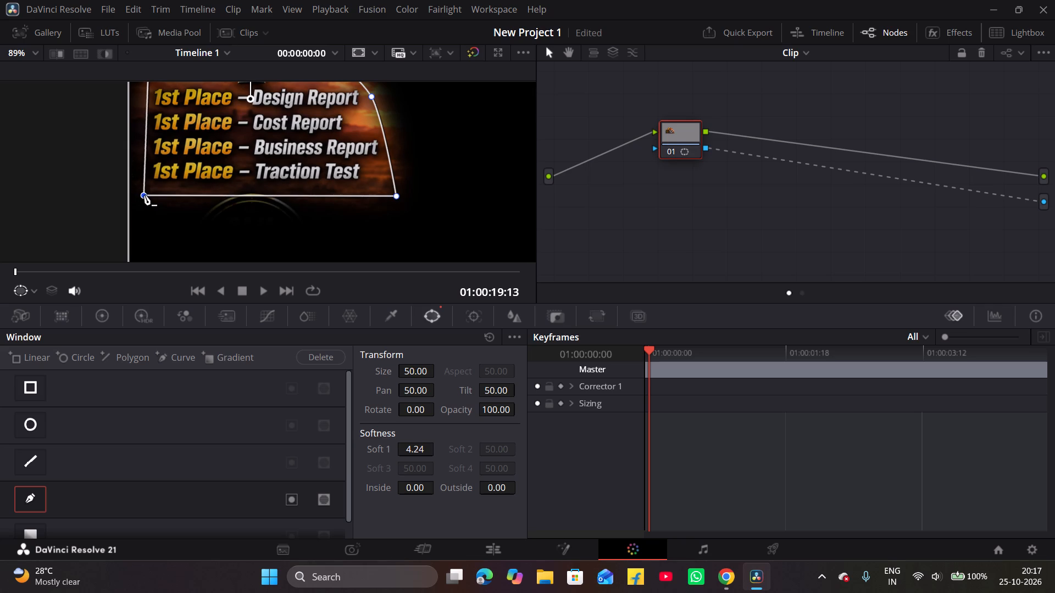
{"action": "left_click_drag", "start_coordinate": [144, 195], "coordinate": [148, 195]}
{"action": "left_click_drag", "start_coordinate": [248, 195], "coordinate": [249, 185]}
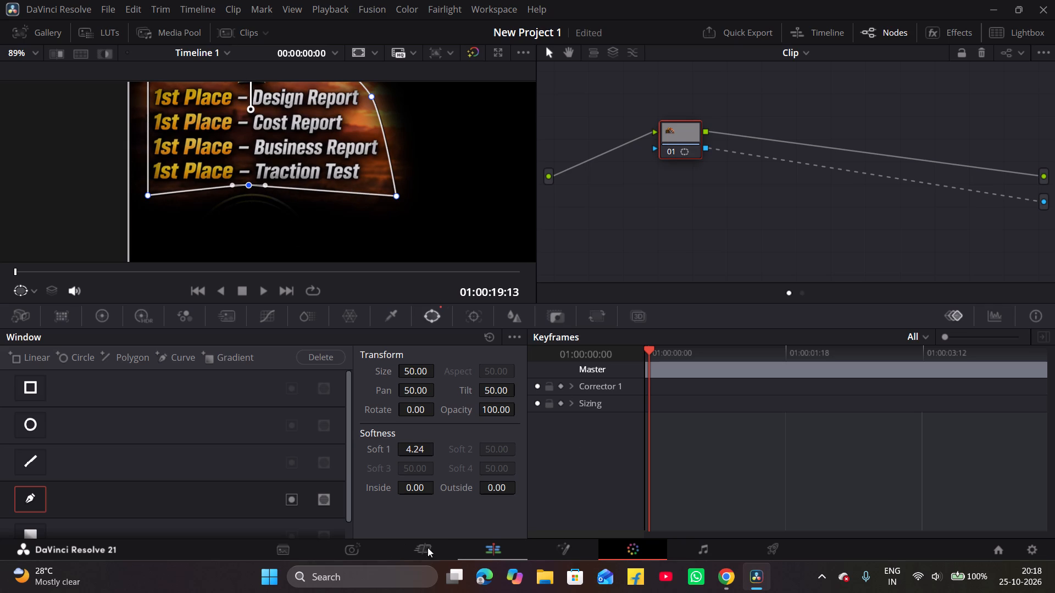
Move the 1st Place awards clip back to the start of Video 2 on the Edit page timeline.
{"action": "left_click", "coordinate": [473, 549]}
{"action": "left_click_drag", "start_coordinate": [543, 435], "coordinate": [280, 426]}
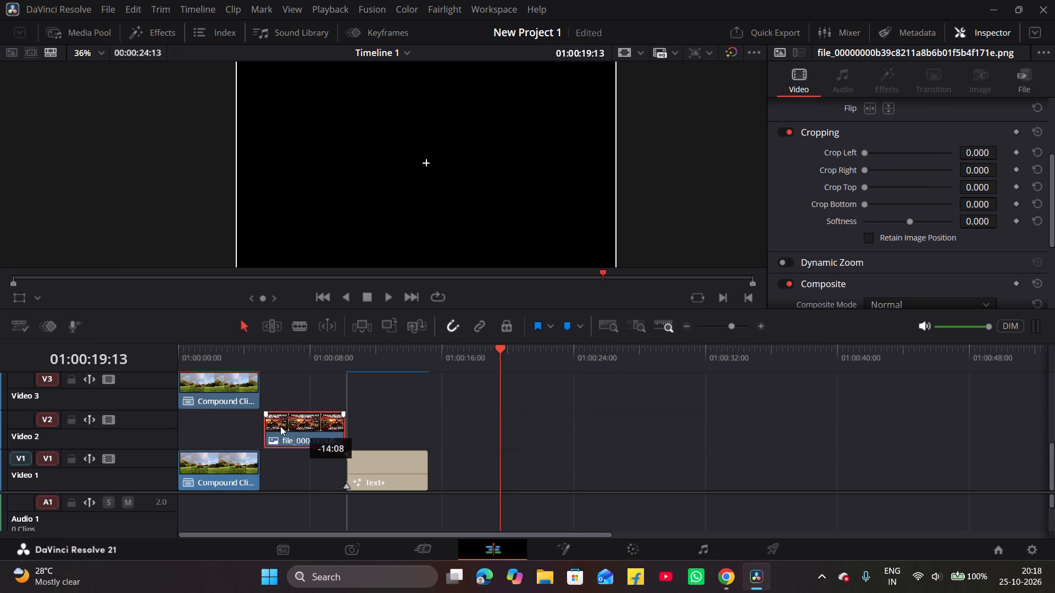
{"action": "left_click_drag", "start_coordinate": [280, 426], "coordinate": [201, 426]}
Examine how both award text blocks blend into the poster background, with the playhead at 01:00:01:10.
{"action": "left_click", "coordinate": [201, 354]}
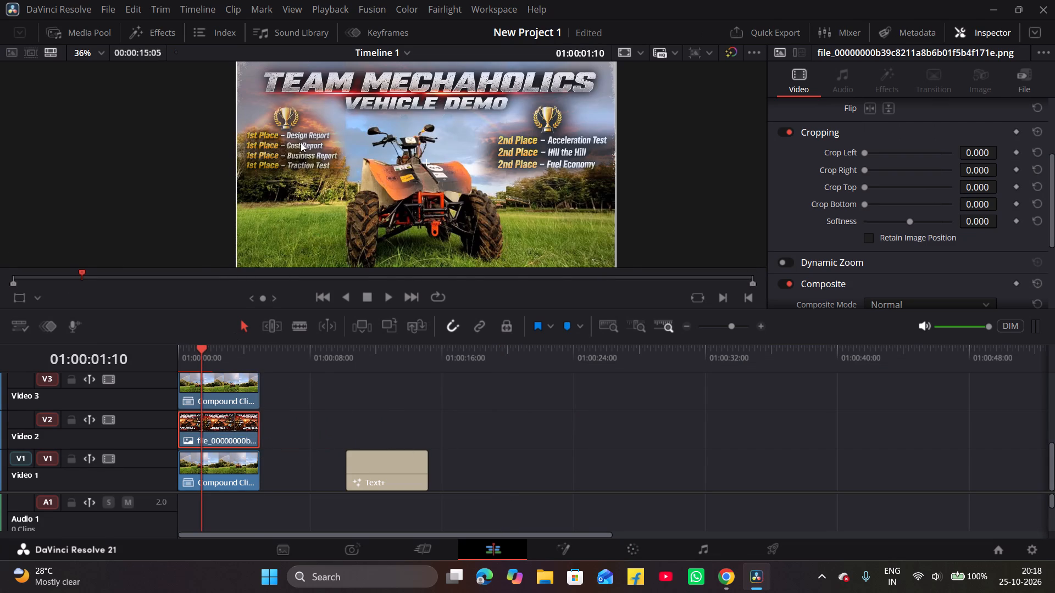
{"action": "scroll", "coordinate": [301, 127], "scroll_direction": "up", "scroll_amount": 16}
{"action": "scroll", "coordinate": [294, 181], "scroll_direction": "down", "scroll_amount": 7}
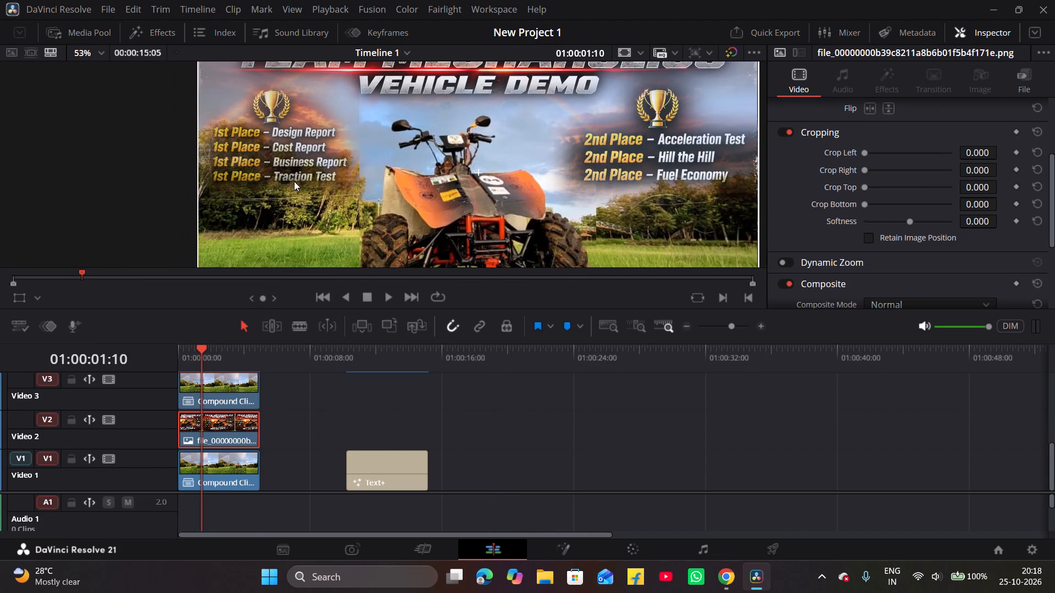
{"action": "middle_click_drag", "start_coordinate": [459, 176], "coordinate": [413, 194]}
{"action": "scroll", "coordinate": [433, 175], "scroll_direction": "down", "scroll_amount": 10}
{"action": "middle_click_drag", "start_coordinate": [449, 184], "coordinate": [442, 169]}
{"action": "scroll", "coordinate": [415, 169], "scroll_direction": "up", "scroll_amount": 20}
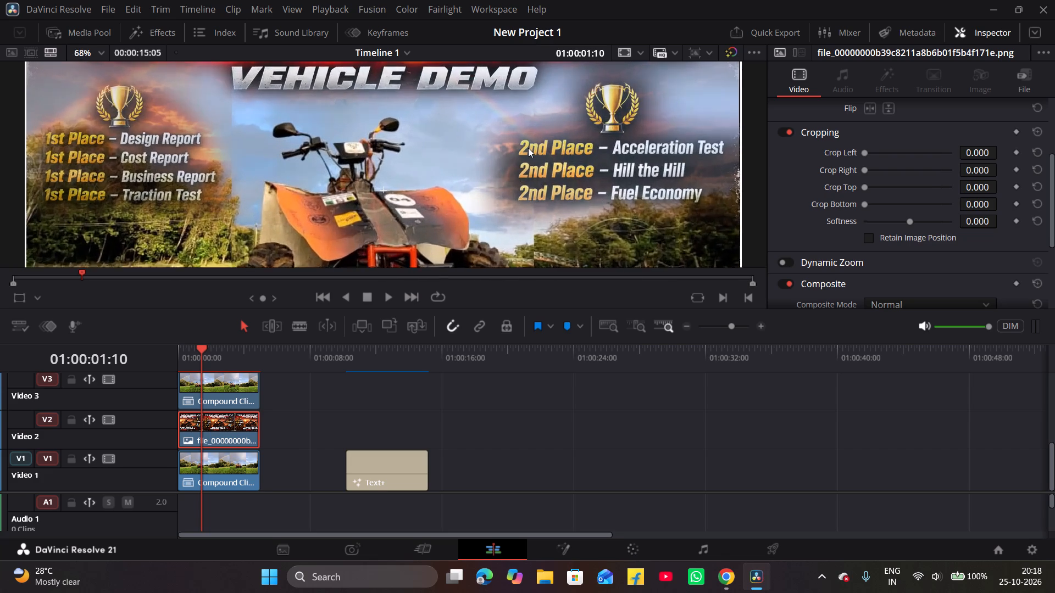
{"action": "scroll", "coordinate": [528, 148], "scroll_direction": "up", "scroll_amount": 9}
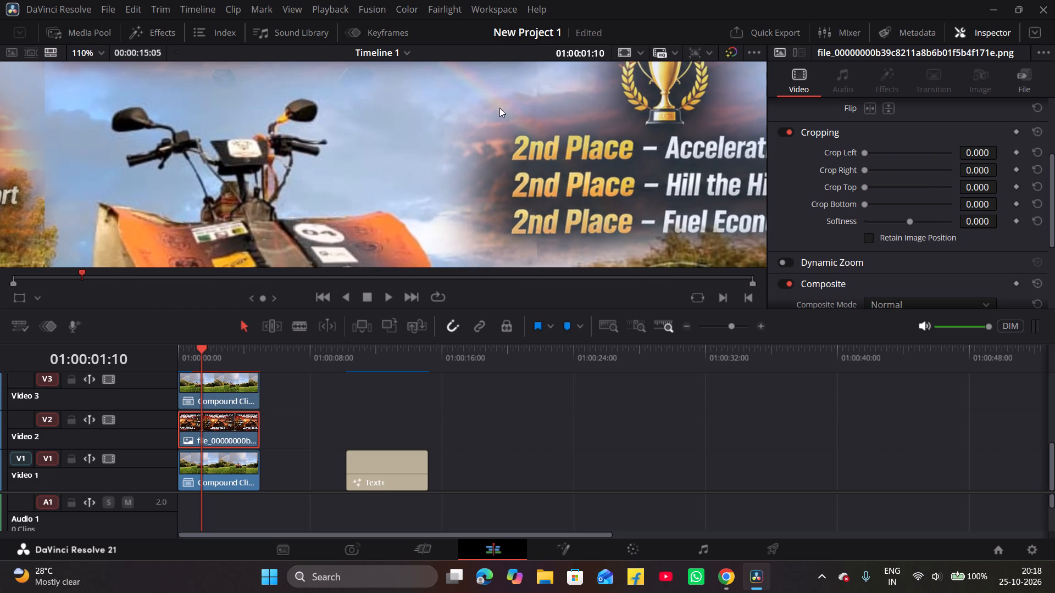
{"action": "scroll", "coordinate": [649, 236], "scroll_direction": "down", "scroll_amount": 5}
{"action": "scroll", "coordinate": [578, 243], "scroll_direction": "down", "scroll_amount": 6}
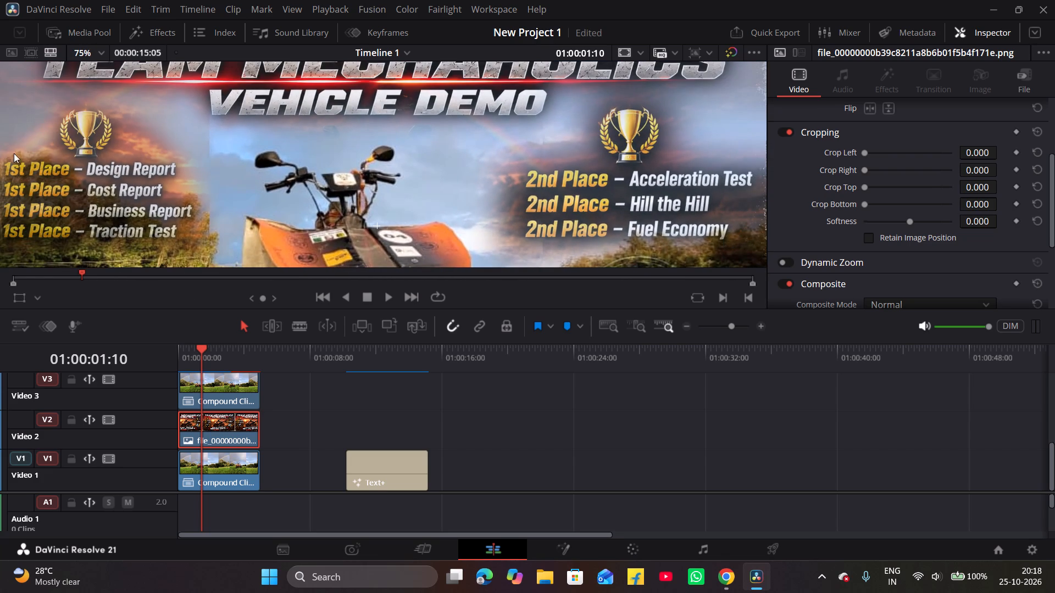
{"action": "scroll", "coordinate": [174, 132], "scroll_direction": "down", "scroll_amount": 6}
{"action": "scroll", "coordinate": [263, 185], "scroll_direction": "down", "scroll_amount": 6}
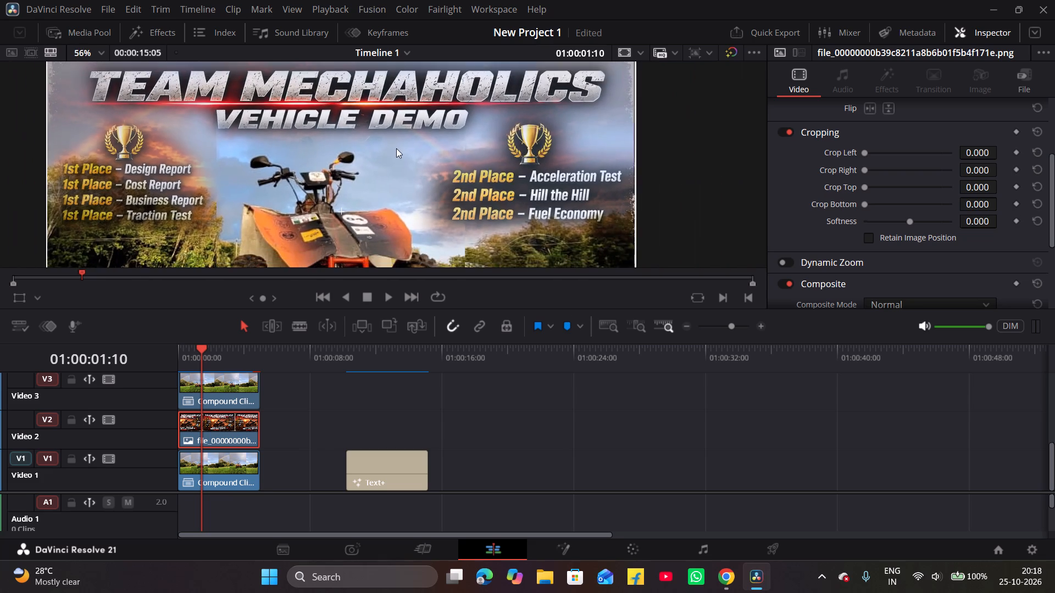
{"action": "scroll", "coordinate": [396, 148], "scroll_direction": "down", "scroll_amount": 5}
{"action": "scroll", "coordinate": [588, 204], "scroll_direction": "up", "scroll_amount": 7}
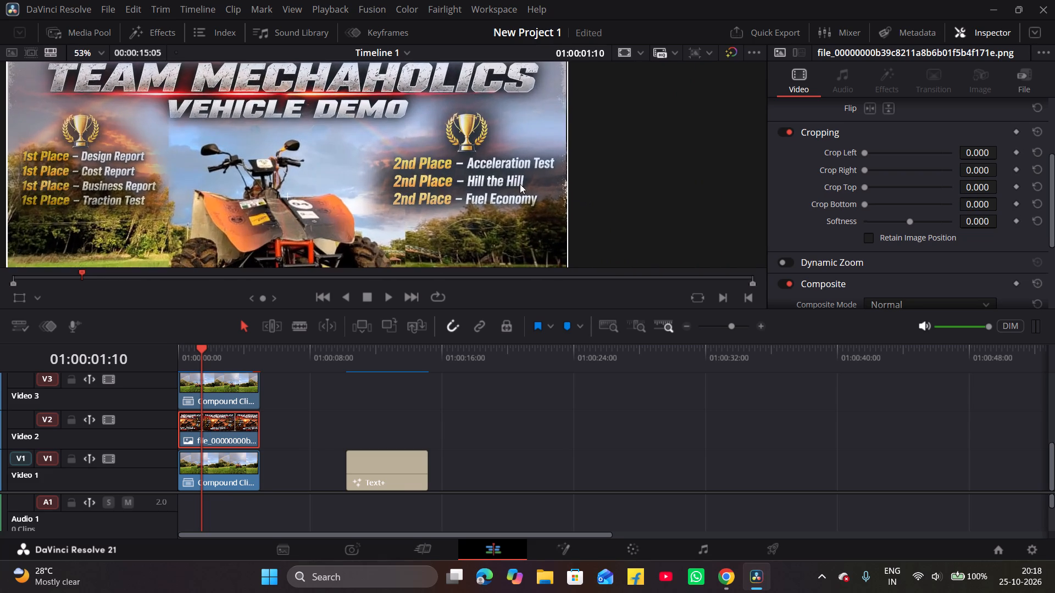
{"action": "scroll", "coordinate": [520, 184], "scroll_direction": "up", "scroll_amount": 10}
{"action": "scroll", "coordinate": [313, 194], "scroll_direction": "down", "scroll_amount": 12}
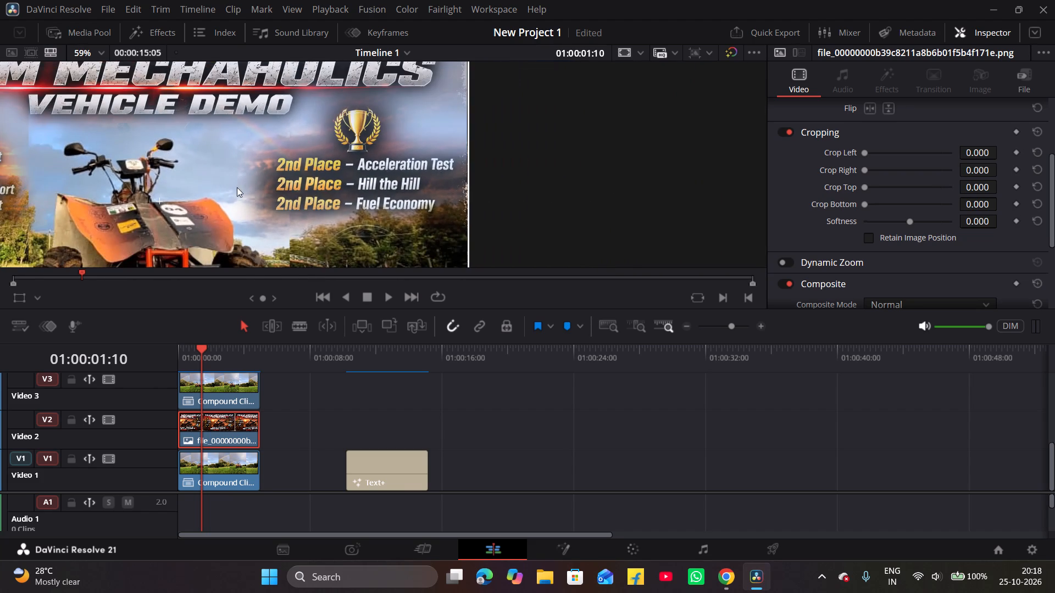
{"action": "scroll", "coordinate": [187, 210], "scroll_direction": "down", "scroll_amount": 1}
{"action": "middle_click_drag", "start_coordinate": [194, 207], "coordinate": [350, 181]}
{"action": "scroll", "coordinate": [350, 181], "scroll_direction": "down", "scroll_amount": 12}
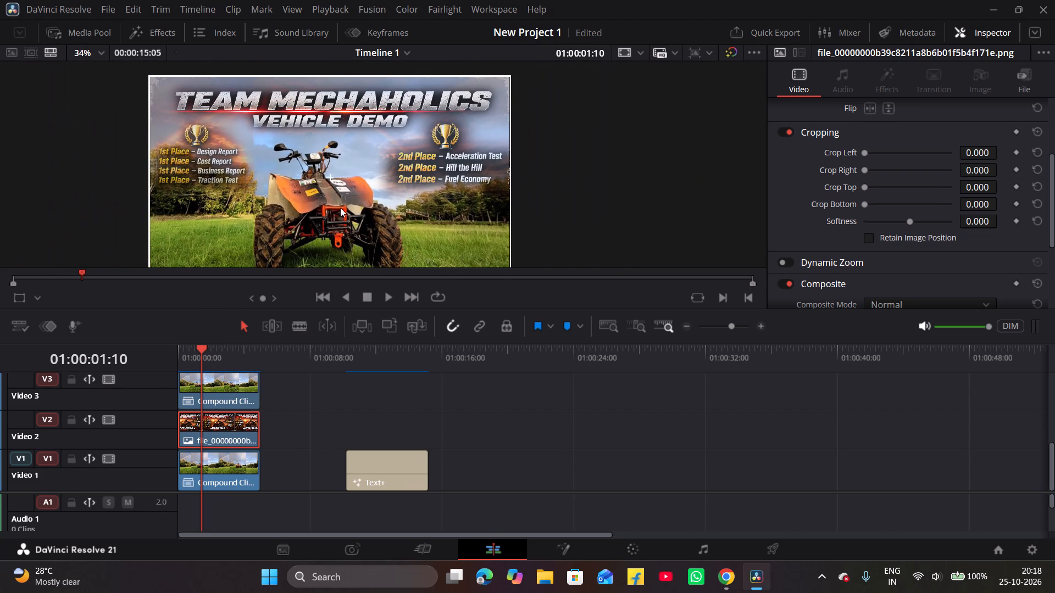
{"action": "scroll", "coordinate": [291, 314], "scroll_direction": "down", "scroll_amount": 4}
Combine all the stacked poster clips at the start of the timeline into a new compound clip with the default name.
{"action": "left_click_drag", "start_coordinate": [272, 480], "coordinate": [196, 312]}
{"action": "right_click", "coordinate": [235, 391]}
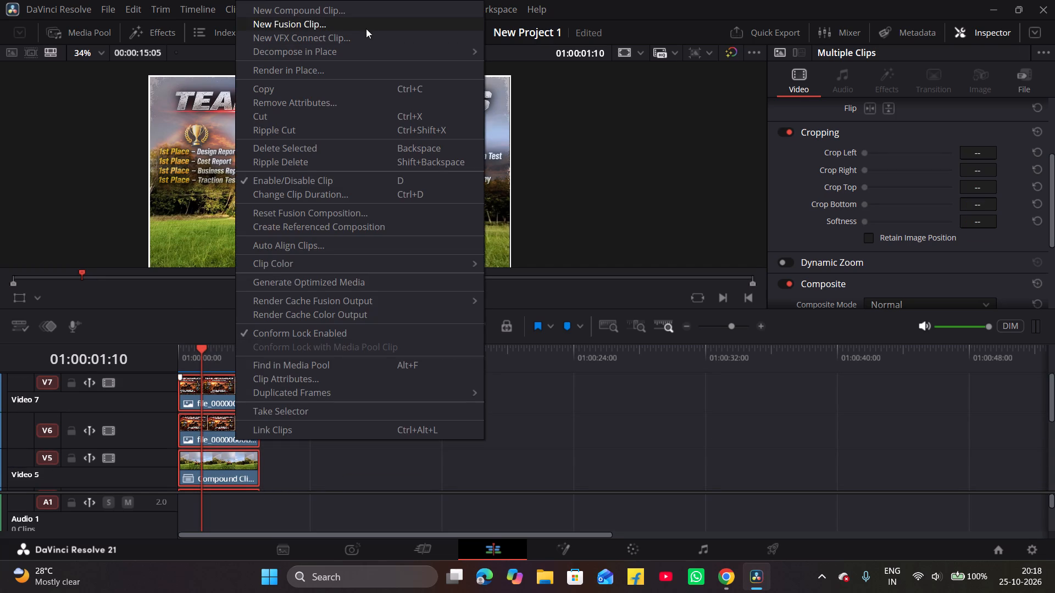
{"action": "left_click", "coordinate": [352, 12]}
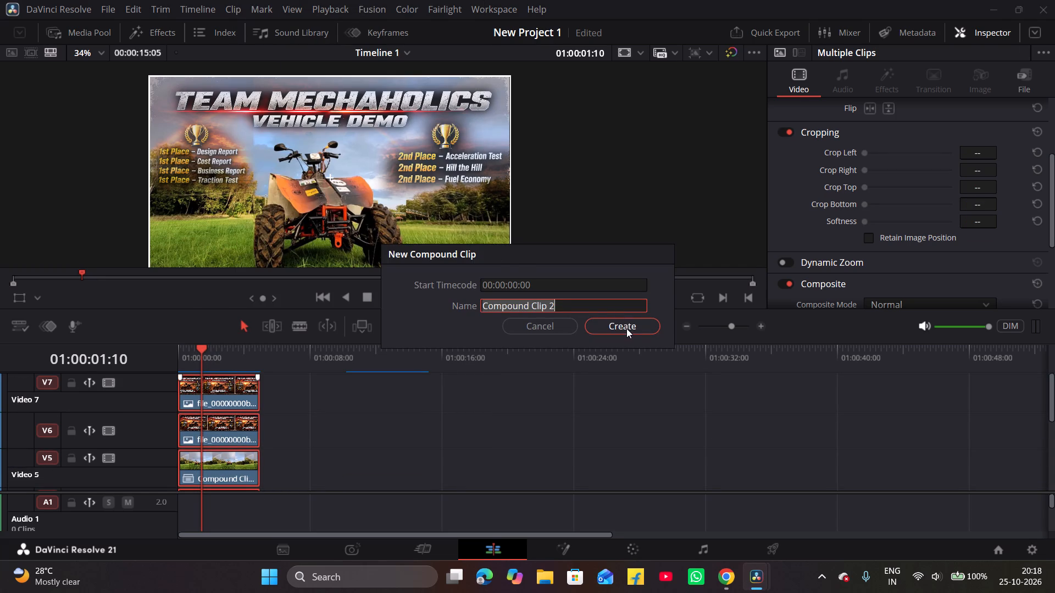
{"action": "left_click", "coordinate": [626, 328]}
Move the OVERALL RUNNER-UP Text+ title to the start of Video 2, directly above the new compound clip.
{"action": "scroll", "coordinate": [255, 447], "scroll_direction": "down", "scroll_amount": 7}
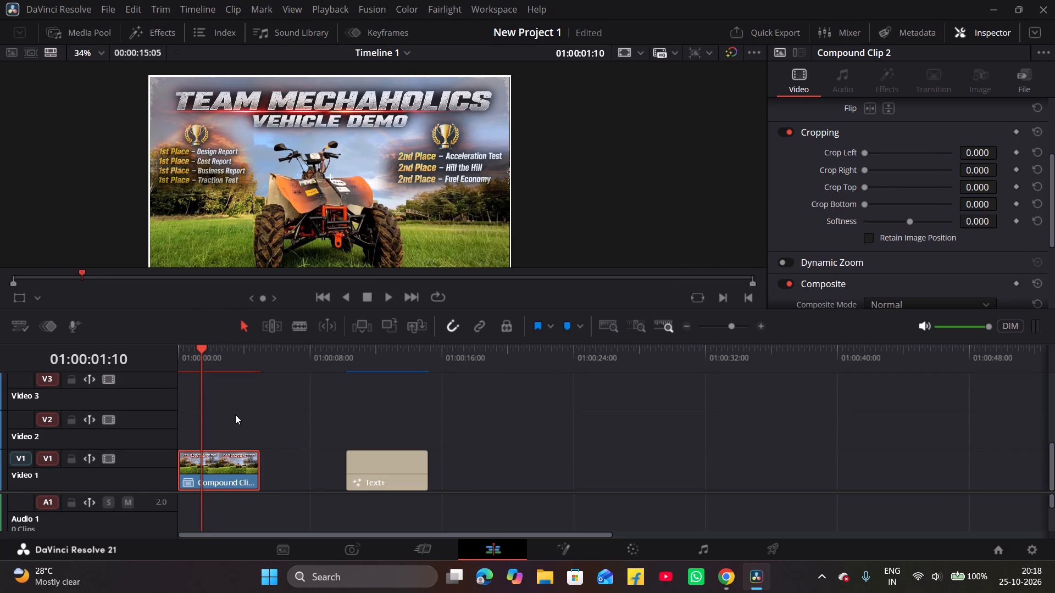
{"action": "left_click_drag", "start_coordinate": [374, 465], "coordinate": [275, 422]}
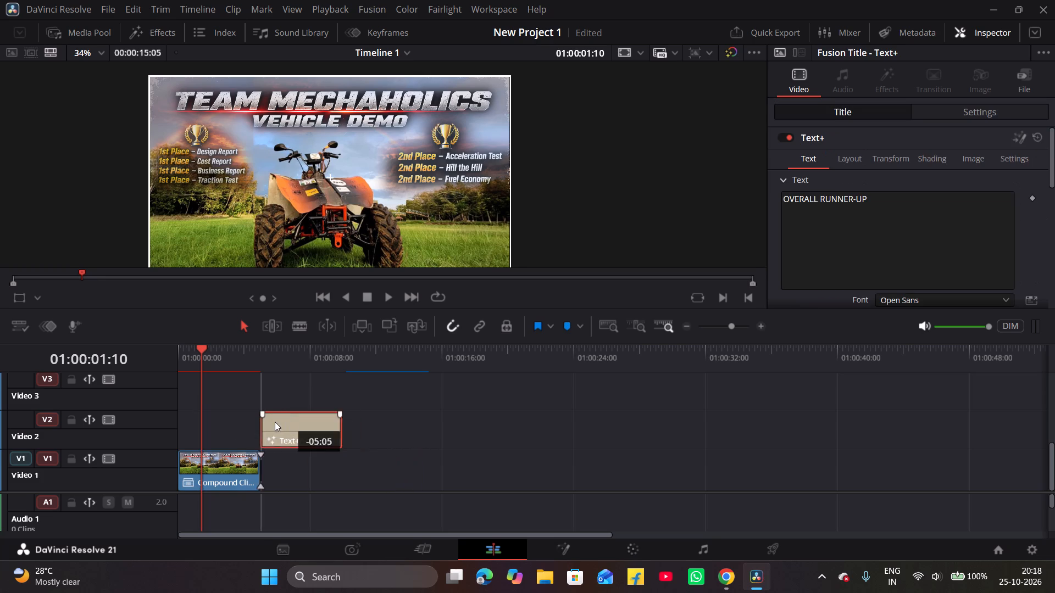
{"action": "left_click_drag", "start_coordinate": [275, 422], "coordinate": [190, 422]}
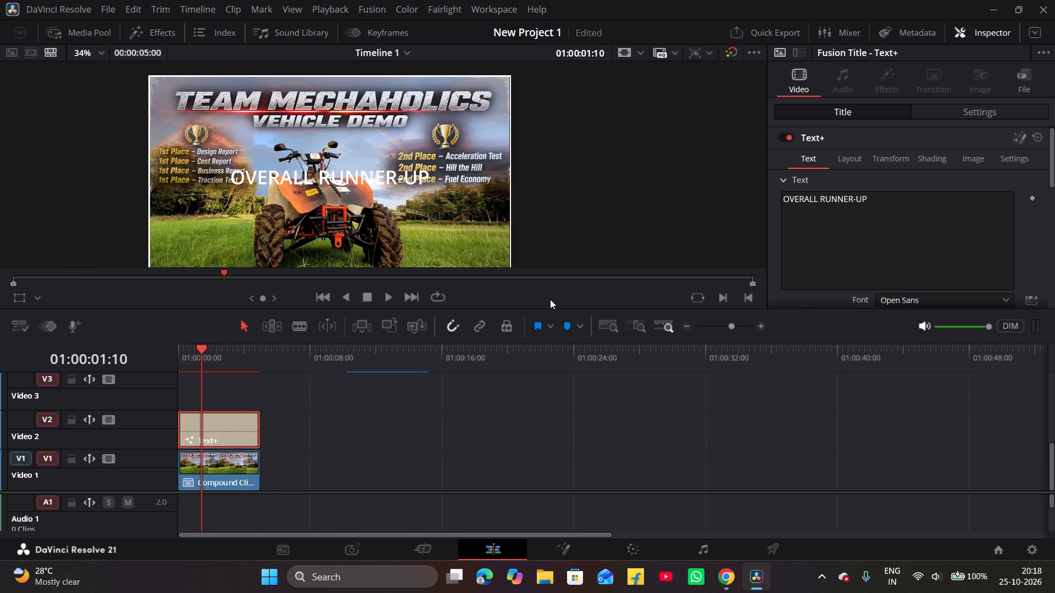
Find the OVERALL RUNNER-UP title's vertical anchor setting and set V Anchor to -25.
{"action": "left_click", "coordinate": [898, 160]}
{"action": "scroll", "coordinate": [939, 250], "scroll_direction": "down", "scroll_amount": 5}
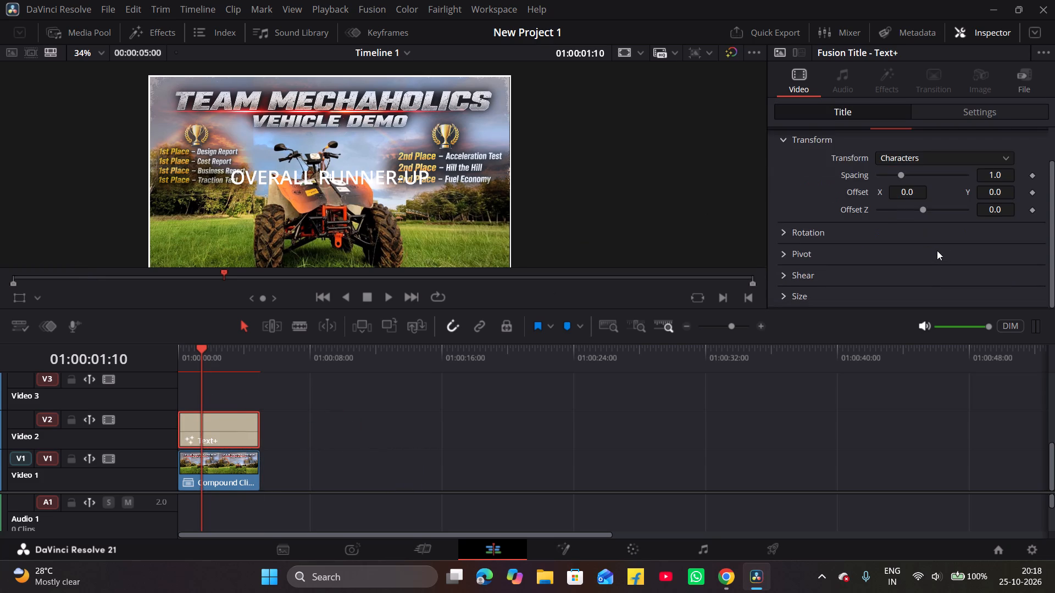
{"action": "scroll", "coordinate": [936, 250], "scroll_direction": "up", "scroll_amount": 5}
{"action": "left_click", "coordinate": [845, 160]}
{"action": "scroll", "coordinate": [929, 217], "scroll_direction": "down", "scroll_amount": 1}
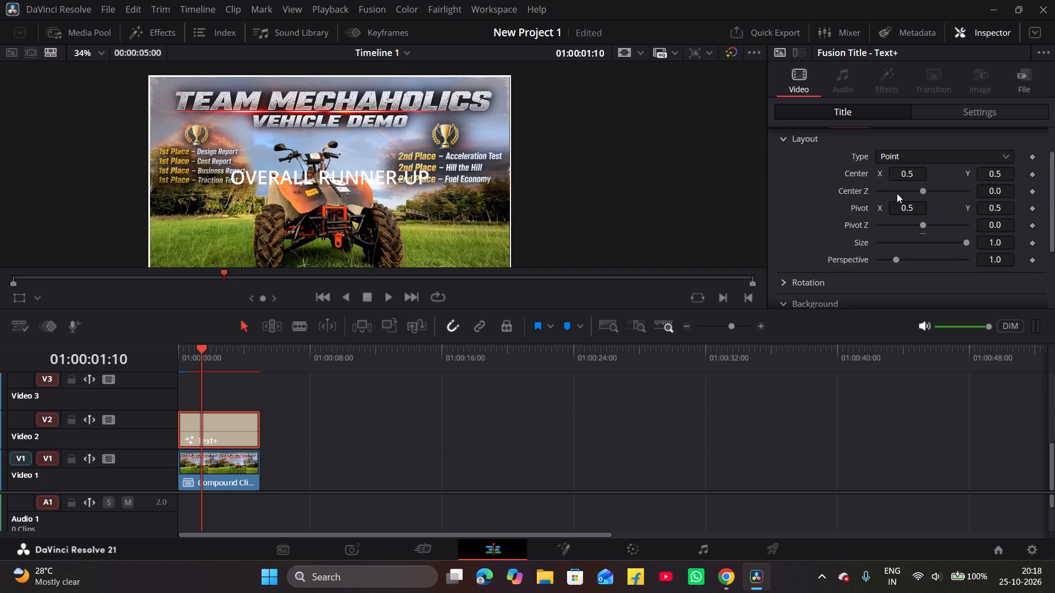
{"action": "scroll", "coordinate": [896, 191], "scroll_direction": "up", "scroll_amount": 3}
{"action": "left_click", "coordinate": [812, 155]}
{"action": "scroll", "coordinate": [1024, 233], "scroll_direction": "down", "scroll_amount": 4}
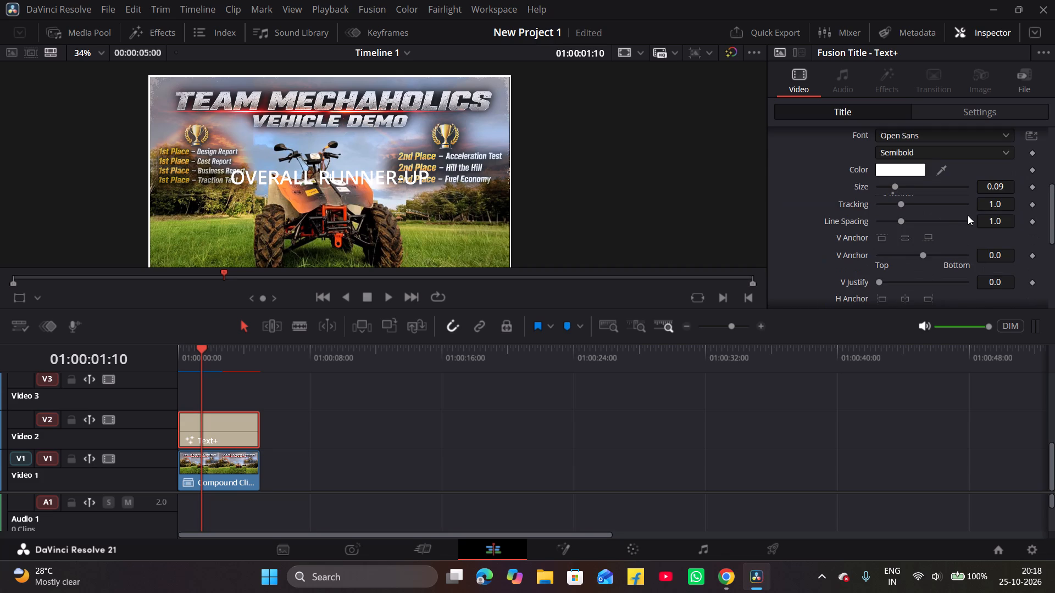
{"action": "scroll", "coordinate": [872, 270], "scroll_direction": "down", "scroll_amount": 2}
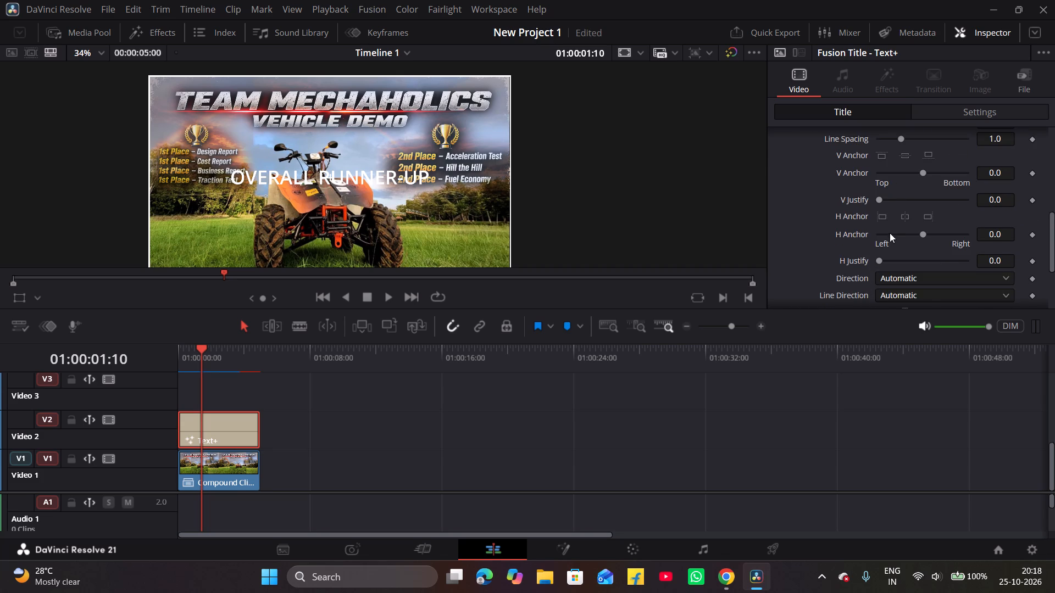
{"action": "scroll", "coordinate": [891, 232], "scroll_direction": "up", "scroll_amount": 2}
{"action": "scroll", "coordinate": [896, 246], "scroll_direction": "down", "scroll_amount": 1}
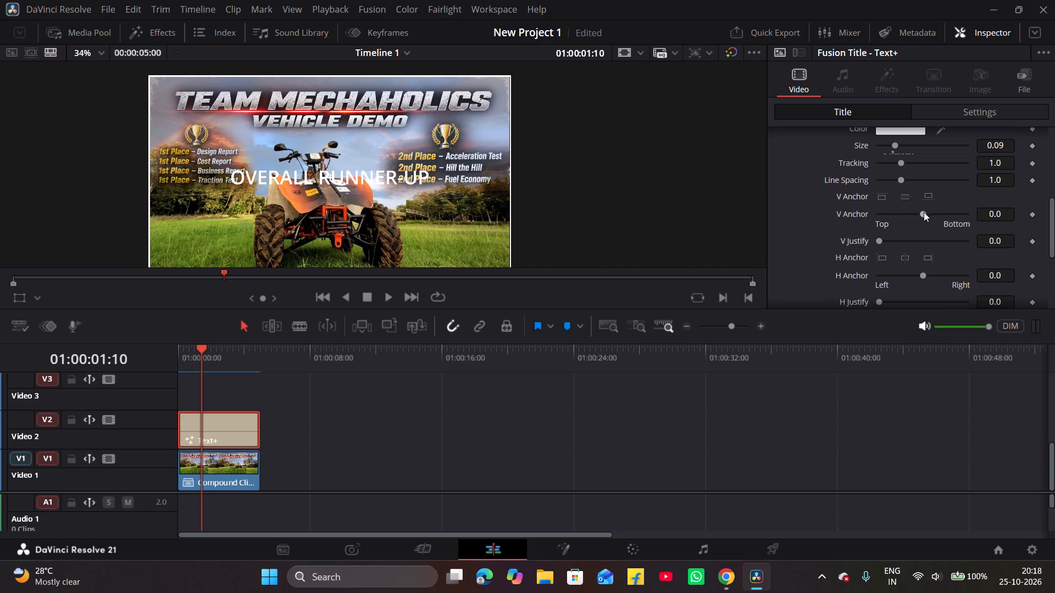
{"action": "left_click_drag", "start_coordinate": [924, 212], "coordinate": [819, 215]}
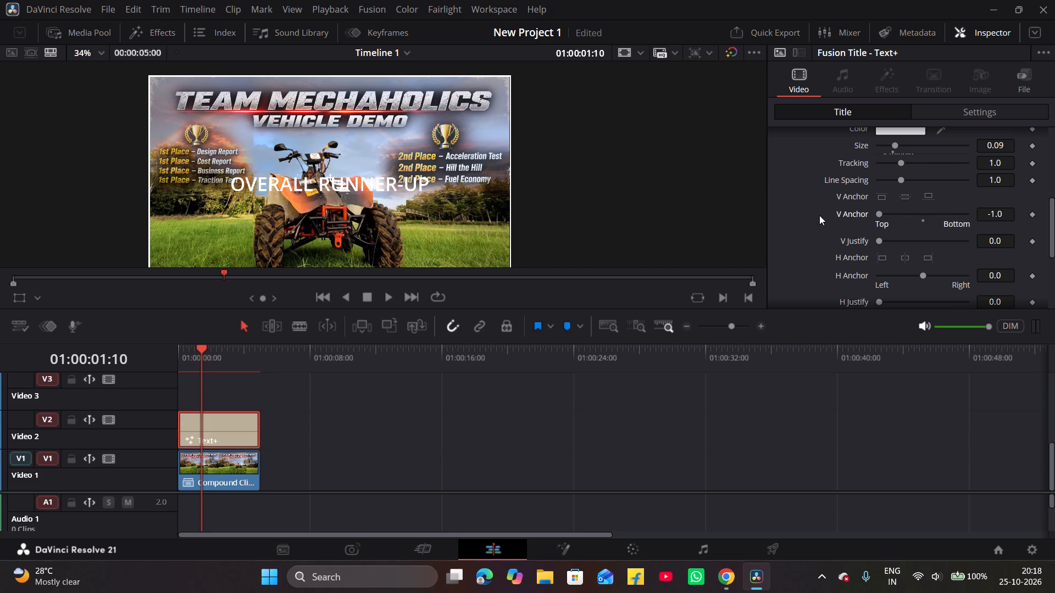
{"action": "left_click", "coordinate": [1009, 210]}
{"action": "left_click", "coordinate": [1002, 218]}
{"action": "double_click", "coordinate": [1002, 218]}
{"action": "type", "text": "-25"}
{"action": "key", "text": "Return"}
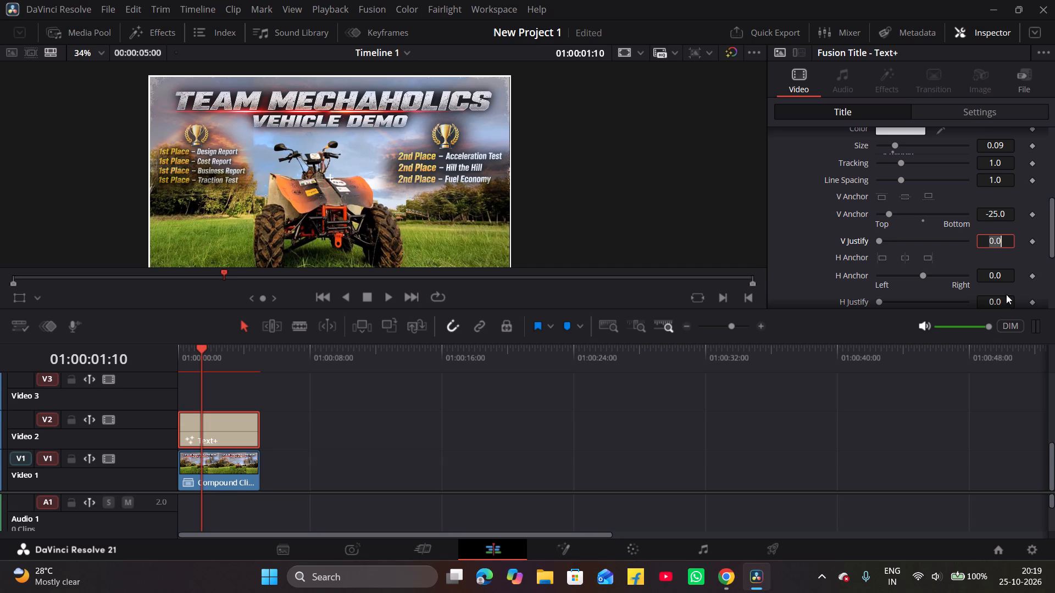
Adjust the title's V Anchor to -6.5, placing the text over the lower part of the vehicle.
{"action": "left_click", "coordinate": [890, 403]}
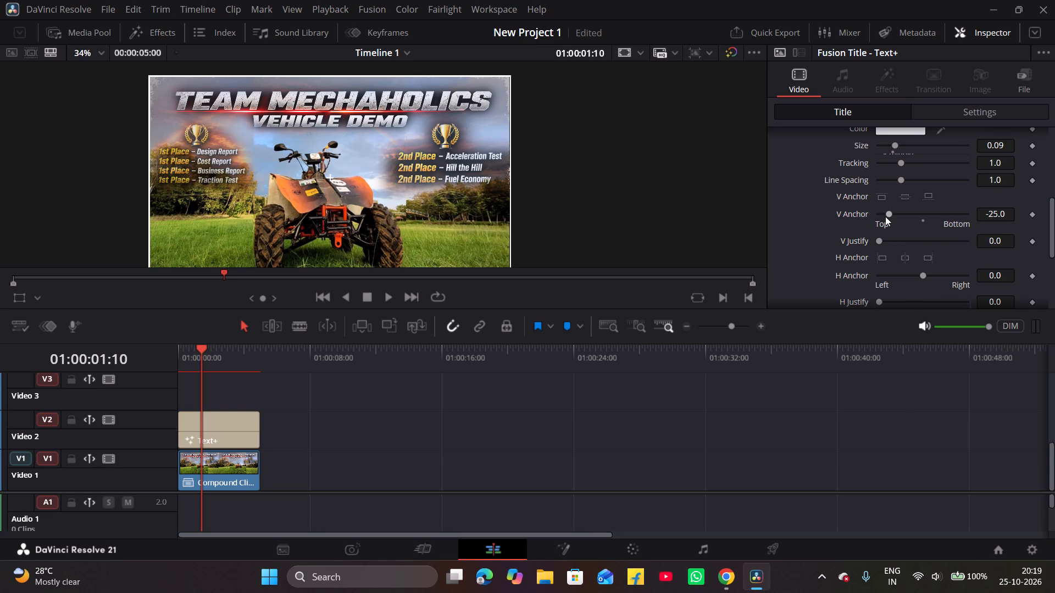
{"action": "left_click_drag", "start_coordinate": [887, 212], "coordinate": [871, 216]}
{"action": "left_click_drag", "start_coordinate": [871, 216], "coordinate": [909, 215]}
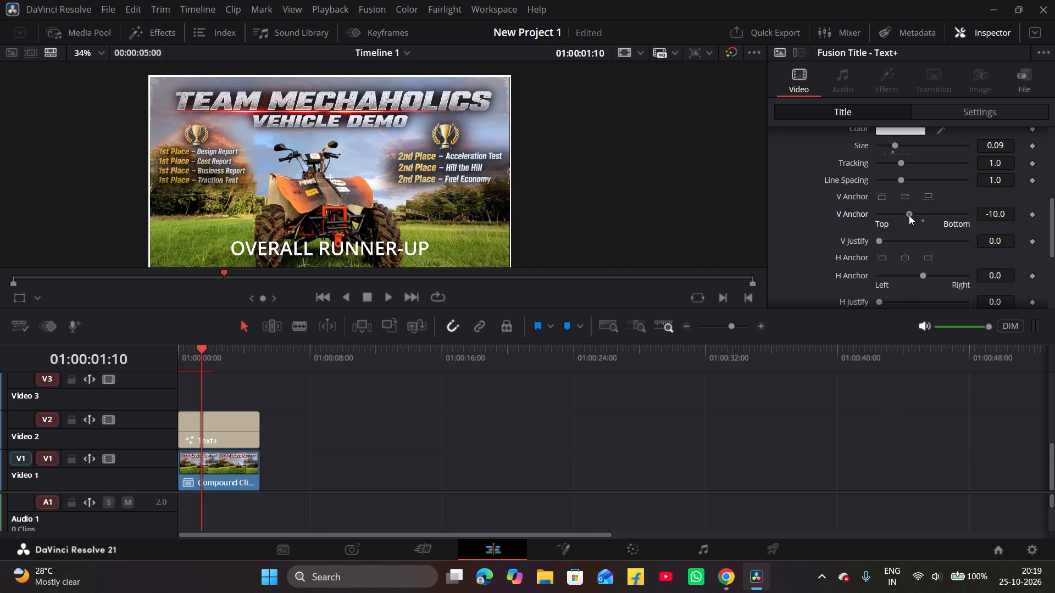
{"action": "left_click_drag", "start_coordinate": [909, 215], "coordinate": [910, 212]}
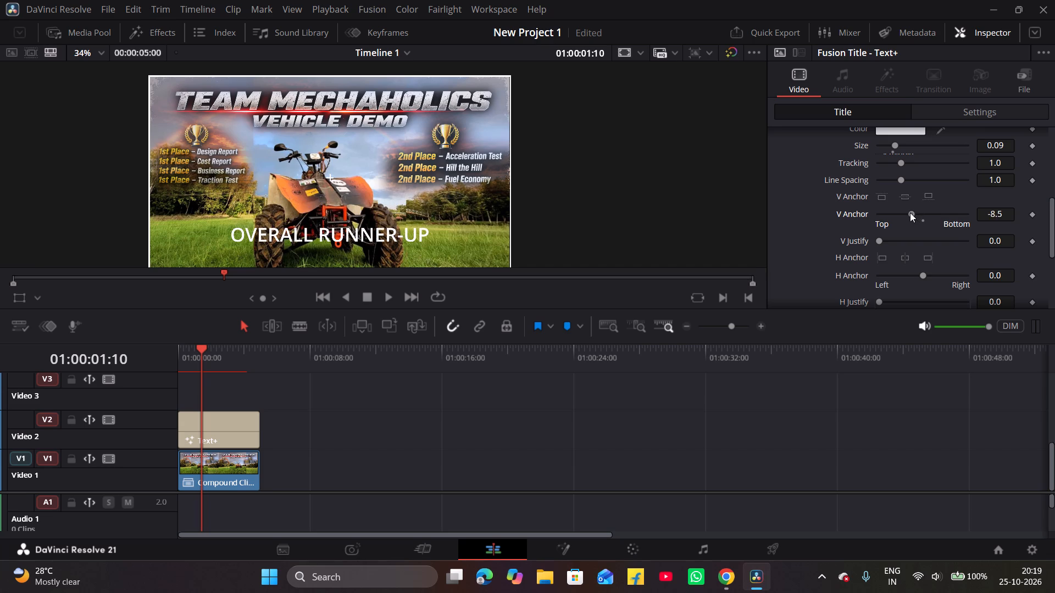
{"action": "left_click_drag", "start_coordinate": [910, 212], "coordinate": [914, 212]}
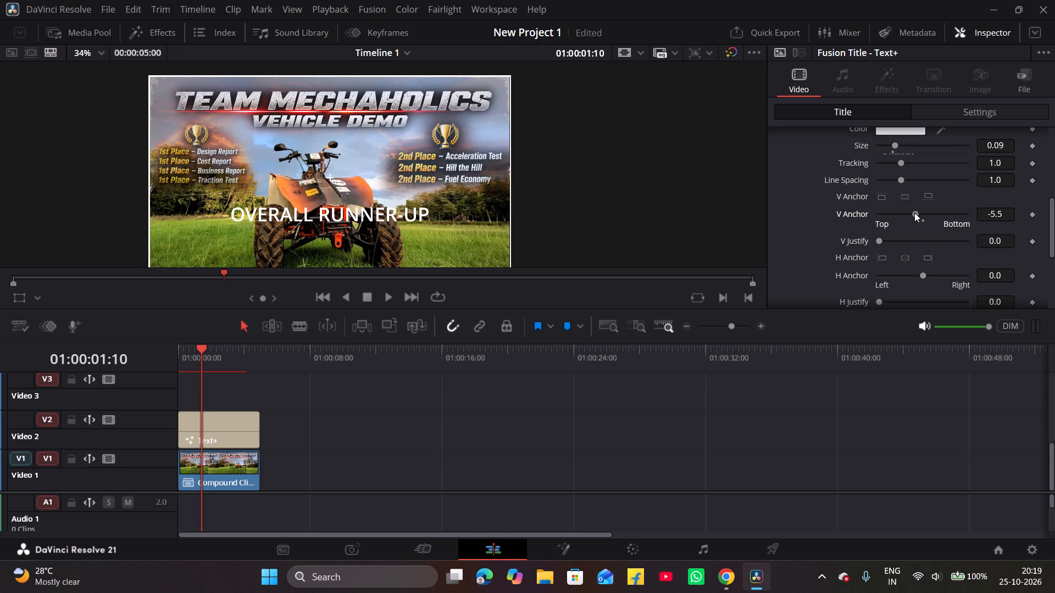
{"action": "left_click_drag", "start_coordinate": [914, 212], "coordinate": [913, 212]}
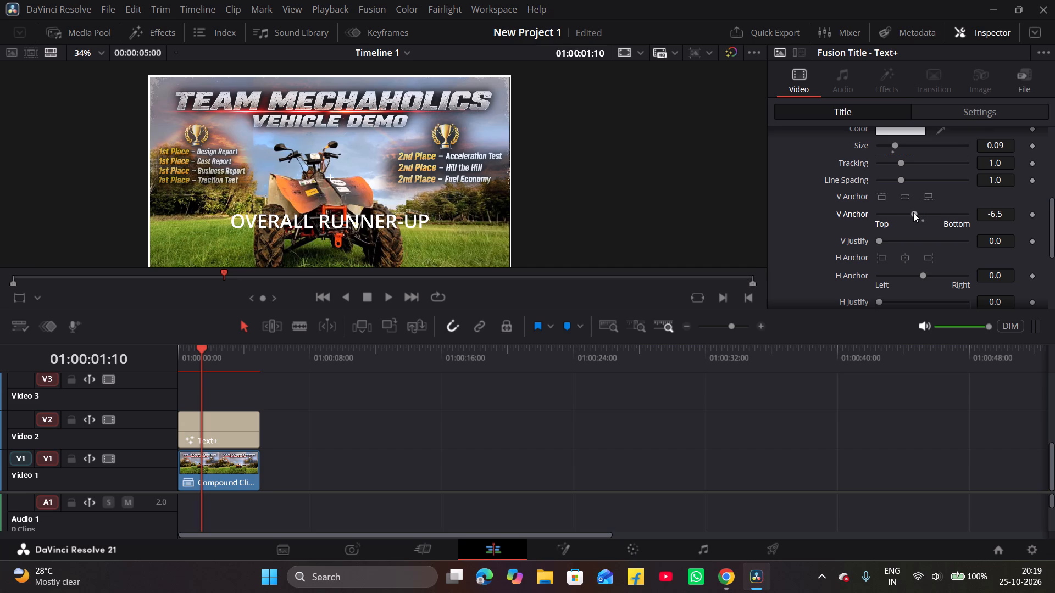
Change the OVERALL RUNNER-UP title's font to Lucida Sans Typewriter.
{"action": "scroll", "coordinate": [913, 212], "scroll_direction": "up", "scroll_amount": 5}
{"action": "scroll", "coordinate": [913, 212], "scroll_direction": "down", "scroll_amount": 1}
{"action": "left_click", "coordinate": [973, 261]}
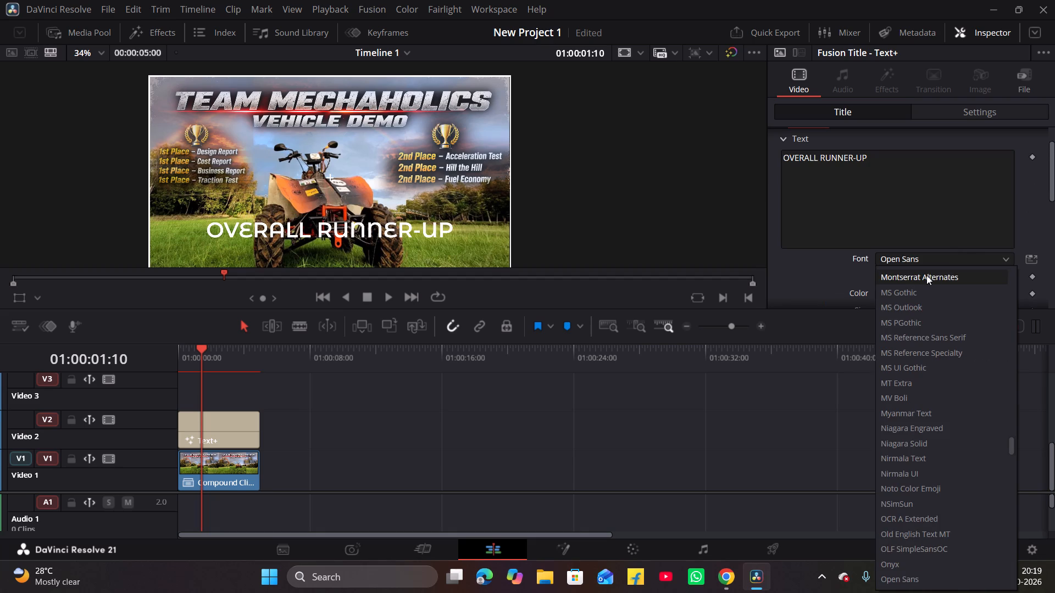
{"action": "scroll", "coordinate": [926, 275], "scroll_direction": "up", "scroll_amount": 1}
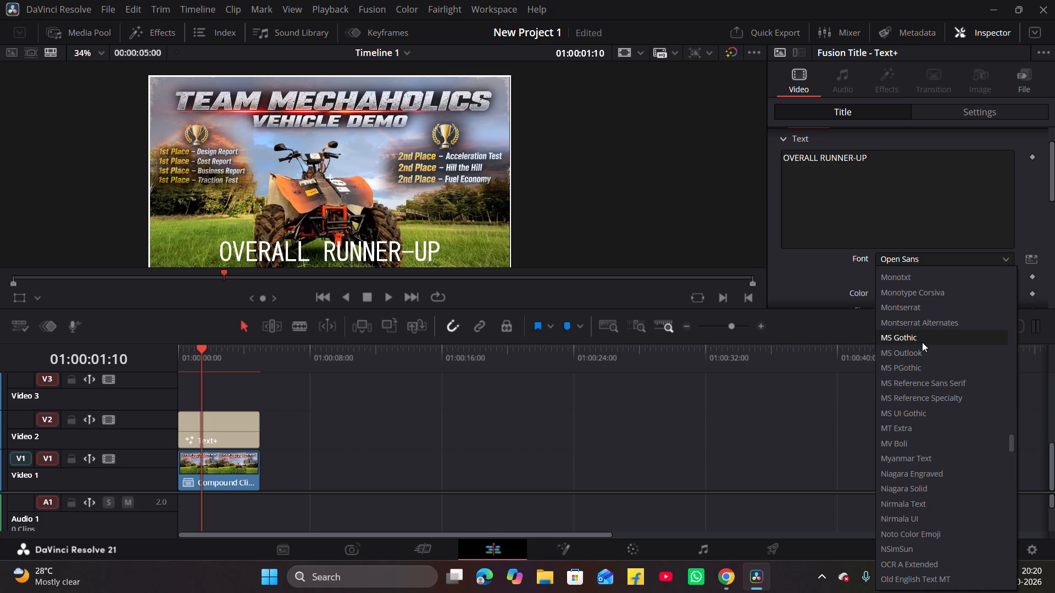
{"action": "scroll", "coordinate": [922, 342], "scroll_direction": "up", "scroll_amount": 3}
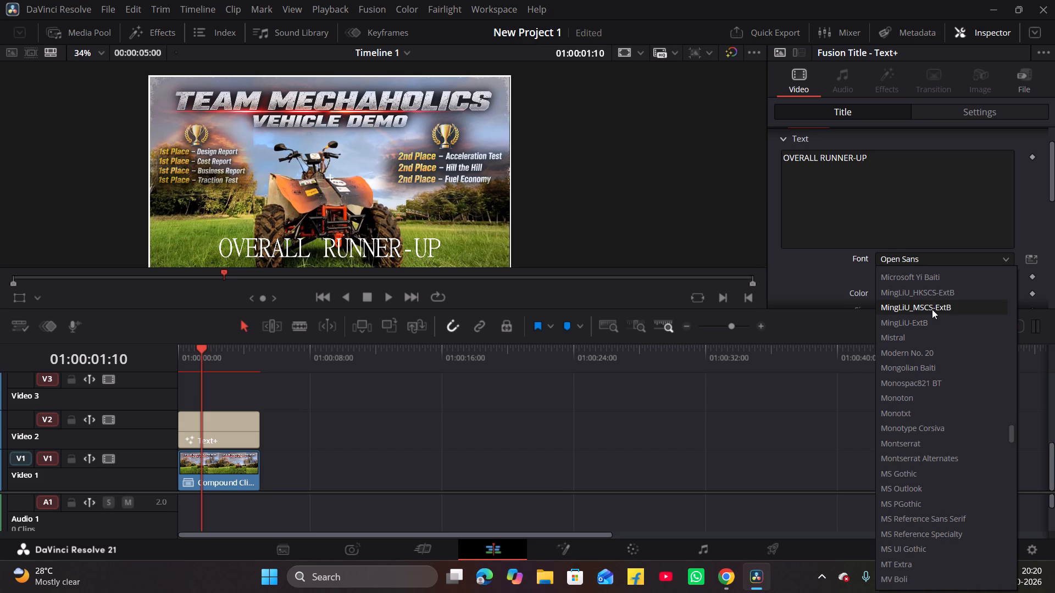
{"action": "scroll", "coordinate": [932, 309], "scroll_direction": "up", "scroll_amount": 4}
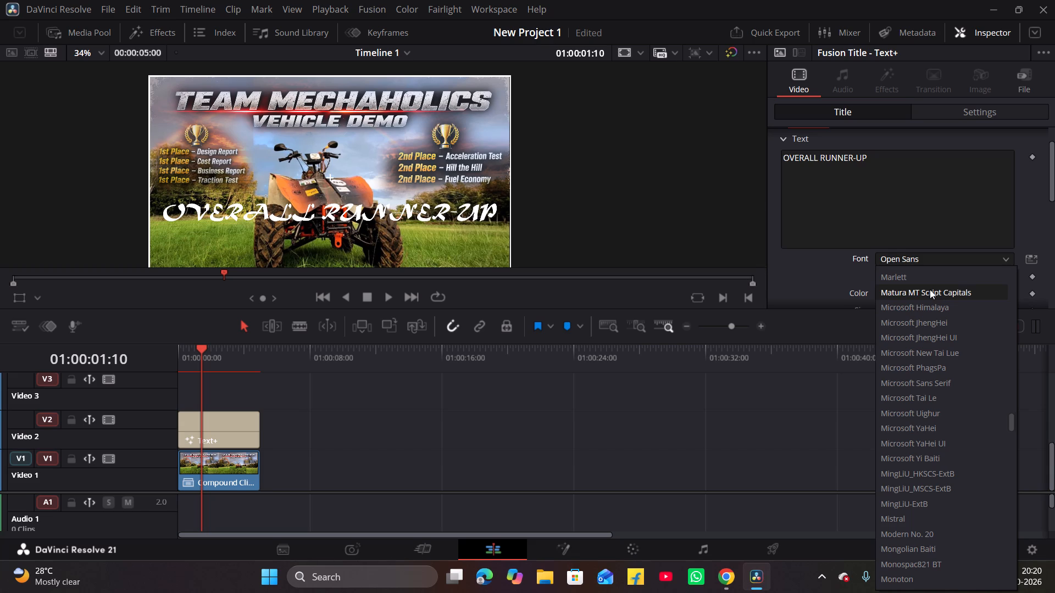
{"action": "scroll", "coordinate": [930, 289], "scroll_direction": "up", "scroll_amount": 1}
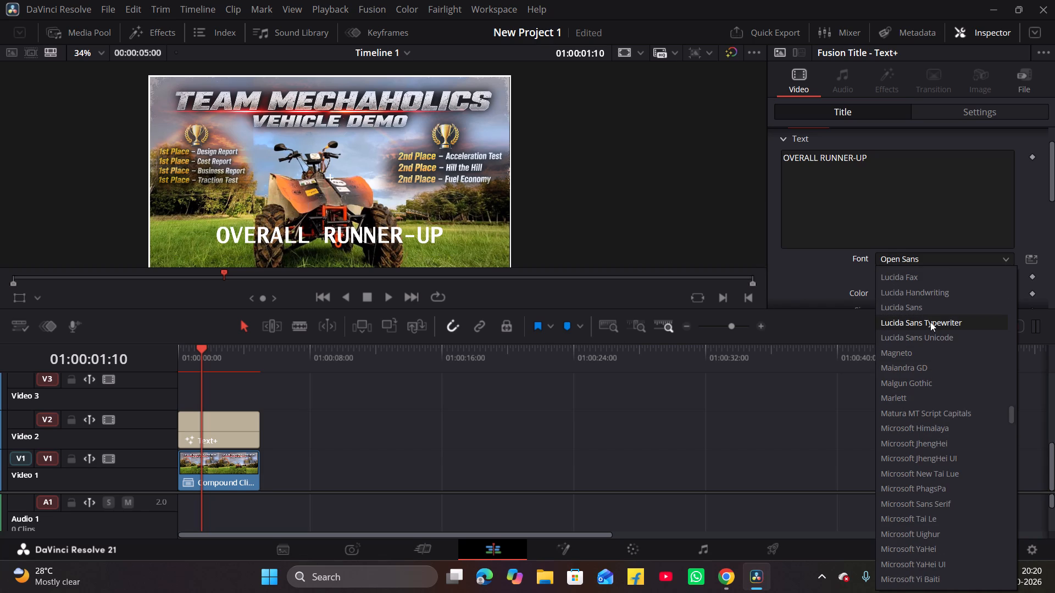
{"action": "left_click", "coordinate": [930, 322]}
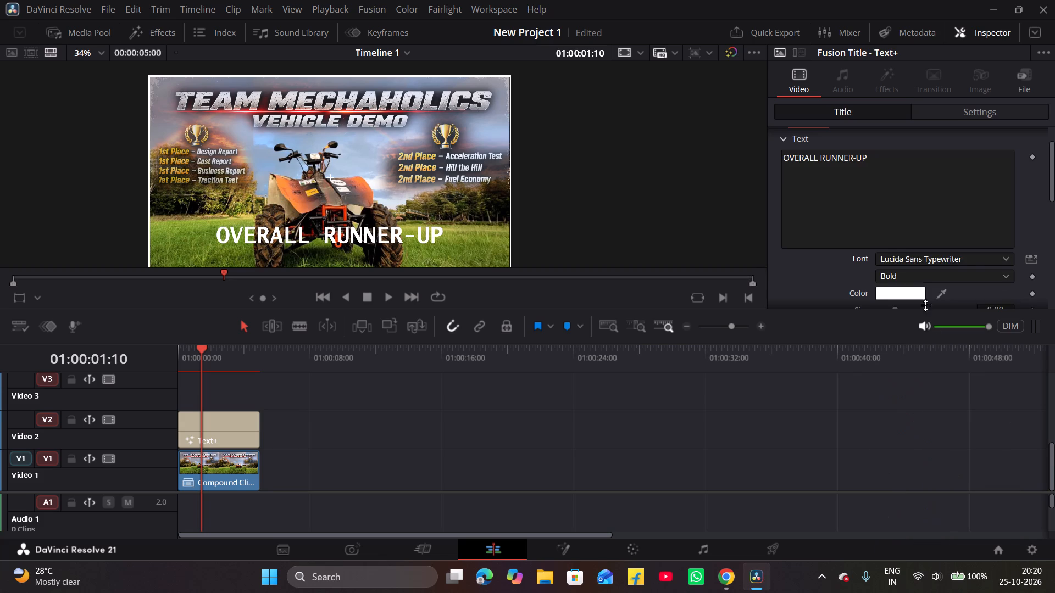
Enlarge the OVERALL RUNNER-UP title text to a size of 0.122.
{"action": "scroll", "coordinate": [920, 250], "scroll_direction": "down", "scroll_amount": 1}
{"action": "left_click_drag", "start_coordinate": [894, 269], "coordinate": [899, 267]}
Set the enlarged title's V Anchor to -2.5 so it sits across the vehicle just below the award lists.
{"action": "scroll", "coordinate": [907, 265], "scroll_direction": "down", "scroll_amount": 2}
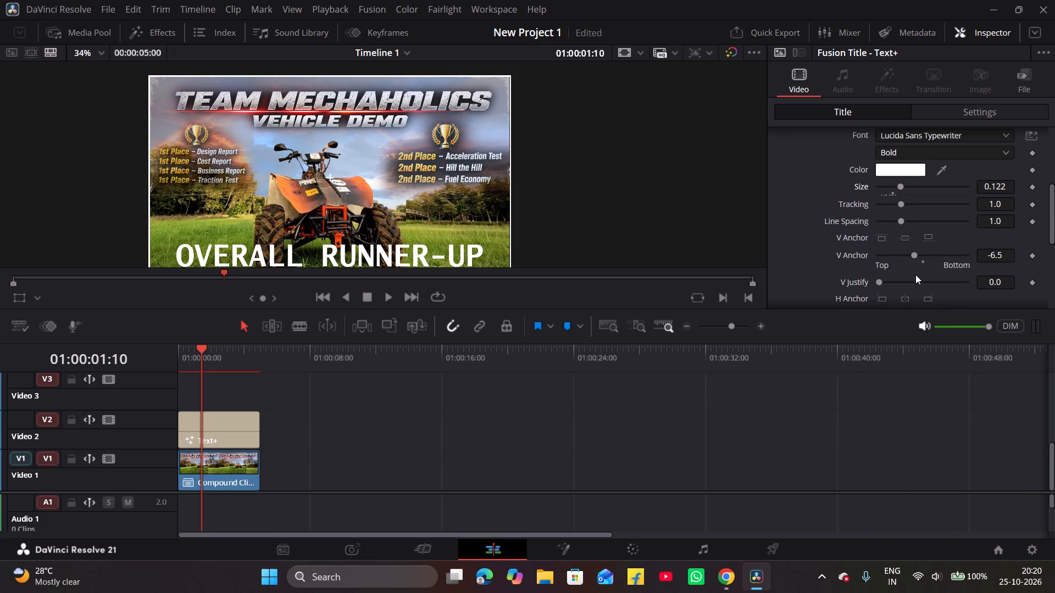
{"action": "left_click_drag", "start_coordinate": [913, 254], "coordinate": [898, 258]}
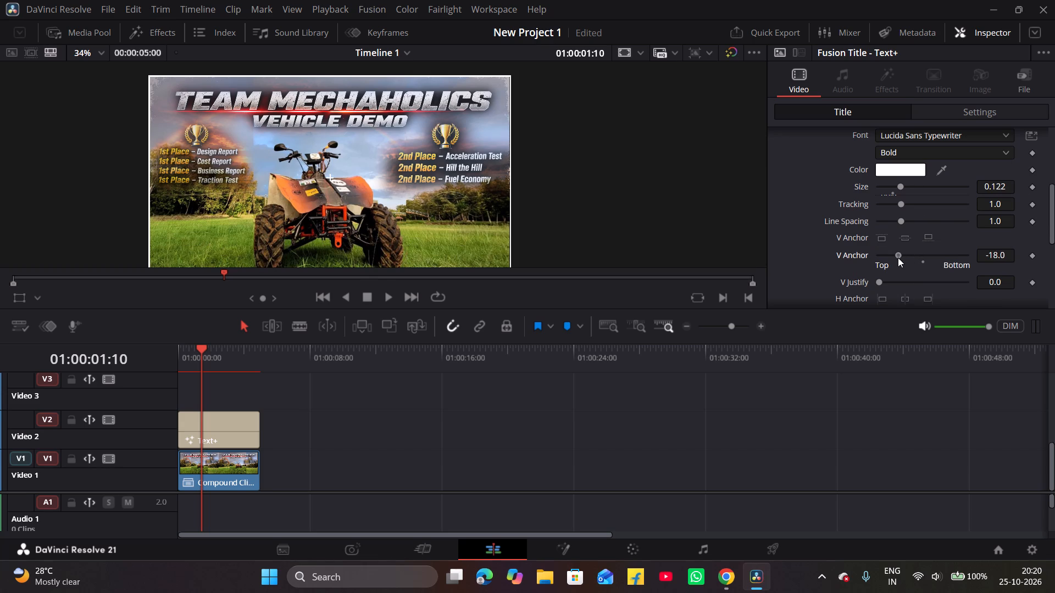
{"action": "left_click_drag", "start_coordinate": [898, 258], "coordinate": [918, 257]}
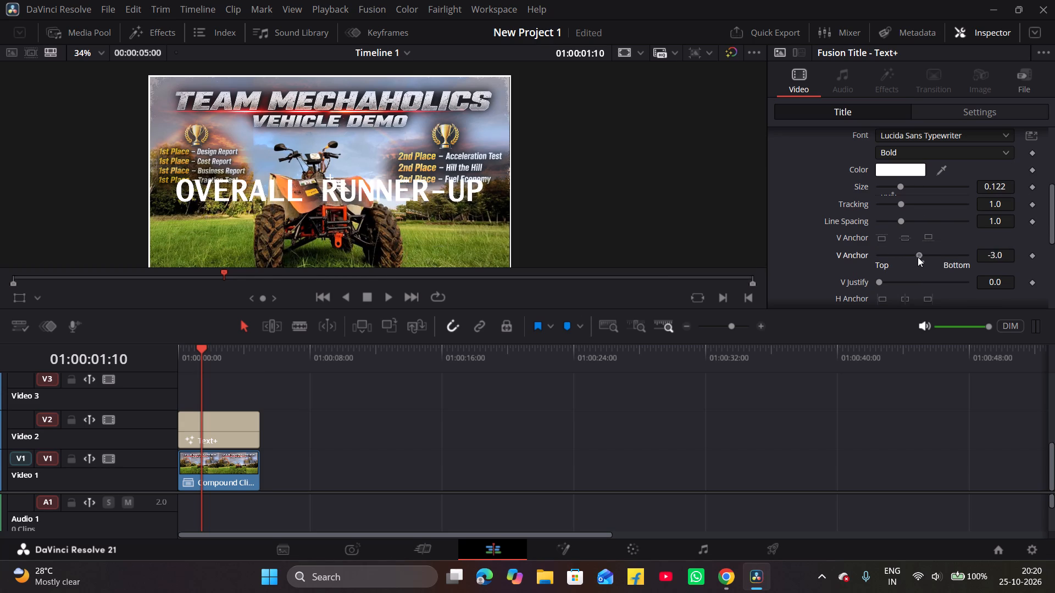
{"action": "left_click_drag", "start_coordinate": [918, 257], "coordinate": [917, 257]}
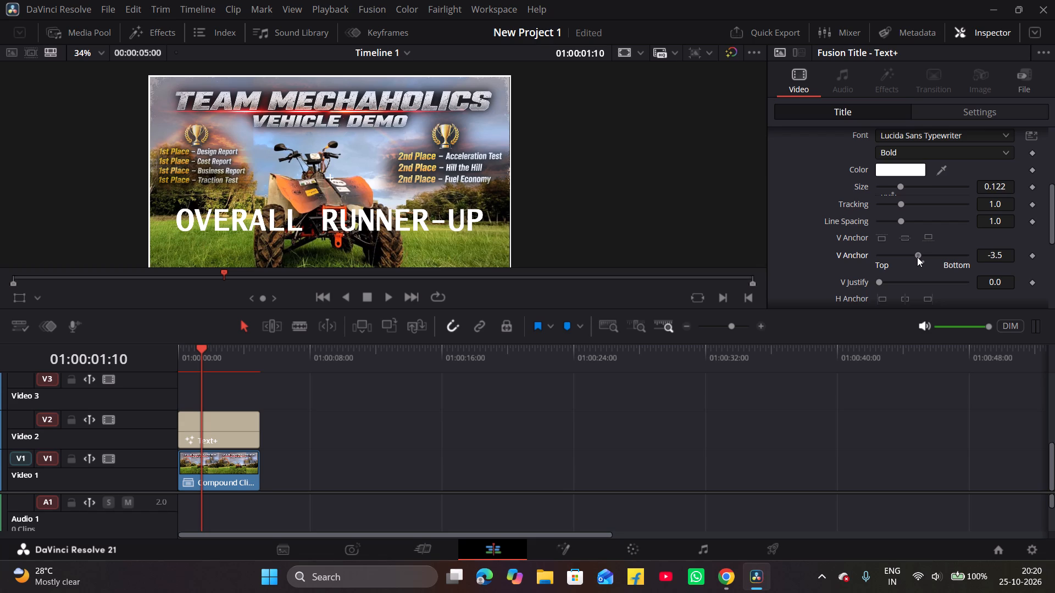
{"action": "left_click_drag", "start_coordinate": [917, 257], "coordinate": [920, 256]}
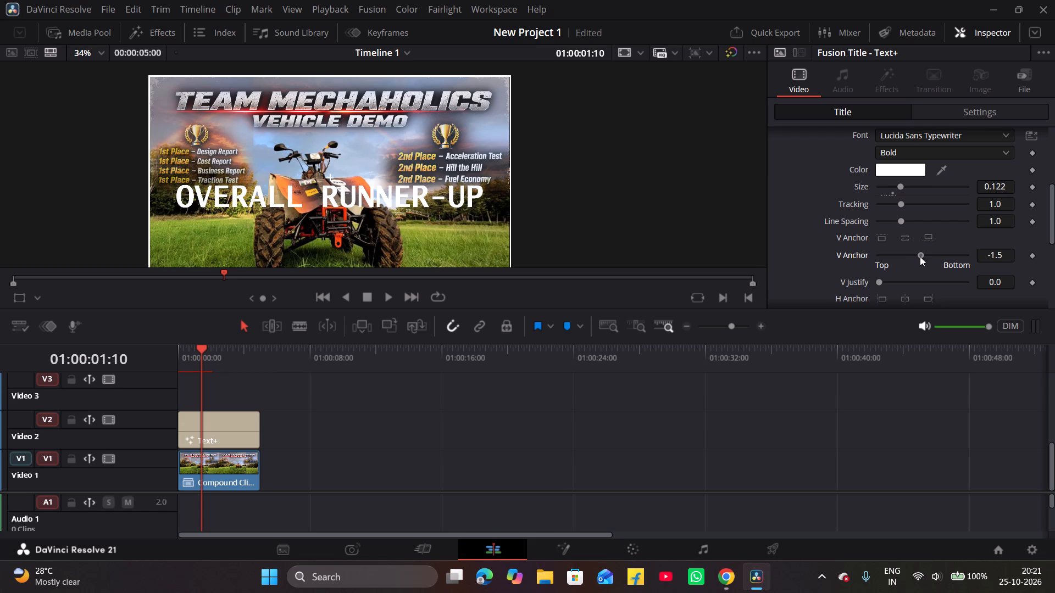
{"action": "left_click_drag", "start_coordinate": [920, 256], "coordinate": [919, 256]}
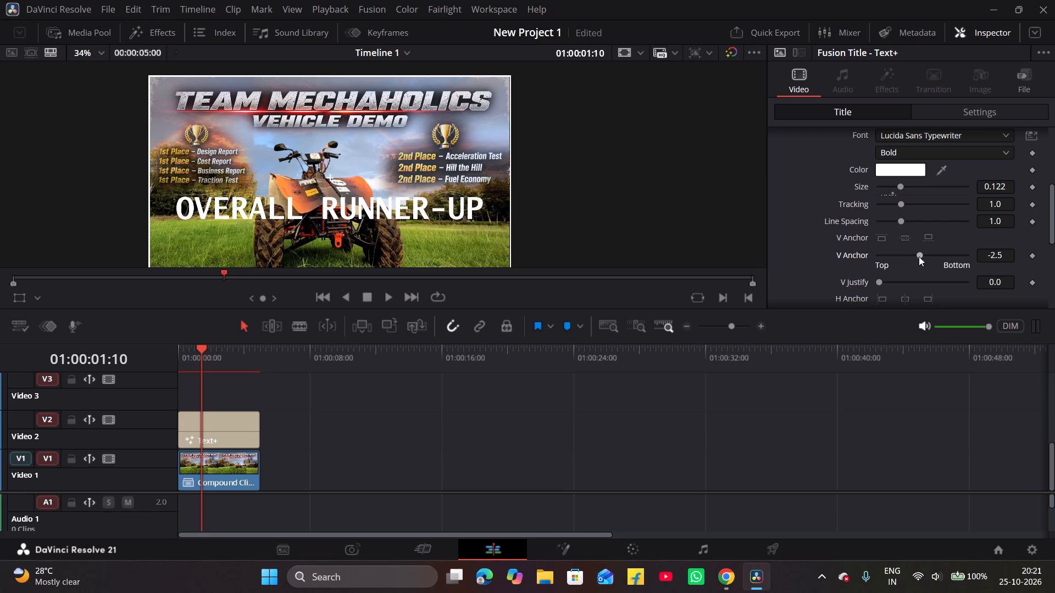
Shift the OVERALL RUNNER-UP title to Position X -2 and nudge its Position Y slightly lower over the vehicle.
{"action": "scroll", "coordinate": [882, 240], "scroll_direction": "down", "scroll_amount": 5}
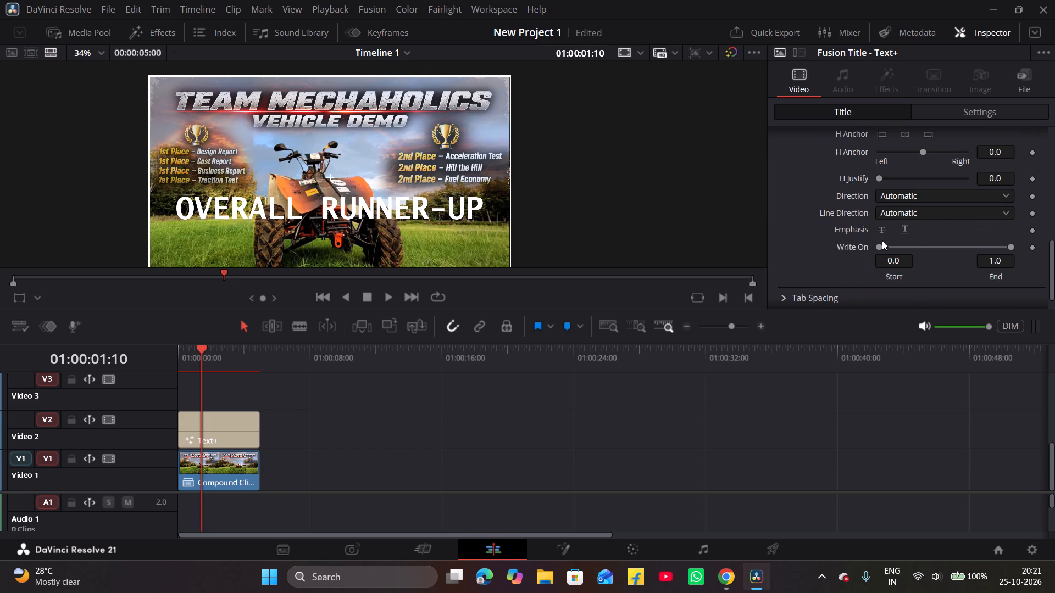
{"action": "scroll", "coordinate": [882, 240], "scroll_direction": "down", "scroll_amount": 4}
{"action": "scroll", "coordinate": [882, 240], "scroll_direction": "up", "scroll_amount": 15}
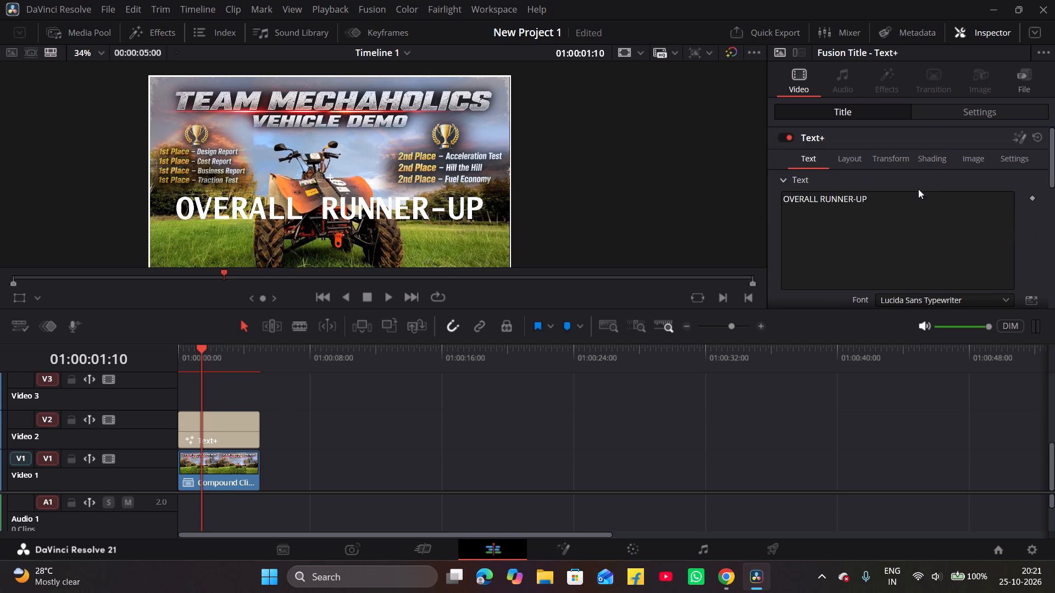
{"action": "left_click", "coordinate": [957, 118]}
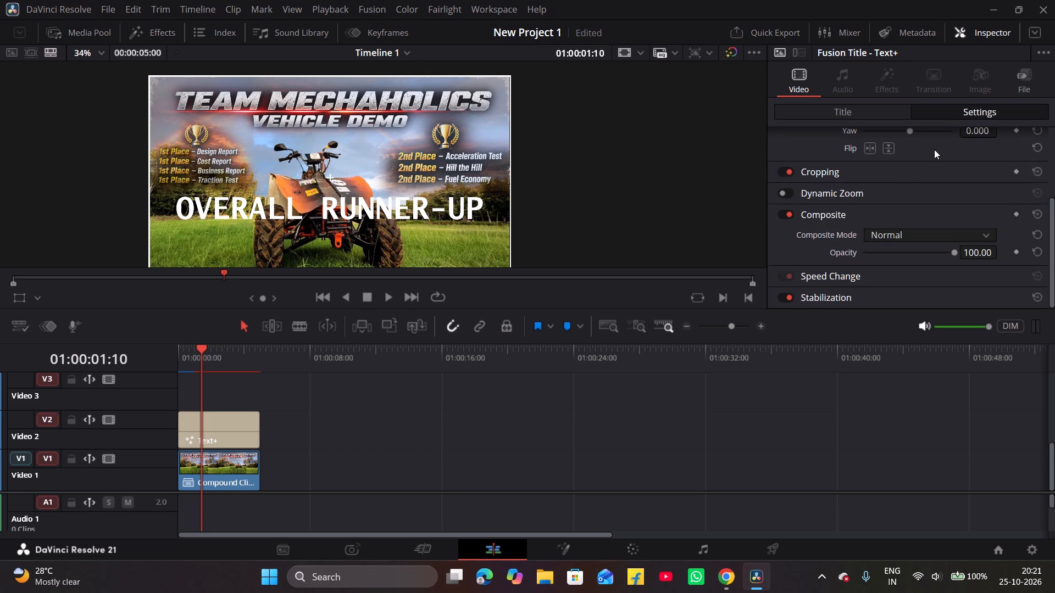
{"action": "scroll", "coordinate": [923, 206], "scroll_direction": "up", "scroll_amount": 5}
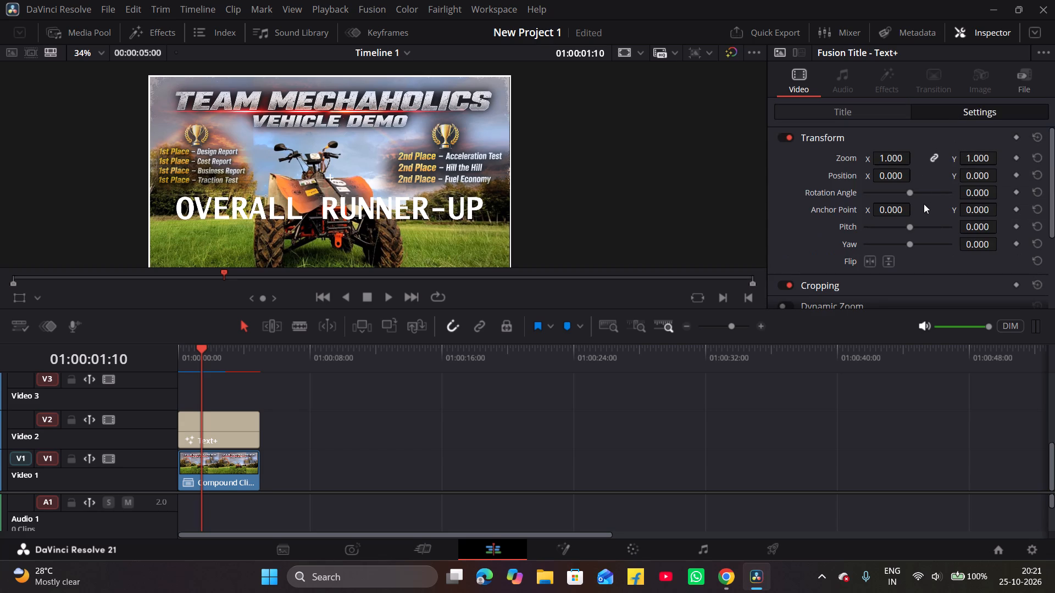
{"action": "left_click_drag", "start_coordinate": [890, 180], "coordinate": [899, 180]}
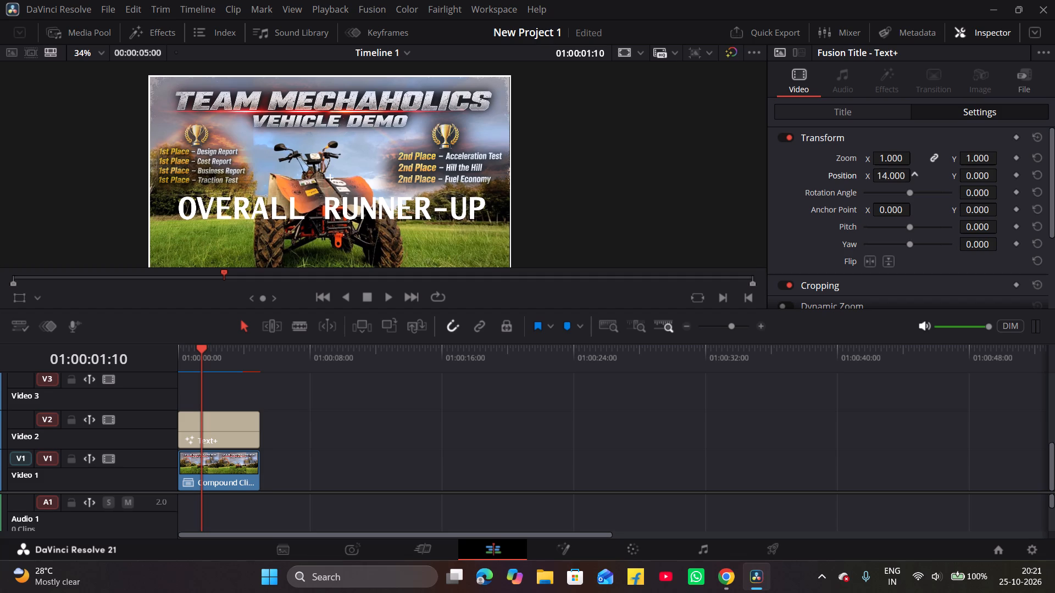
{"action": "left_click_drag", "start_coordinate": [899, 180], "coordinate": [884, 184]}
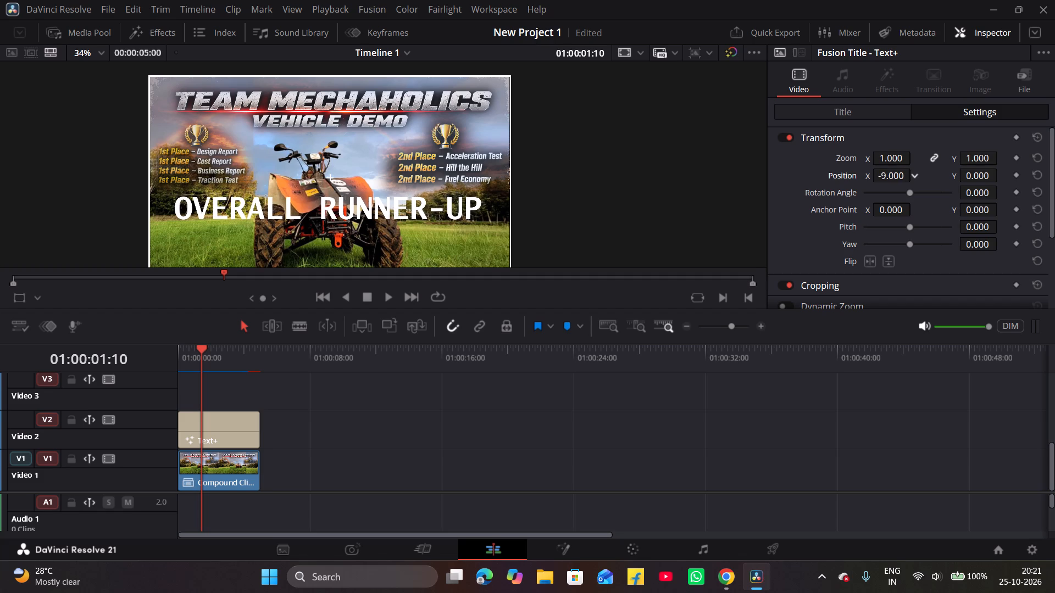
{"action": "left_click_drag", "start_coordinate": [884, 184], "coordinate": [889, 184]}
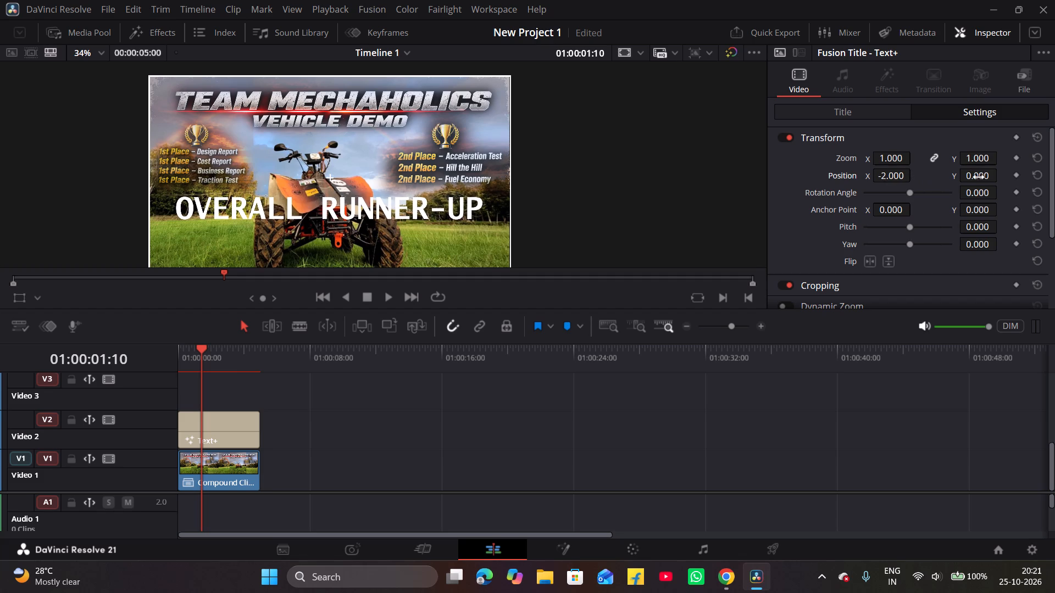
{"action": "left_click_drag", "start_coordinate": [979, 177], "coordinate": [965, 183]}
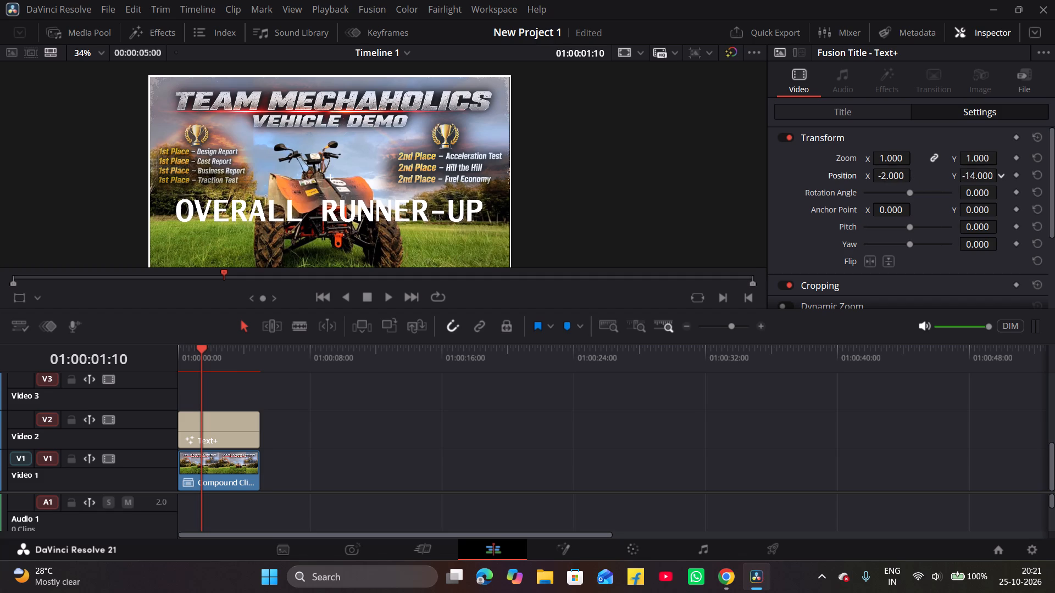
{"action": "left_click_drag", "start_coordinate": [965, 183], "coordinate": [960, 185]}
Preview the available composite modes on the OVERALL RUNNER-UP title, keeping Normal.
{"action": "scroll", "coordinate": [935, 194], "scroll_direction": "down", "scroll_amount": 5}
{"action": "left_click", "coordinate": [981, 234]}
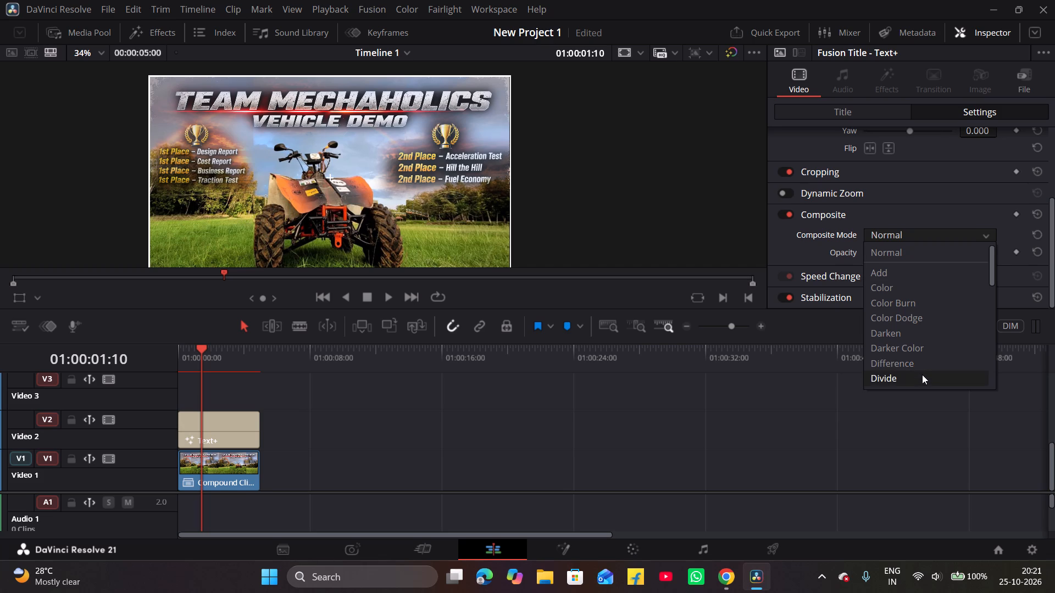
{"action": "scroll", "coordinate": [922, 377], "scroll_direction": "down", "scroll_amount": 2}
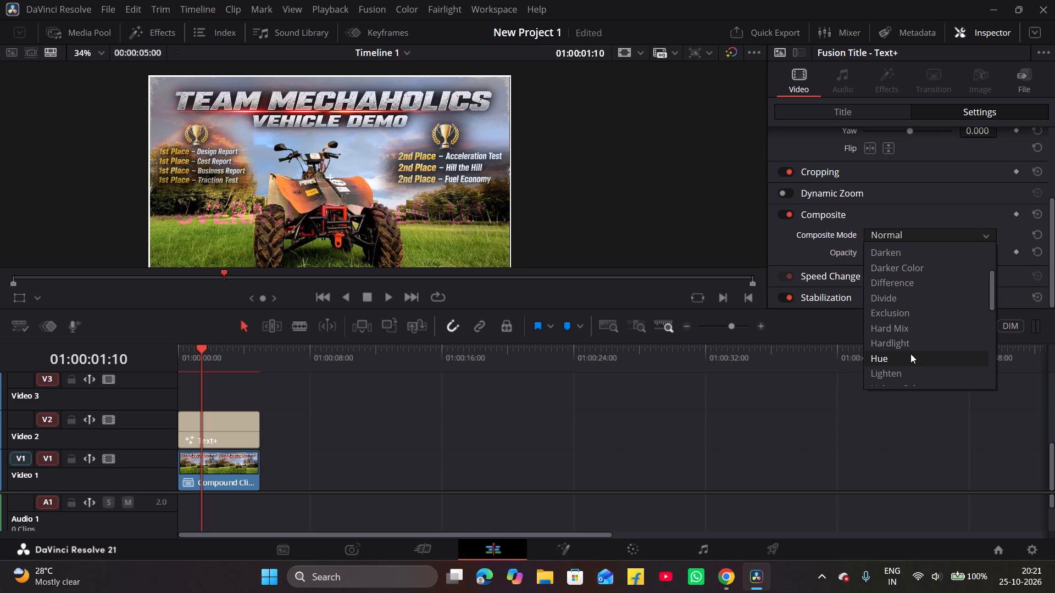
{"action": "scroll", "coordinate": [910, 354], "scroll_direction": "down", "scroll_amount": 1}
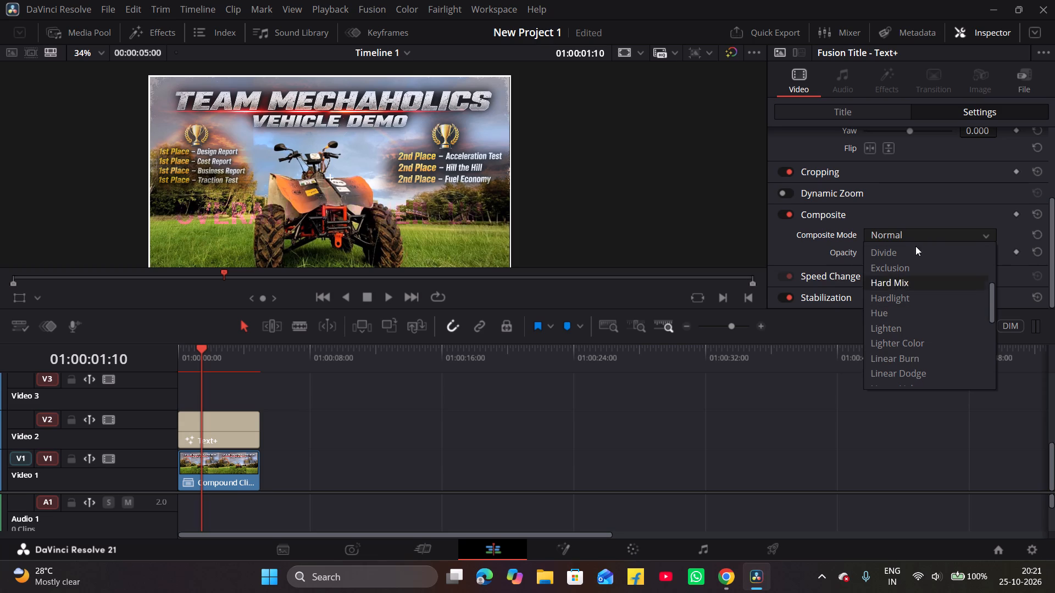
{"action": "scroll", "coordinate": [915, 306], "scroll_direction": "up", "scroll_amount": 2}
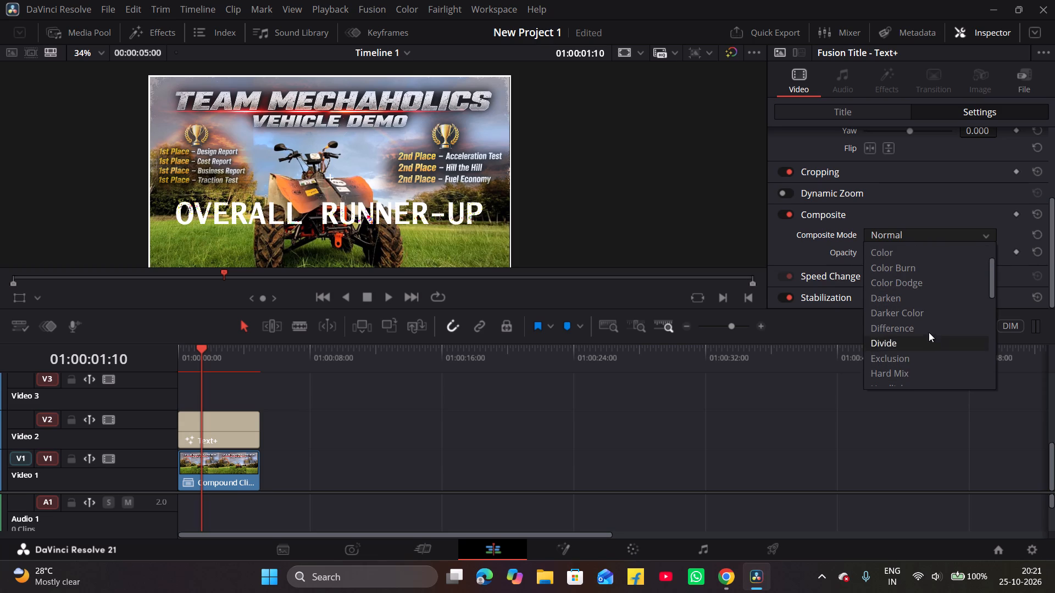
{"action": "scroll", "coordinate": [929, 329], "scroll_direction": "up", "scroll_amount": 2}
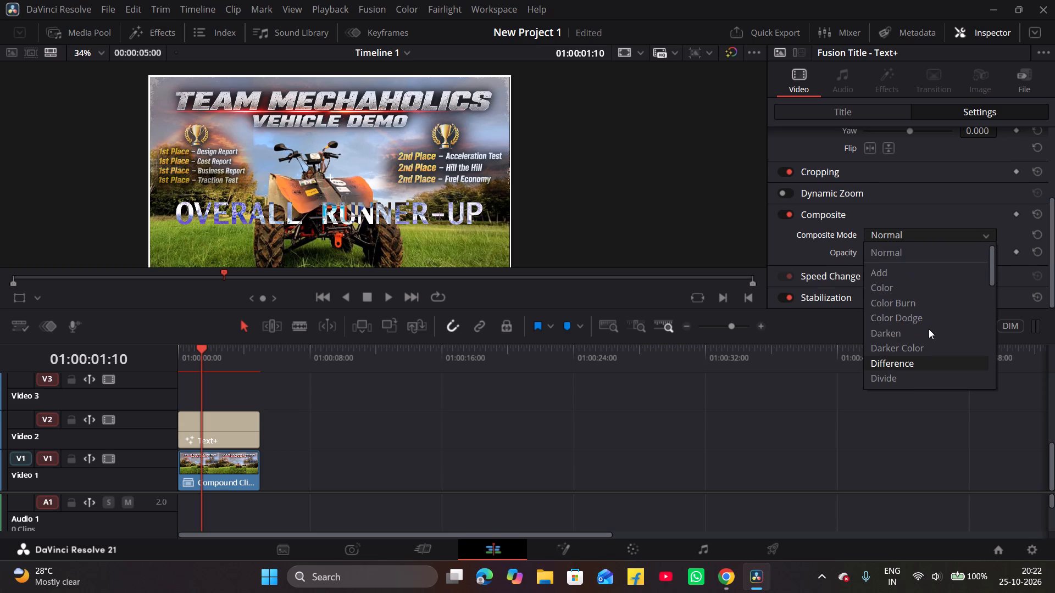
{"action": "scroll", "coordinate": [929, 329], "scroll_direction": "up", "scroll_amount": 1}
{"action": "scroll", "coordinate": [929, 329], "scroll_direction": "down", "scroll_amount": 7}
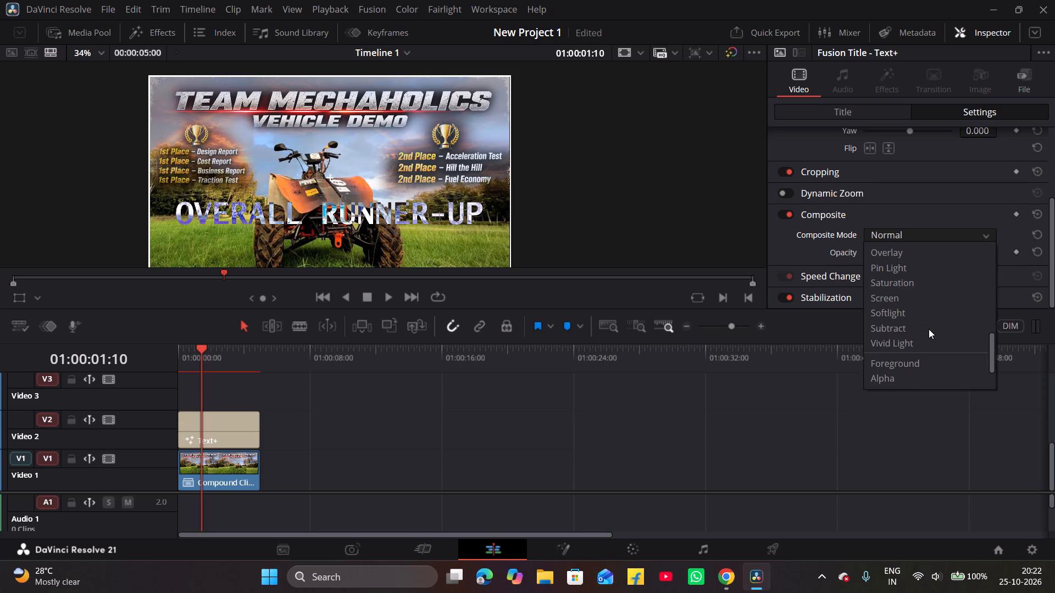
{"action": "scroll", "coordinate": [929, 329], "scroll_direction": "up", "scroll_amount": 1}
{"action": "scroll", "coordinate": [929, 329], "scroll_direction": "down", "scroll_amount": 4}
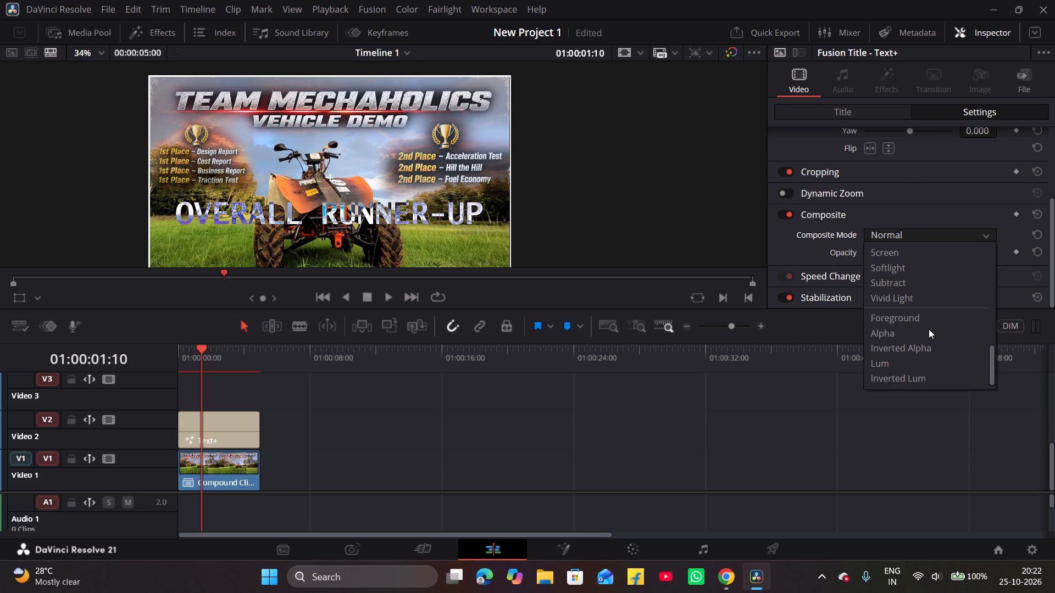
{"action": "scroll", "coordinate": [929, 329], "scroll_direction": "down", "scroll_amount": 1}
{"action": "scroll", "coordinate": [929, 329], "scroll_direction": "up", "scroll_amount": 5}
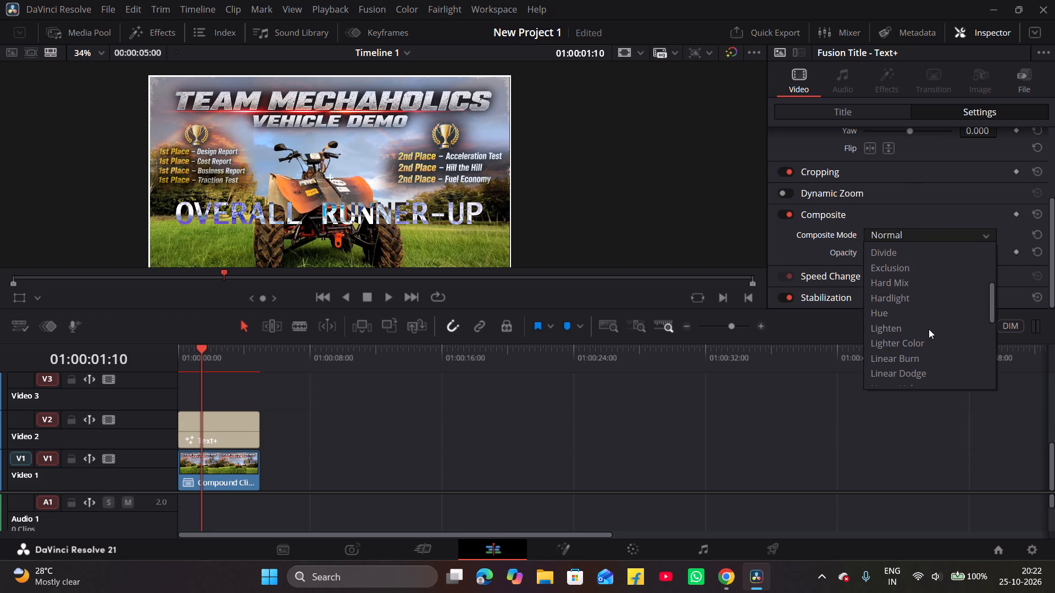
{"action": "scroll", "coordinate": [929, 329], "scroll_direction": "down", "scroll_amount": 2}
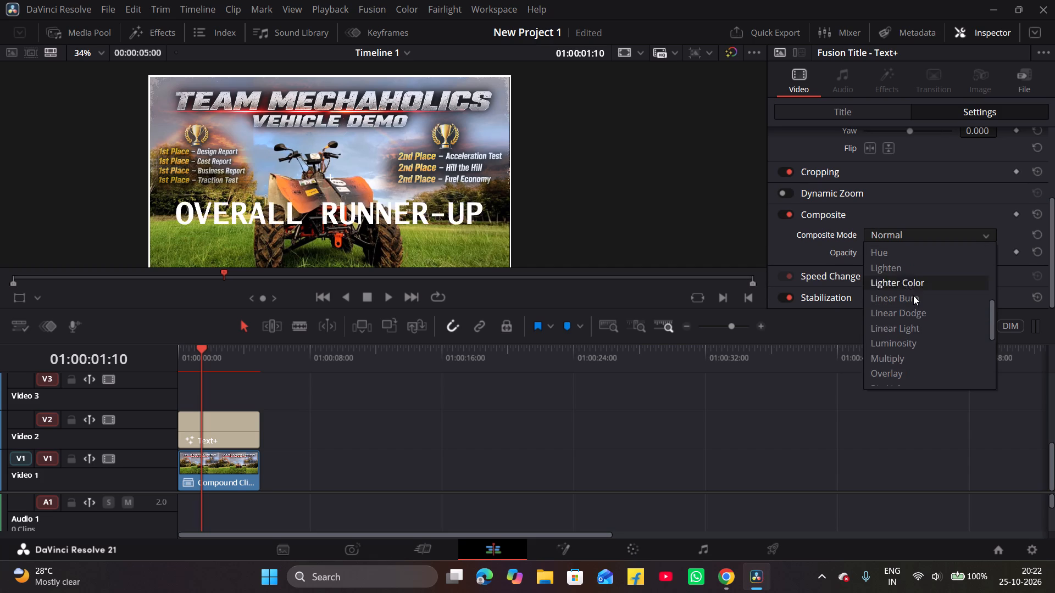
{"action": "scroll", "coordinate": [917, 301], "scroll_direction": "up", "scroll_amount": 11}
{"action": "left_click", "coordinate": [910, 254]}
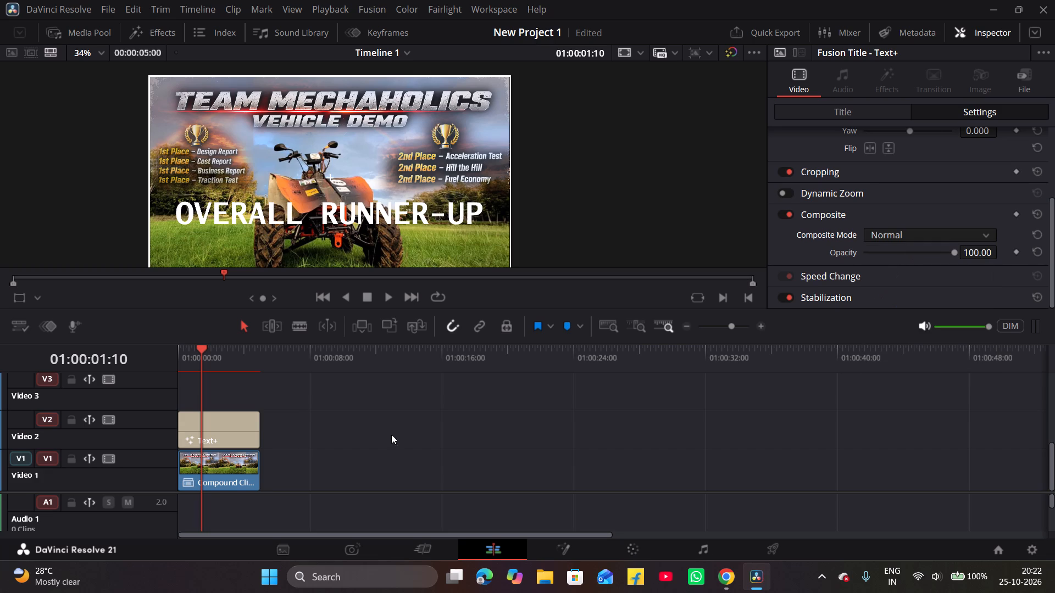
Restack the clips so the poster compound clip sits on Video 3 directly above the title on Video 2, both at the timeline start.
{"action": "left_click_drag", "start_coordinate": [229, 432], "coordinate": [317, 435]}
{"action": "left_click_drag", "start_coordinate": [224, 467], "coordinate": [215, 395]}
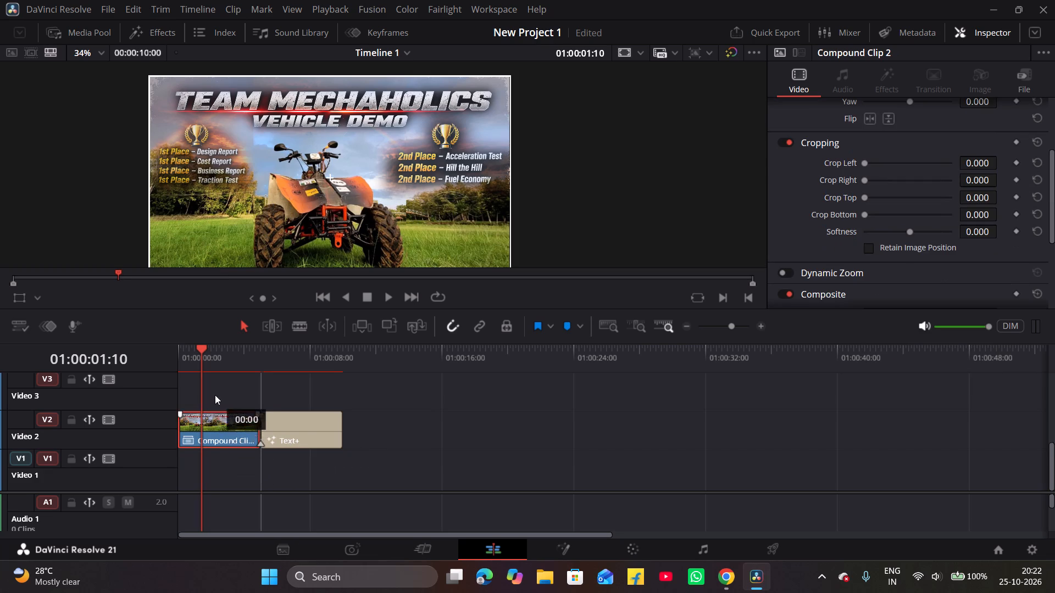
{"action": "left_click_drag", "start_coordinate": [215, 395], "coordinate": [214, 381]}
{"action": "left_click_drag", "start_coordinate": [298, 449], "coordinate": [189, 449]}
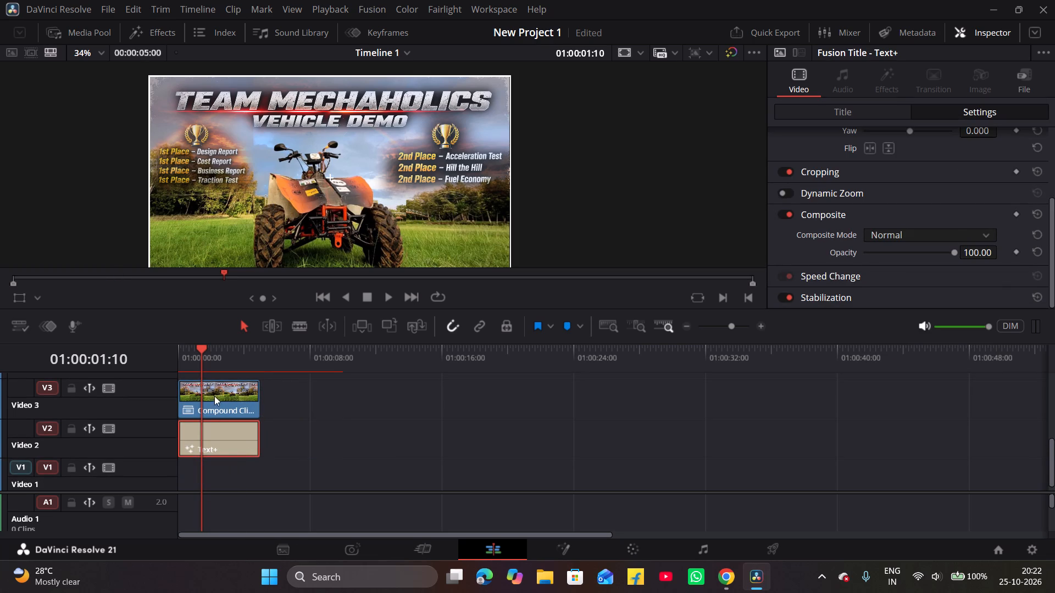
Preview composite modes such as Hard Mix and Multiply on the poster compound clip, keeping Normal.
{"action": "left_click", "coordinate": [229, 395]}
{"action": "scroll", "coordinate": [917, 264], "scroll_direction": "down", "scroll_amount": 1}
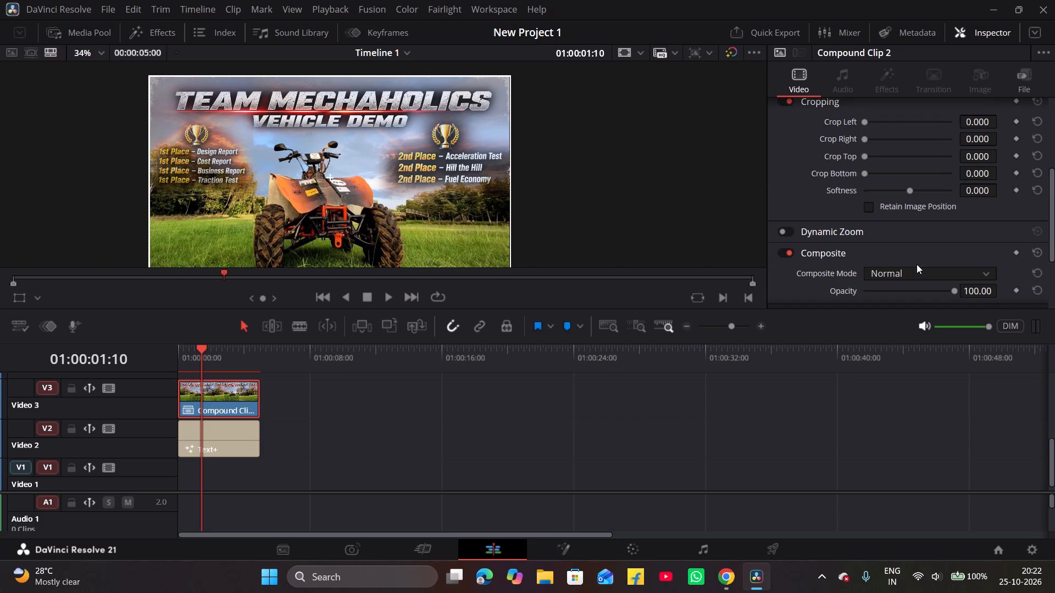
{"action": "left_click", "coordinate": [988, 271]}
{"action": "scroll", "coordinate": [909, 346], "scroll_direction": "down", "scroll_amount": 1}
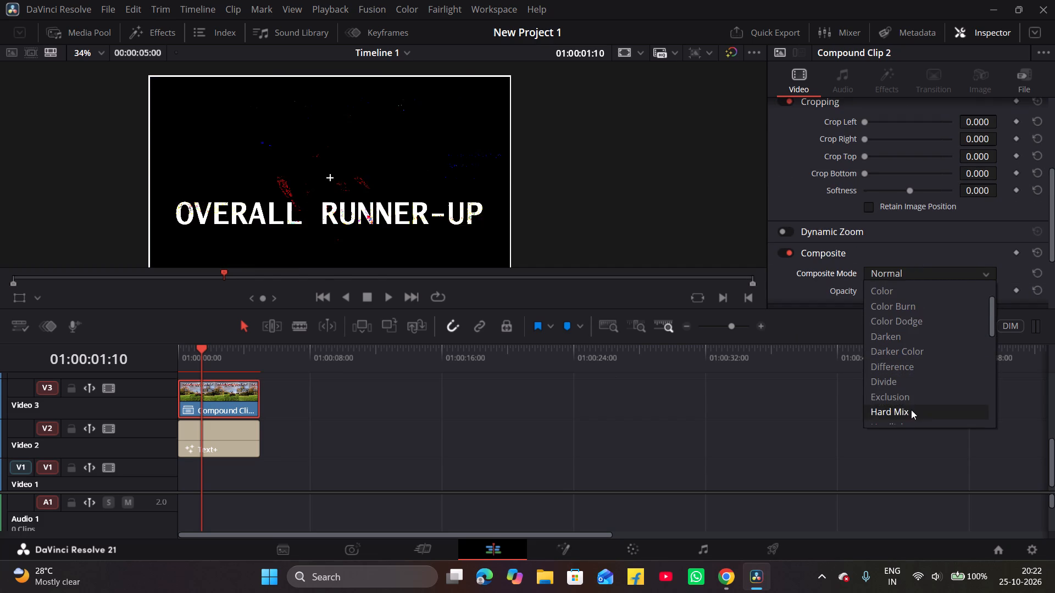
{"action": "scroll", "coordinate": [911, 410], "scroll_direction": "down", "scroll_amount": 3}
{"action": "scroll", "coordinate": [912, 355], "scroll_direction": "down", "scroll_amount": 3}
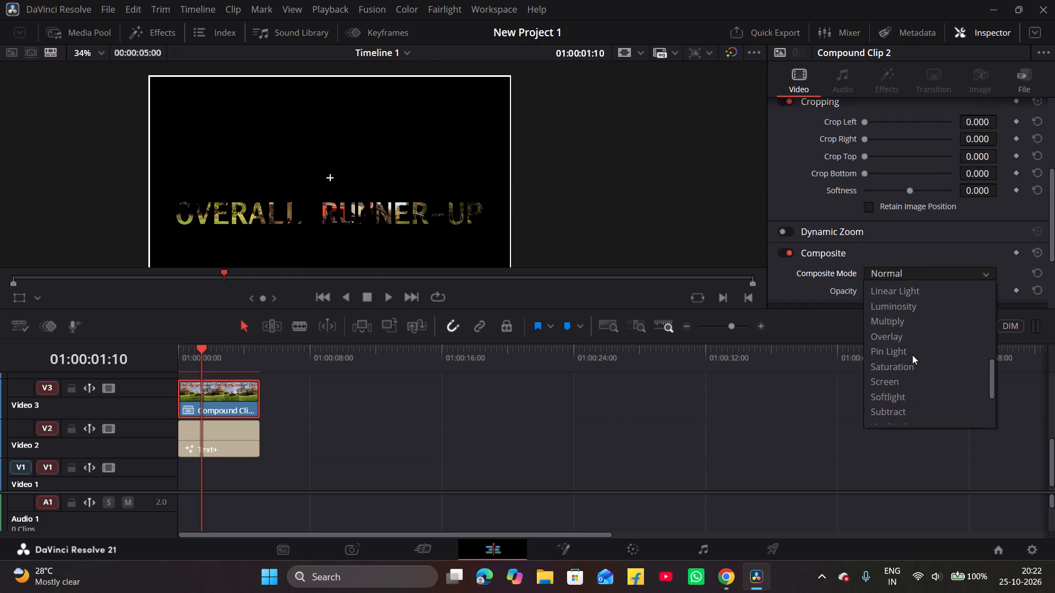
{"action": "scroll", "coordinate": [902, 309], "scroll_direction": "up", "scroll_amount": 7}
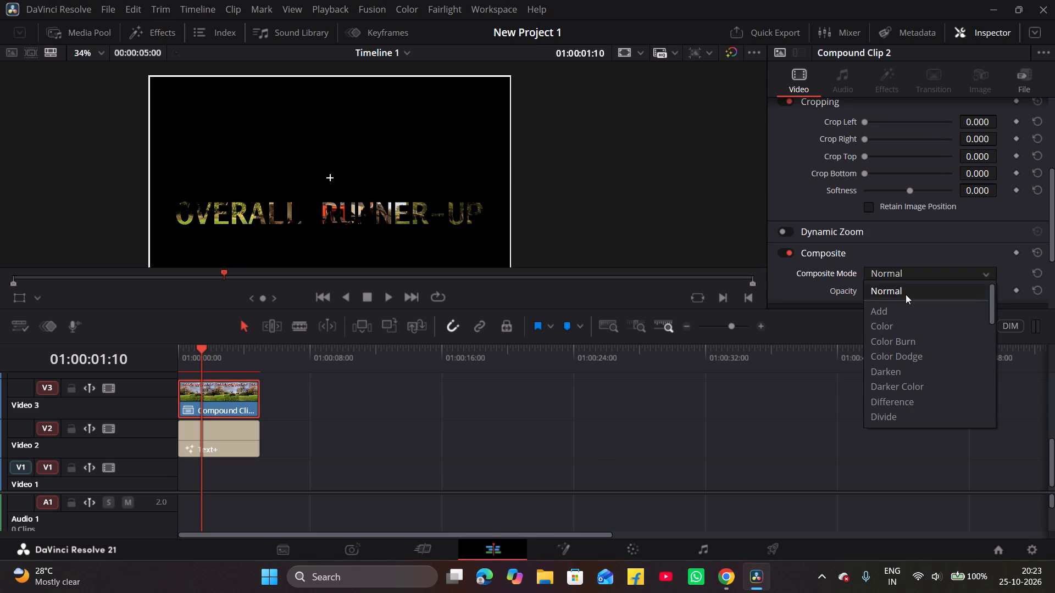
{"action": "left_click", "coordinate": [907, 287]}
Duplicate the poster compound clip along Video 3, placing the copy about 9 seconds into the timeline.
{"action": "left_click", "coordinate": [211, 400]}
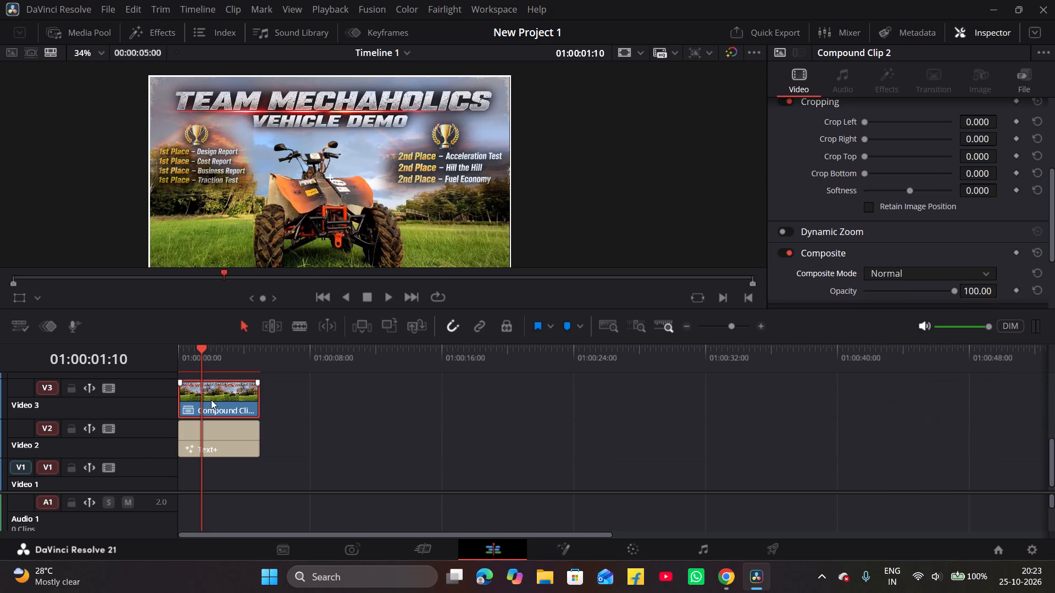
{"action": "left_click_drag", "start_coordinate": [211, 400], "coordinate": [358, 398], "text": "alt"}
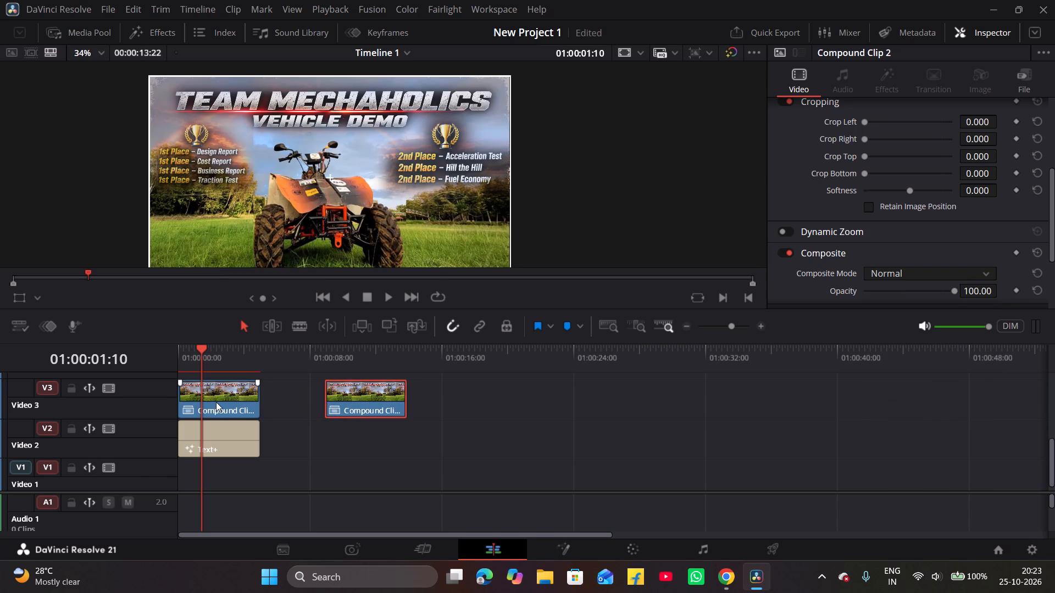
Set the composite mode of the compound clip above the title to Multiply.
{"action": "left_click", "coordinate": [216, 402]}
{"action": "scroll", "coordinate": [990, 217], "scroll_direction": "down", "scroll_amount": 3}
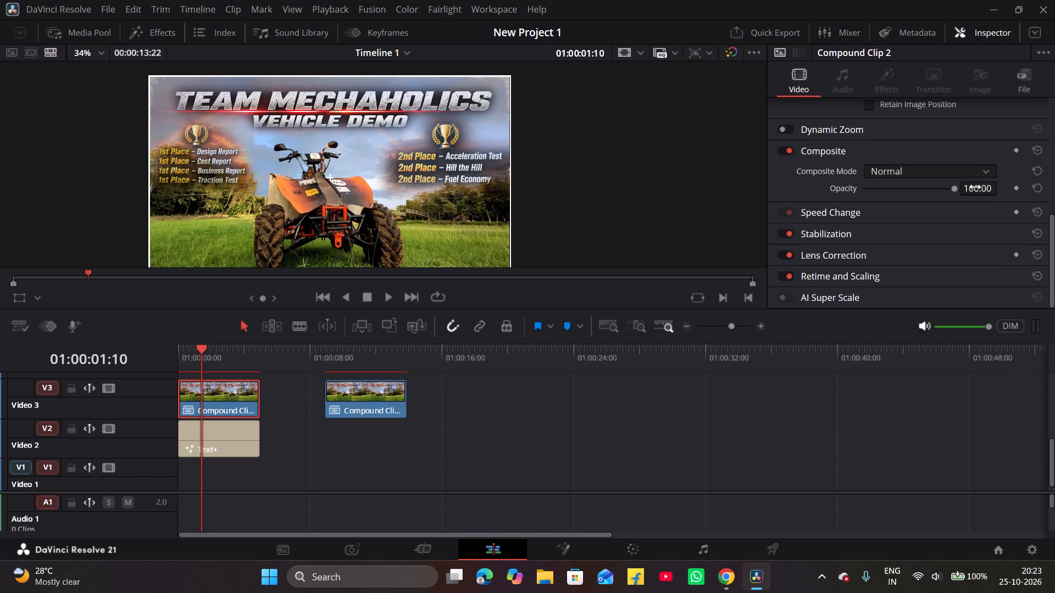
{"action": "left_click", "coordinate": [975, 171]}
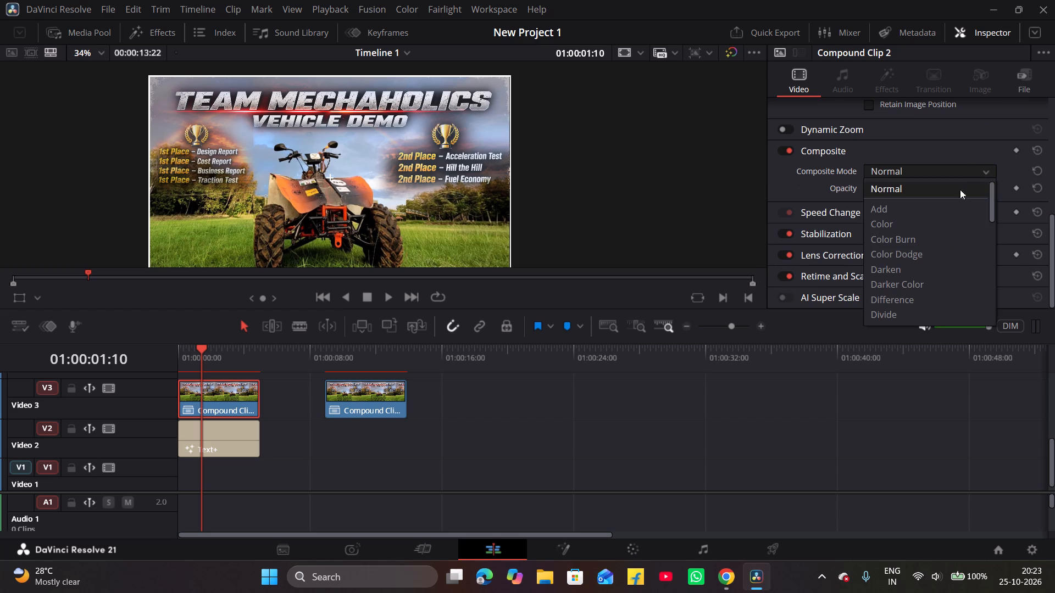
{"action": "key", "text": "m"}
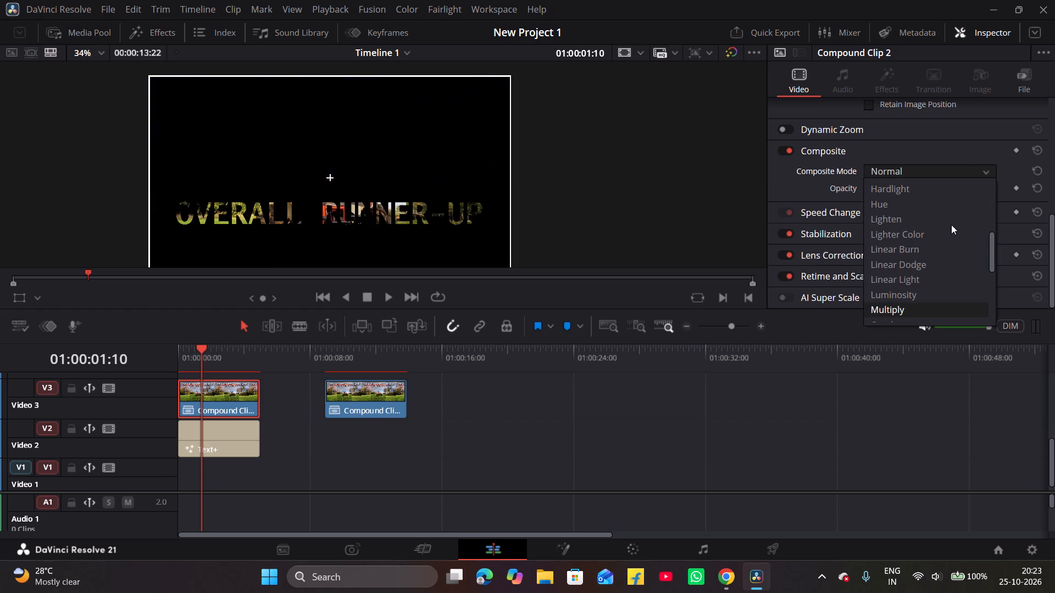
{"action": "left_click", "coordinate": [901, 312]}
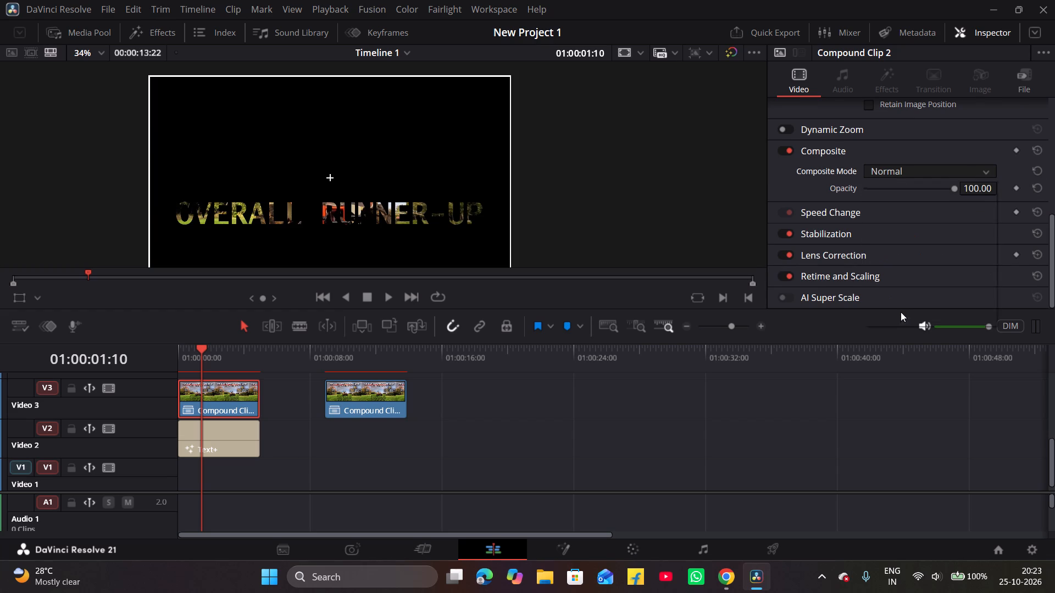
{"action": "scroll", "coordinate": [434, 406], "scroll_direction": "up", "scroll_amount": 3}
{"action": "scroll", "coordinate": [442, 405], "scroll_direction": "down", "scroll_amount": 2}
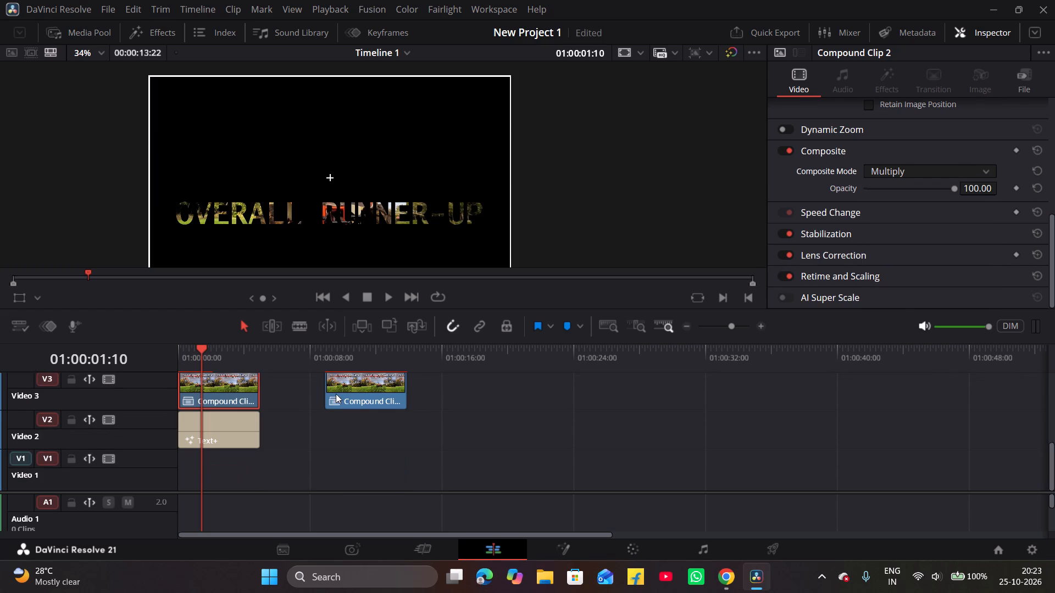
Move the Multiply compound clip and the title together down one track, onto Video 2 and Video 1.
{"action": "left_click_drag", "start_coordinate": [265, 397], "coordinate": [241, 394]}
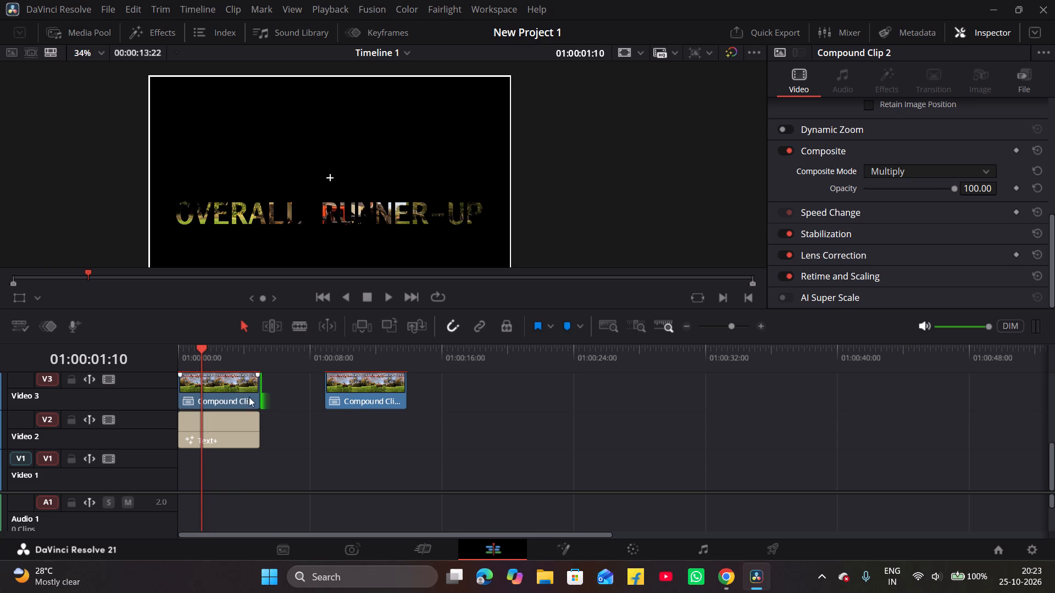
{"action": "left_click", "coordinate": [296, 394]}
{"action": "left_click_drag", "start_coordinate": [279, 393], "coordinate": [222, 435]}
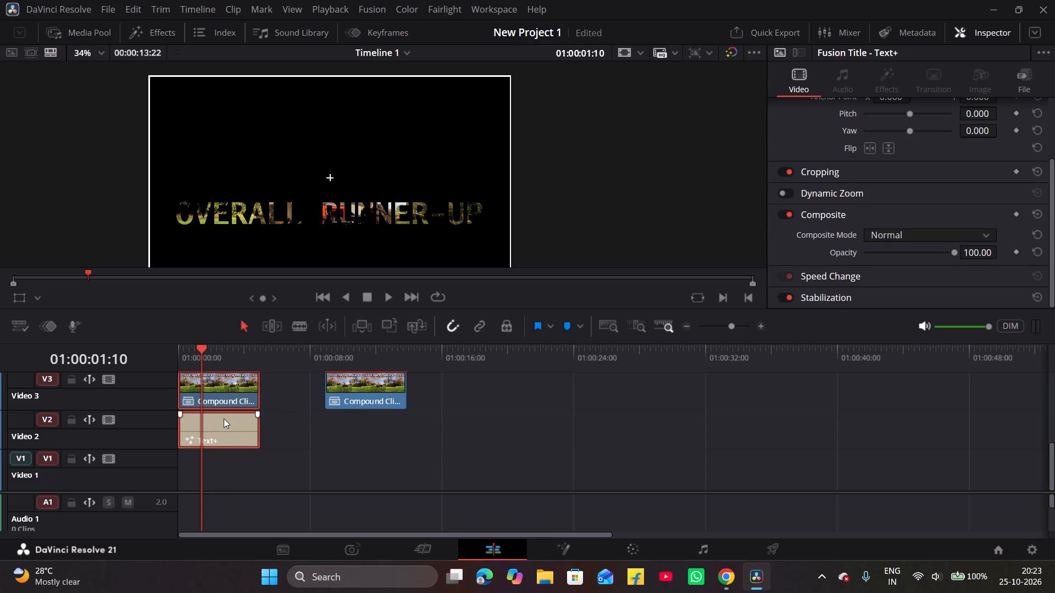
{"action": "left_click_drag", "start_coordinate": [226, 388], "coordinate": [224, 433]}
{"action": "left_click", "coordinate": [298, 434]}
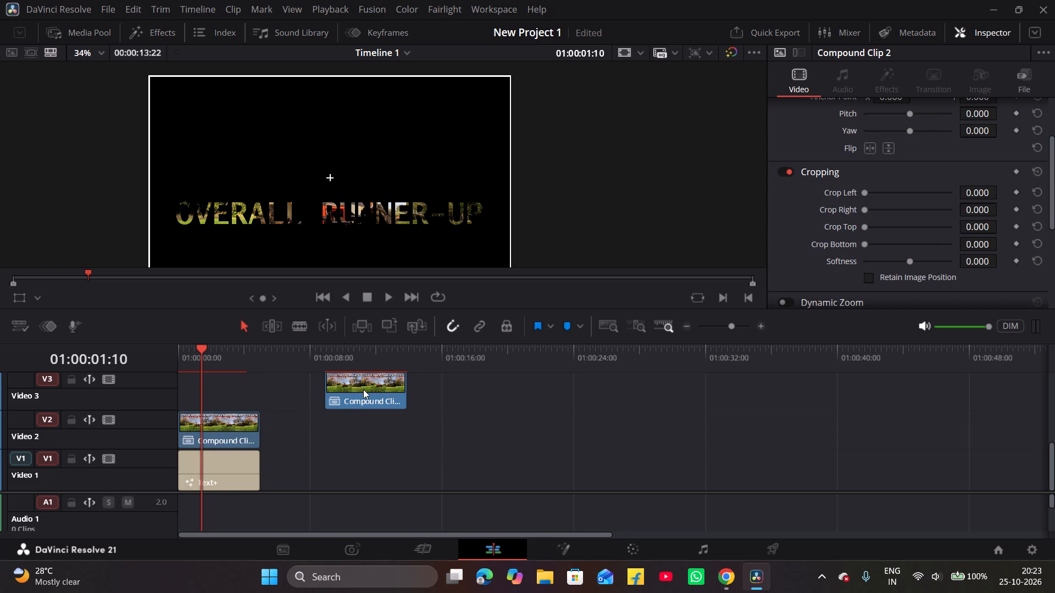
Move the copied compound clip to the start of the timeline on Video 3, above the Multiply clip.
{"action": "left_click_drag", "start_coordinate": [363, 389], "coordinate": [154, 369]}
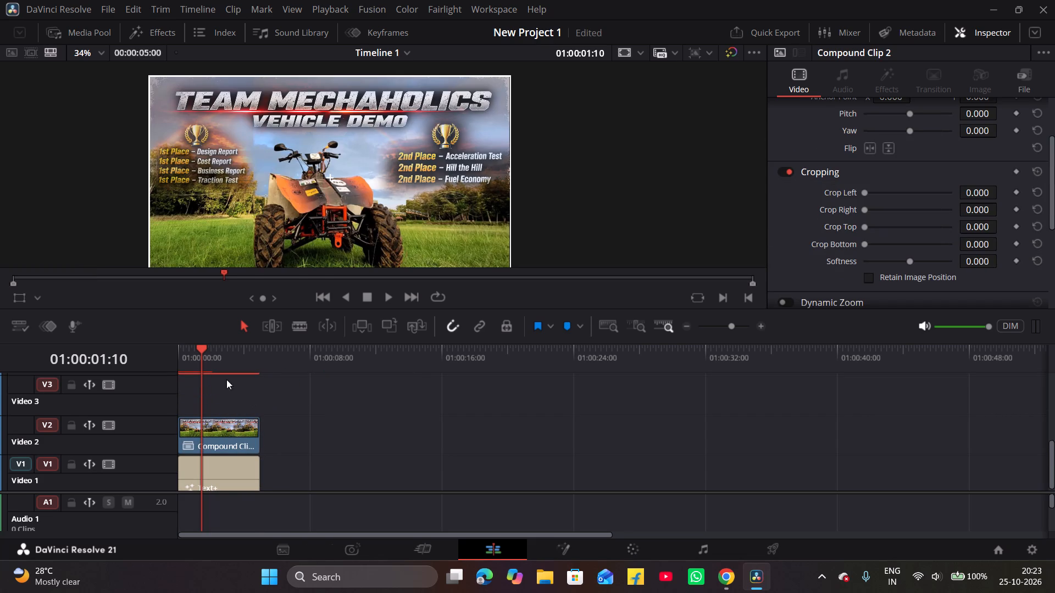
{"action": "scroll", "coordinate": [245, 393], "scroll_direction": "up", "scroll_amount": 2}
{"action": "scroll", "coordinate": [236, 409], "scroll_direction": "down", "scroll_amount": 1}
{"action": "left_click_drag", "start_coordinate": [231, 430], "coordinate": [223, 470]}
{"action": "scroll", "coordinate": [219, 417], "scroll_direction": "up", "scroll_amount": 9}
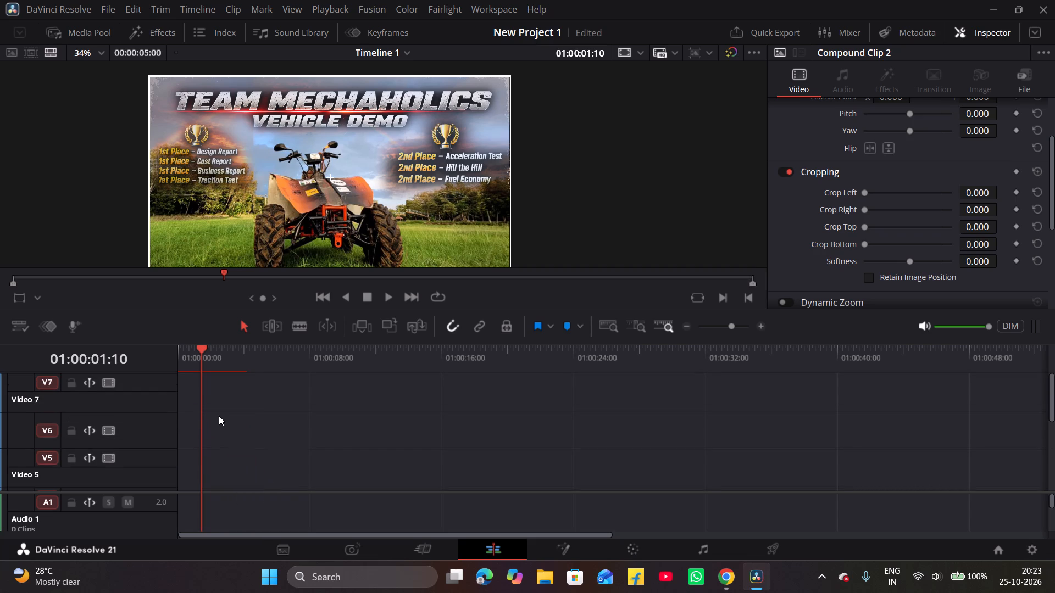
Delete the three uppermost empty video tracks, Video 7, Video 6 and Video 5.
{"action": "right_click", "coordinate": [154, 385]}
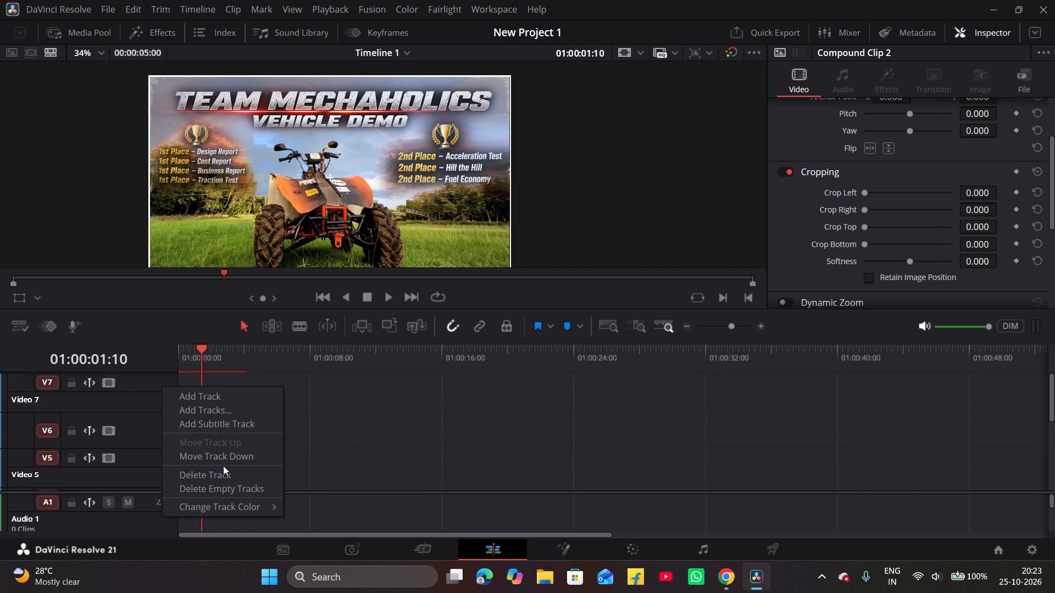
{"action": "left_click", "coordinate": [223, 474]}
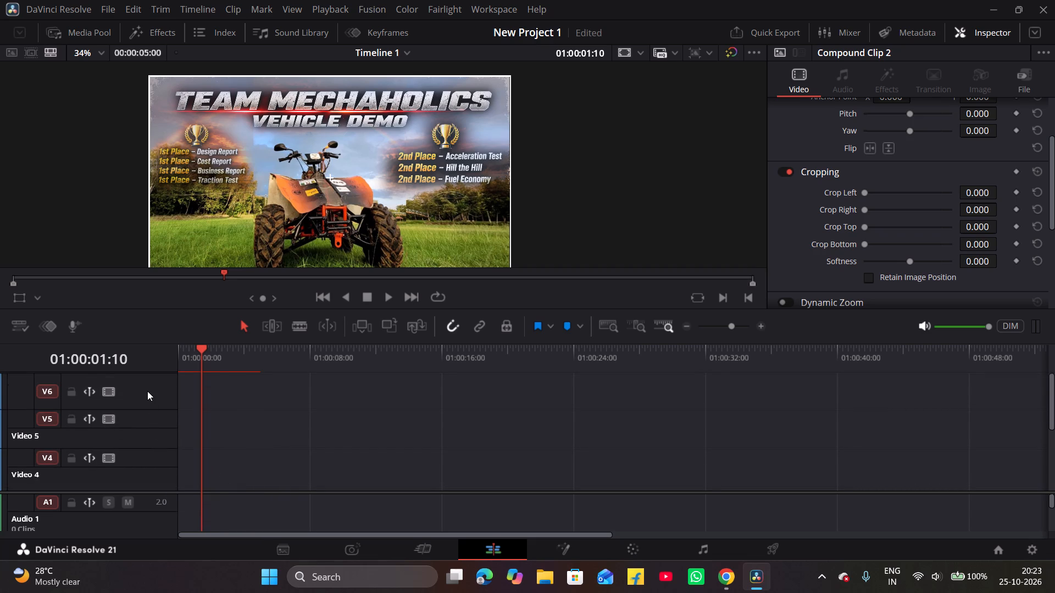
{"action": "right_click", "coordinate": [147, 391]}
{"action": "left_click", "coordinate": [210, 479]}
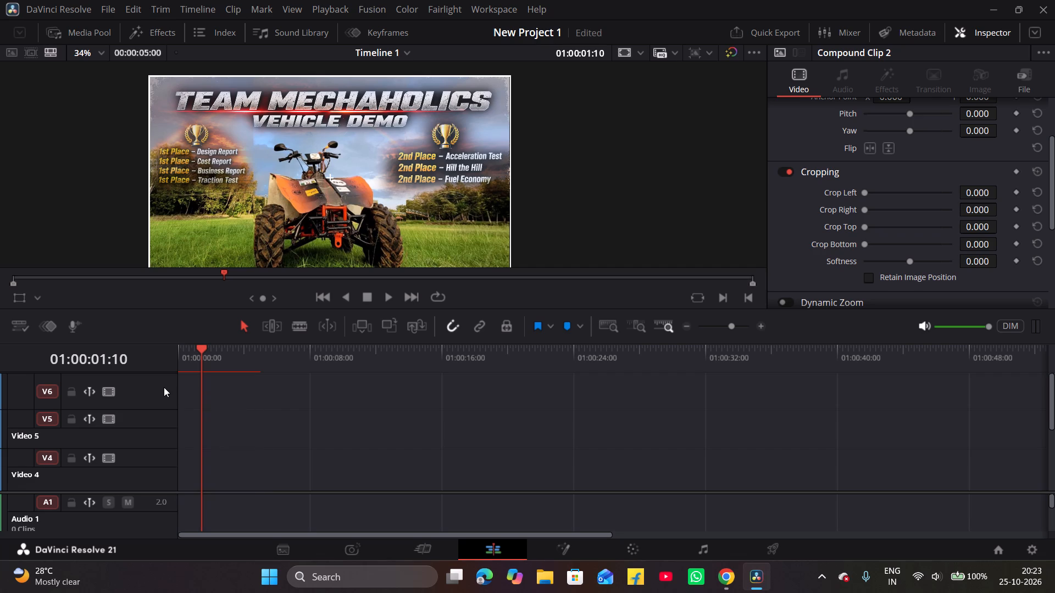
{"action": "right_click", "coordinate": [161, 391]}
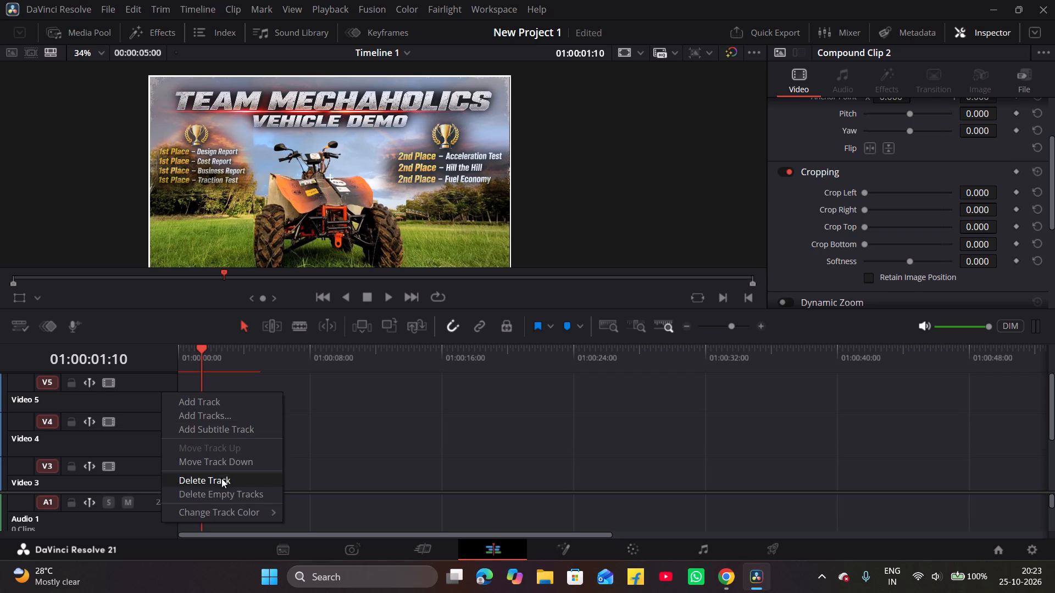
{"action": "left_click", "coordinate": [221, 478]}
{"action": "scroll", "coordinate": [277, 444], "scroll_direction": "down", "scroll_amount": 3}
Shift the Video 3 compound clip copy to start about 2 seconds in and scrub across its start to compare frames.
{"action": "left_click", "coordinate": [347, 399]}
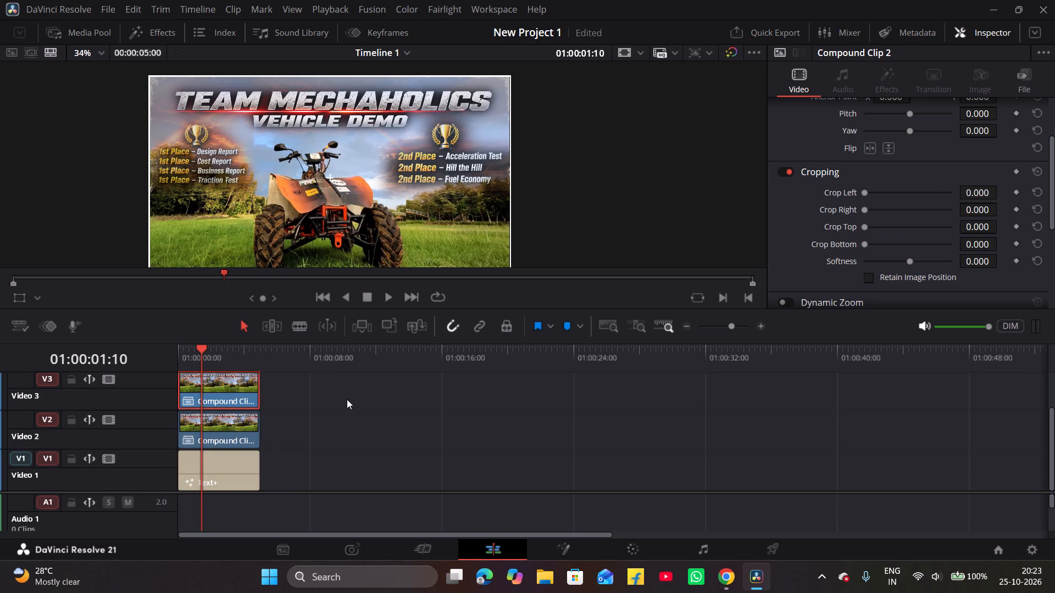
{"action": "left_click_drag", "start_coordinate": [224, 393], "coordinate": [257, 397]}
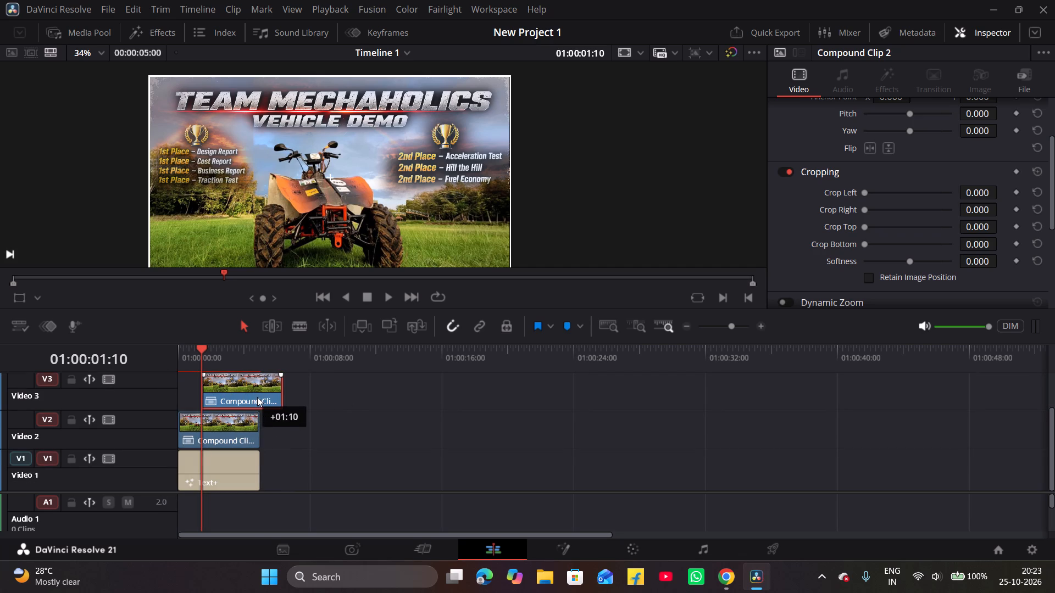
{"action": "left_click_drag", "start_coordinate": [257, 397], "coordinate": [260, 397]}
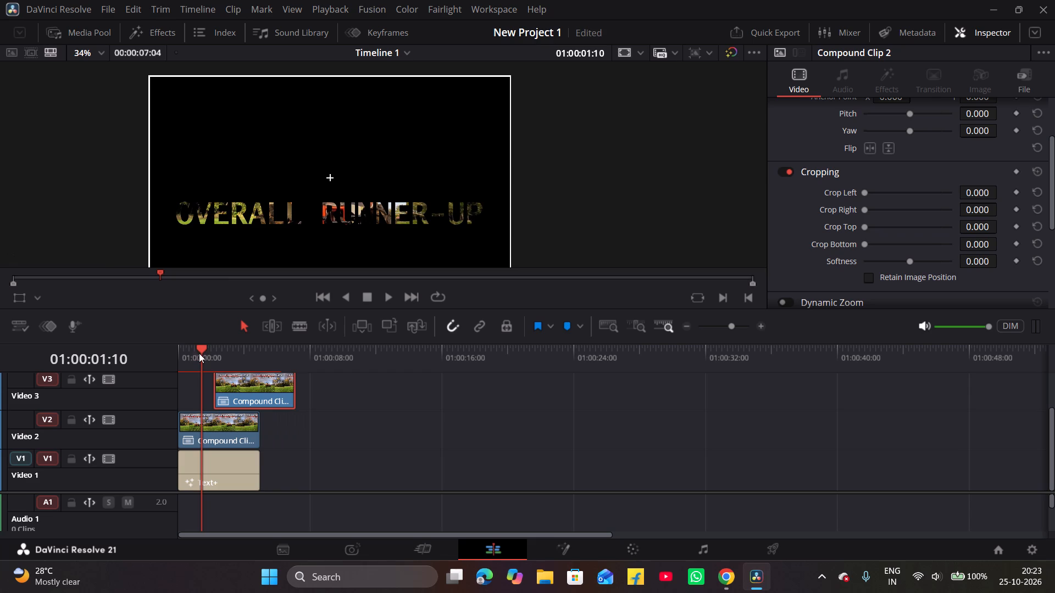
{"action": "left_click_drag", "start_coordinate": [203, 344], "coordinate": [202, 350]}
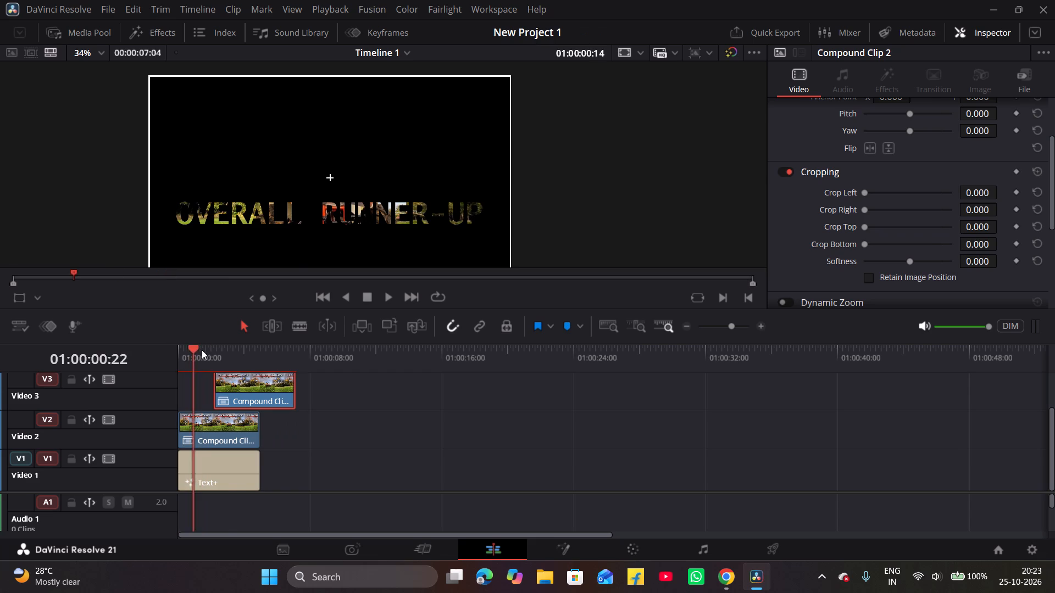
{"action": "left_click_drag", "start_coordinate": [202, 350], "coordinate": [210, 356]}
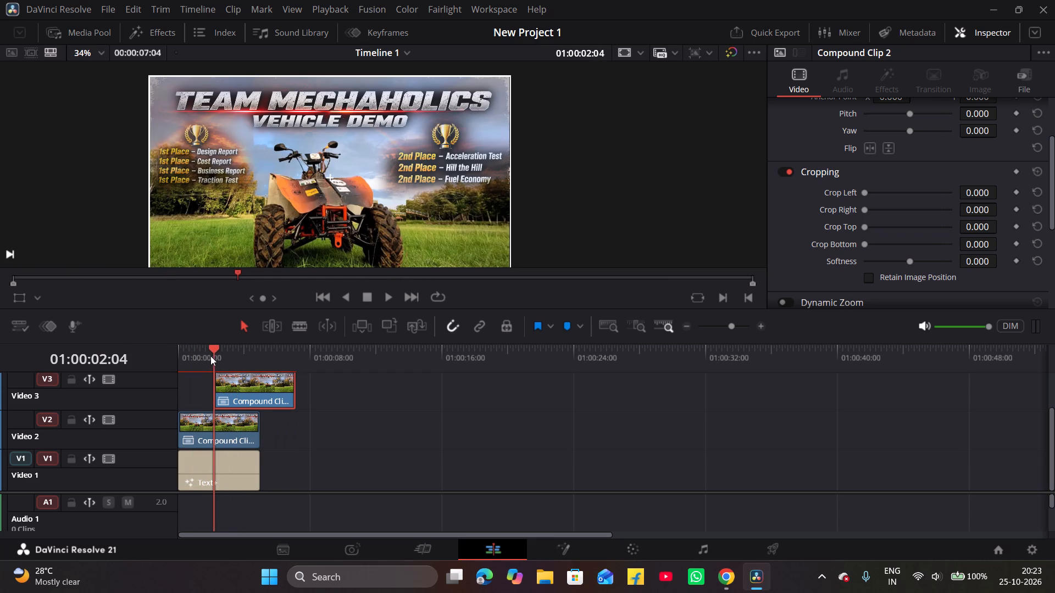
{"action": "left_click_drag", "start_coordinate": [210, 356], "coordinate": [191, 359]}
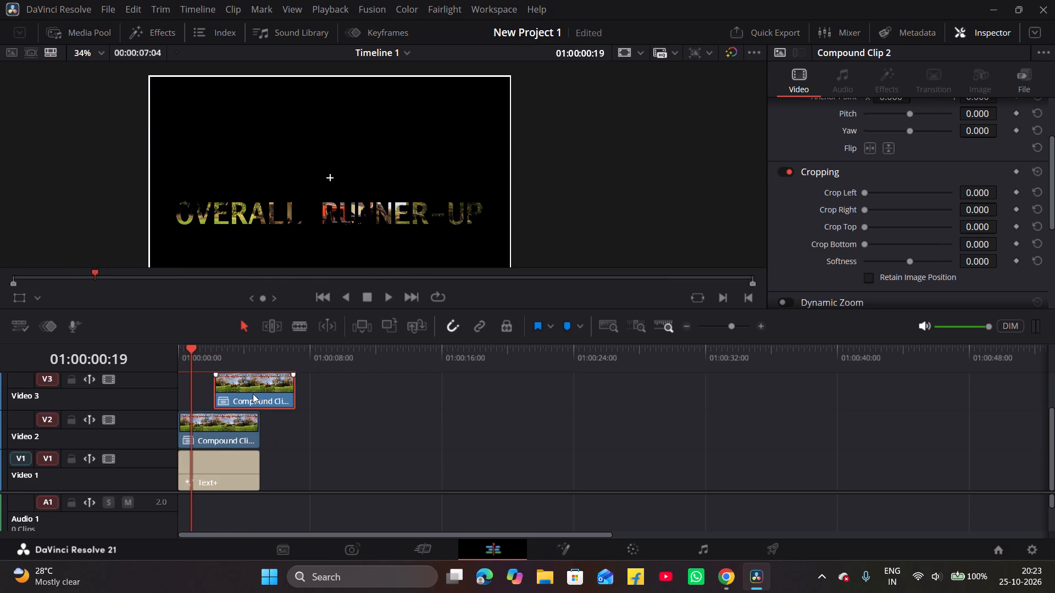
Delete the compound clip copy from Video 3.
{"action": "key", "text": "BackSpace"}
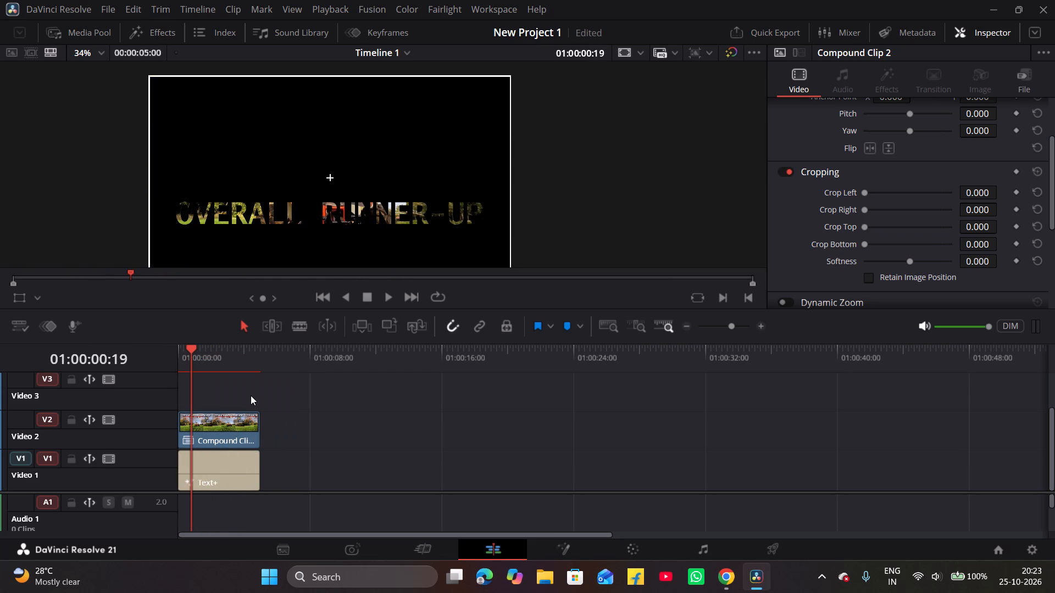
Preview composite modes from Darken through Subtract on the Video 2 compound clip, keeping Multiply.
{"action": "left_click", "coordinate": [231, 429]}
{"action": "scroll", "coordinate": [904, 217], "scroll_direction": "down", "scroll_amount": 2}
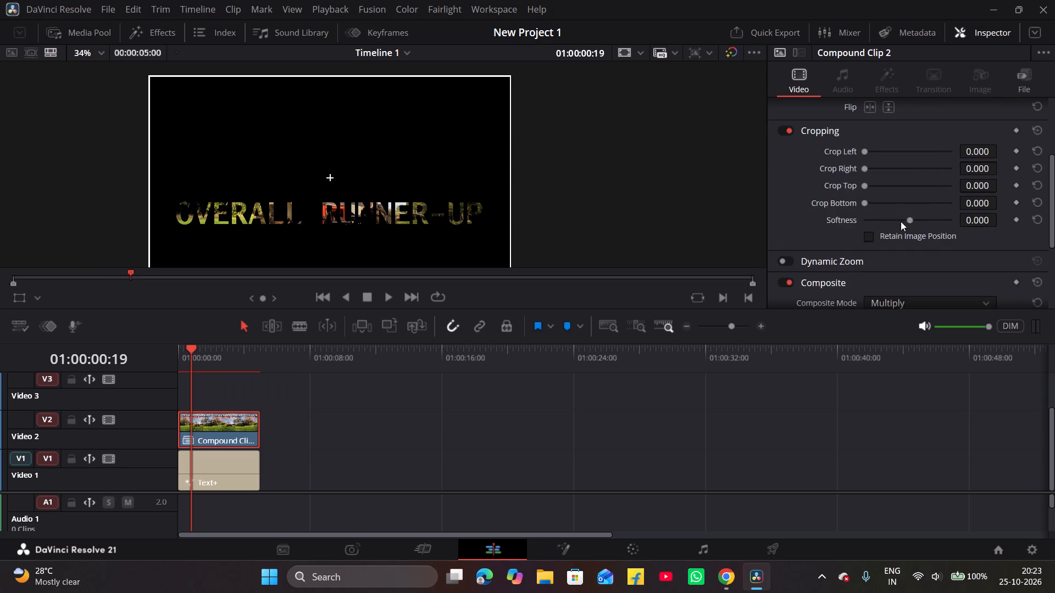
{"action": "left_click", "coordinate": [981, 262]}
{"action": "scroll", "coordinate": [942, 275], "scroll_direction": "up", "scroll_amount": 11}
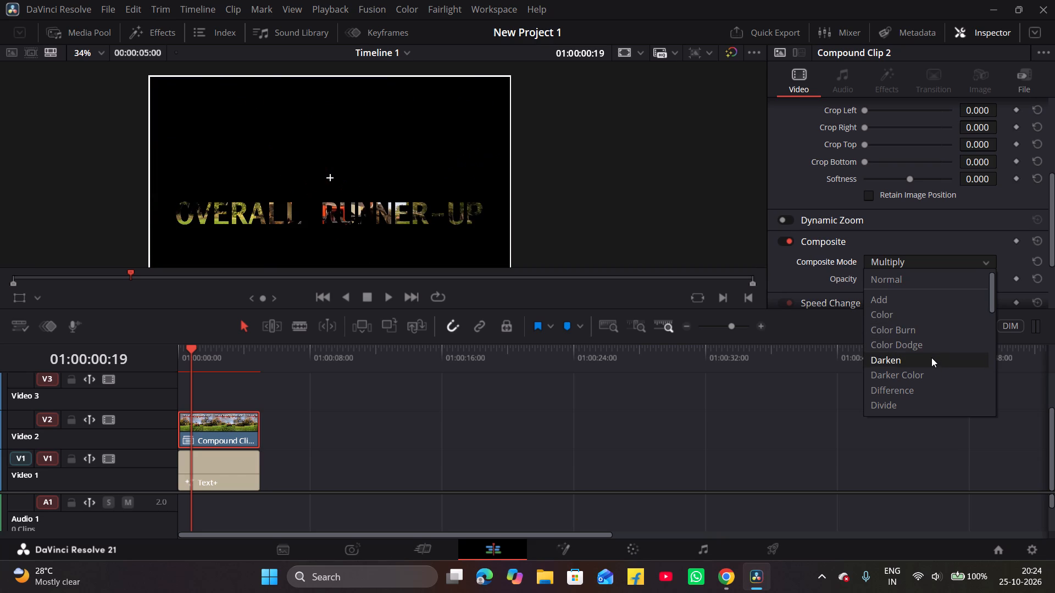
{"action": "scroll", "coordinate": [929, 378], "scroll_direction": "down", "scroll_amount": 1}
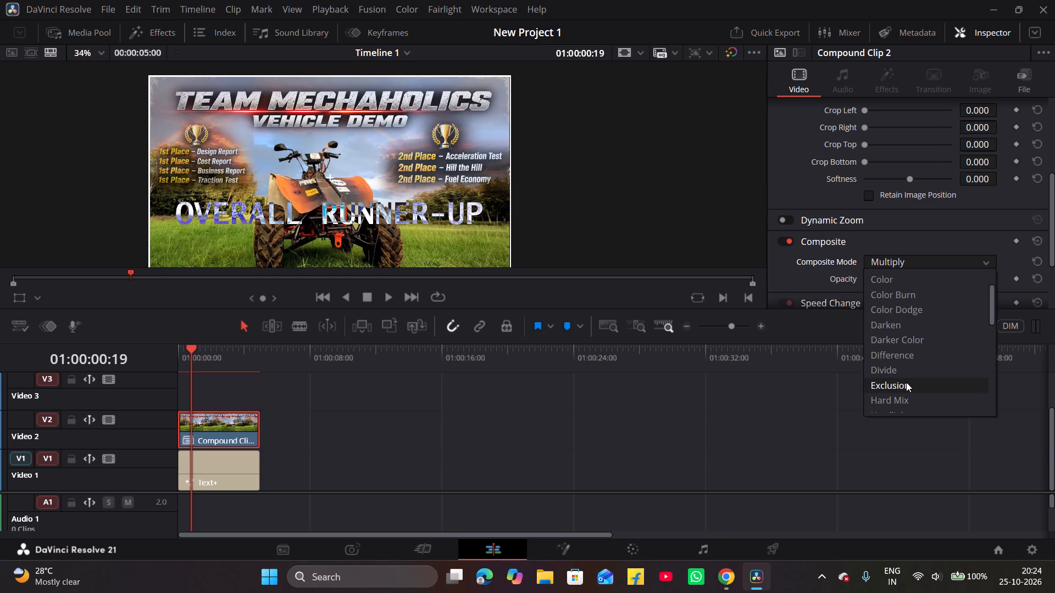
{"action": "scroll", "coordinate": [906, 382], "scroll_direction": "down", "scroll_amount": 1}
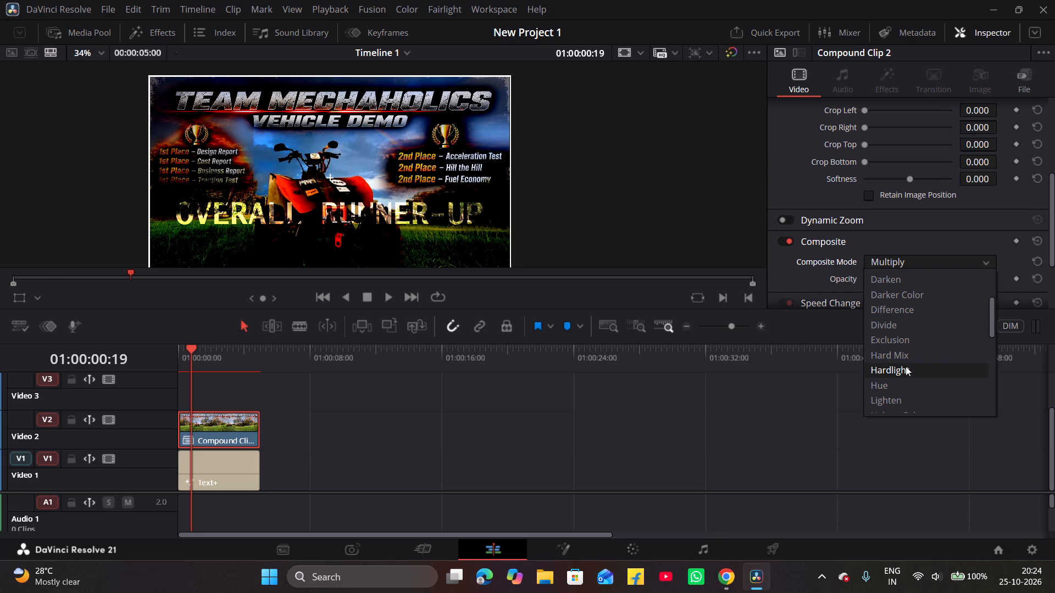
{"action": "scroll", "coordinate": [906, 366], "scroll_direction": "down", "scroll_amount": 1}
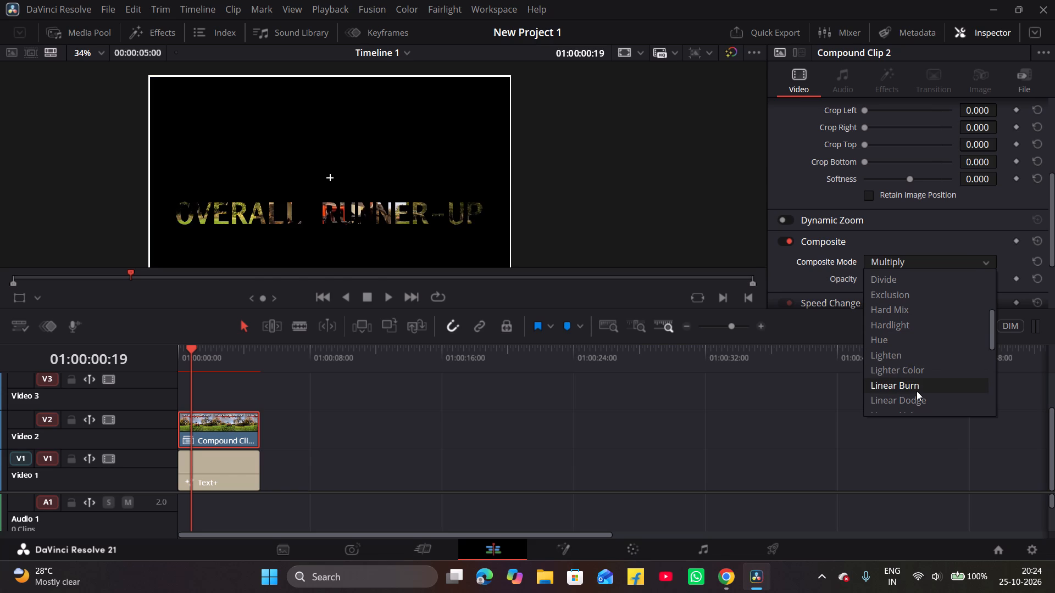
{"action": "scroll", "coordinate": [917, 391], "scroll_direction": "down", "scroll_amount": 1}
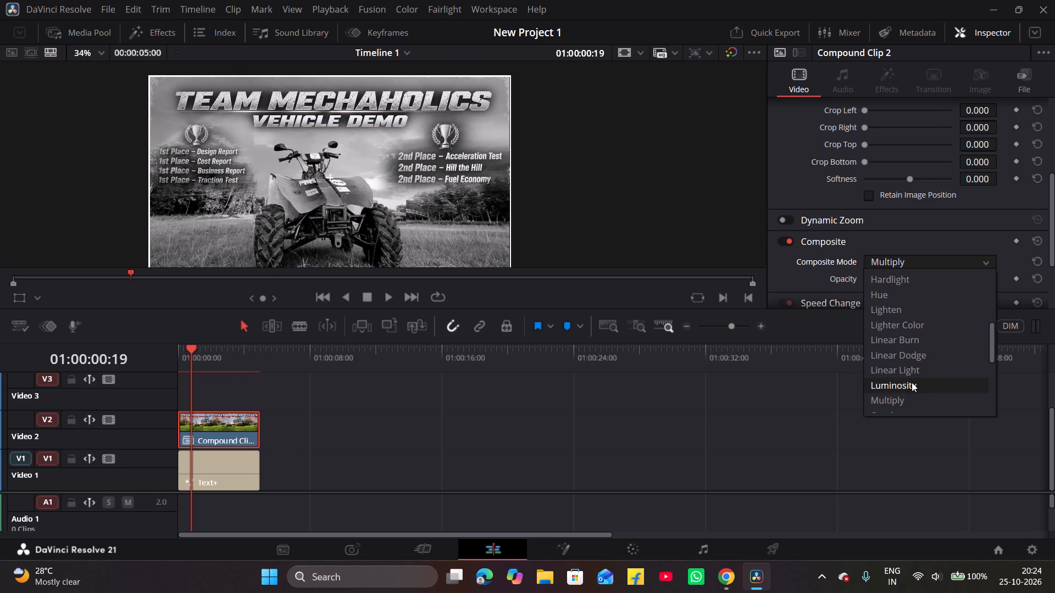
{"action": "scroll", "coordinate": [909, 400], "scroll_direction": "down", "scroll_amount": 1}
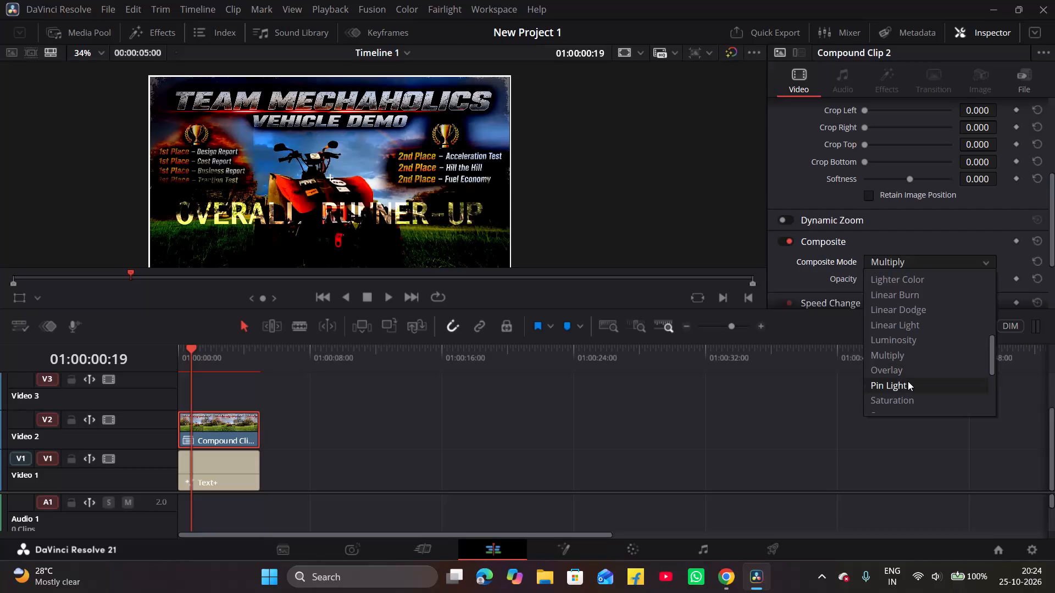
{"action": "scroll", "coordinate": [910, 396], "scroll_direction": "down", "scroll_amount": 1}
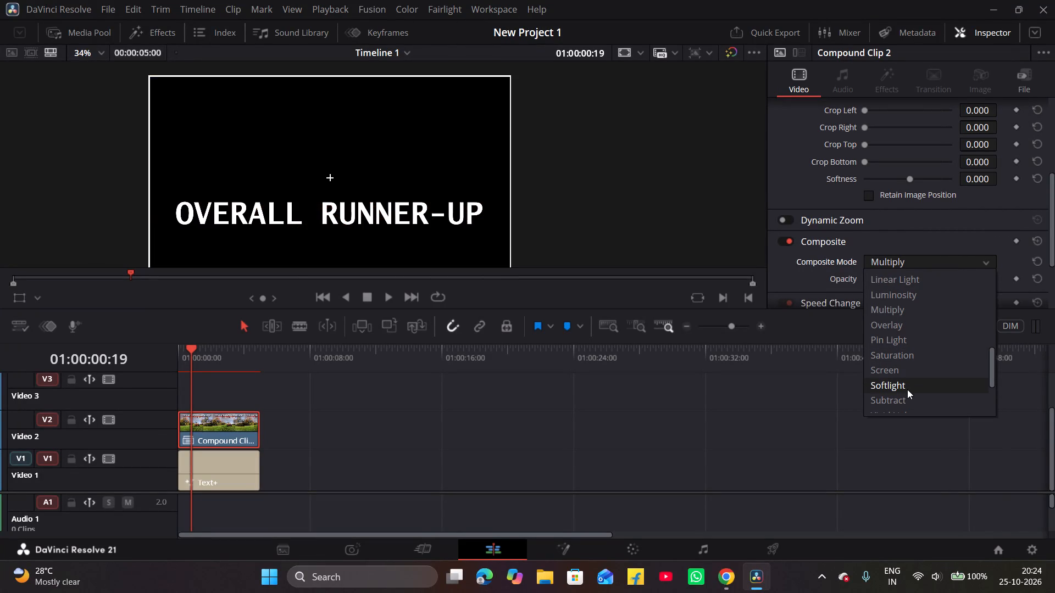
{"action": "scroll", "coordinate": [907, 397], "scroll_direction": "down", "scroll_amount": 1}
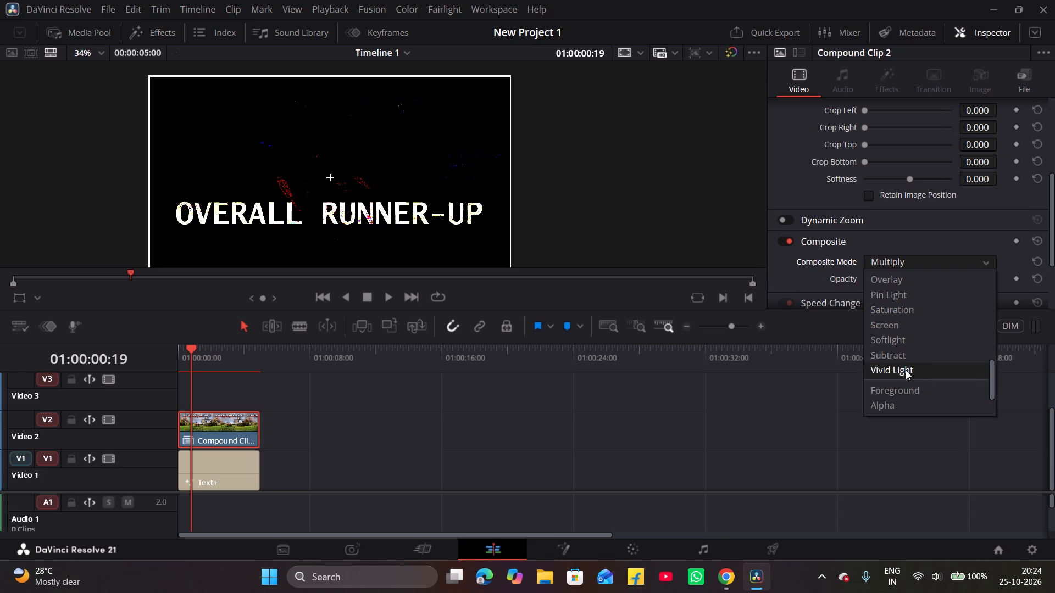
{"action": "left_click", "coordinate": [289, 419]}
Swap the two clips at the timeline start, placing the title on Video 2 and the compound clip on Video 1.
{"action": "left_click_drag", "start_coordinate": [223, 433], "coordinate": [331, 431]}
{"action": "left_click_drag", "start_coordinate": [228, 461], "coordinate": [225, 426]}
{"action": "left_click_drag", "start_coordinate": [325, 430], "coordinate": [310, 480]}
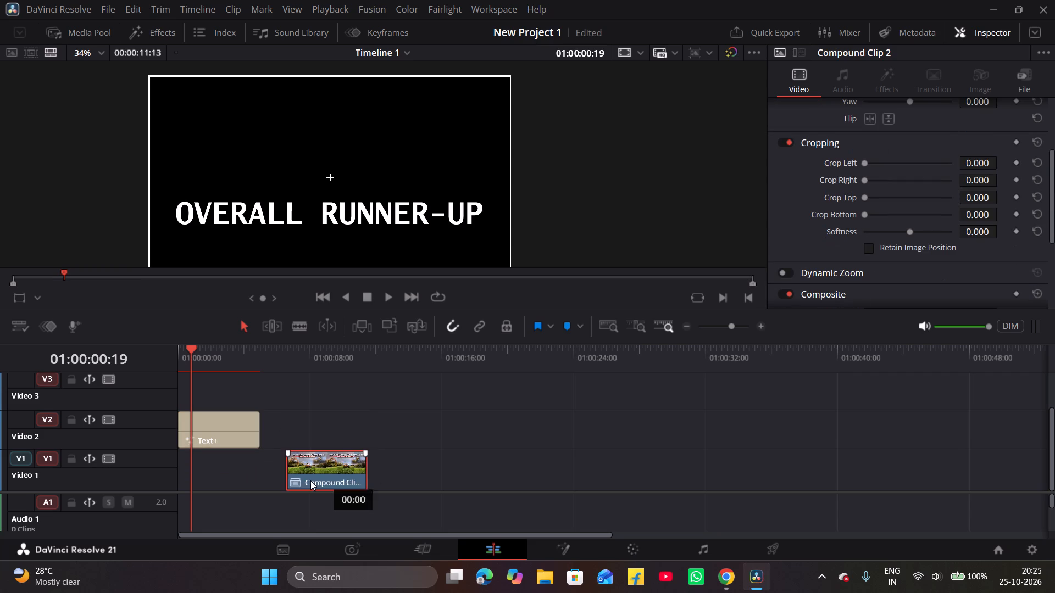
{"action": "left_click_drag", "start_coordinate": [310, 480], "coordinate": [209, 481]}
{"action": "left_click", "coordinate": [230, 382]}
Preview composite modes such as Pin Light and Subtract on the title, keeping Normal.
{"action": "left_click", "coordinate": [227, 416]}
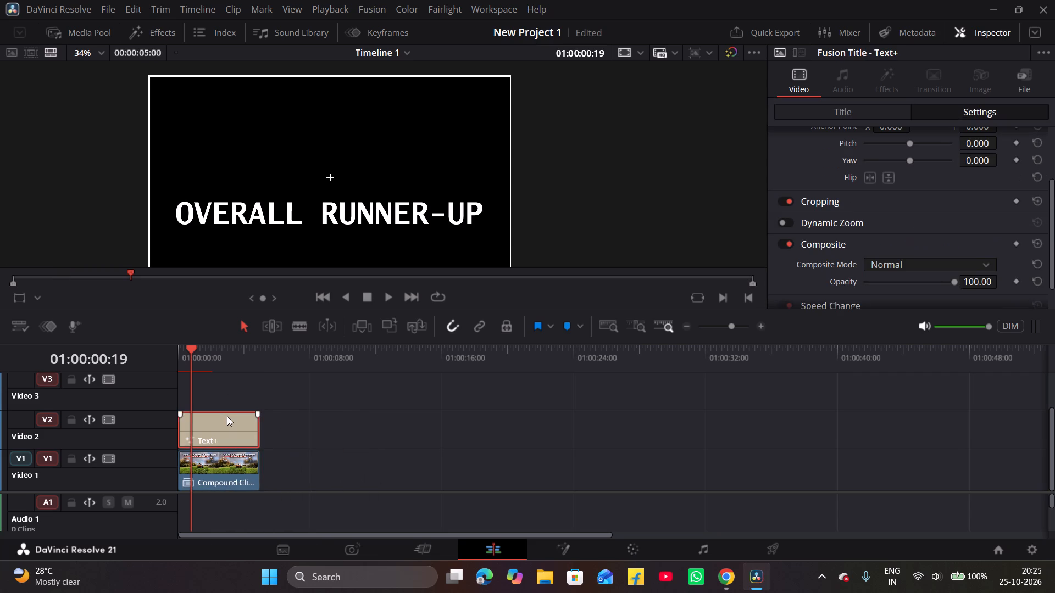
{"action": "left_click", "coordinate": [939, 264]}
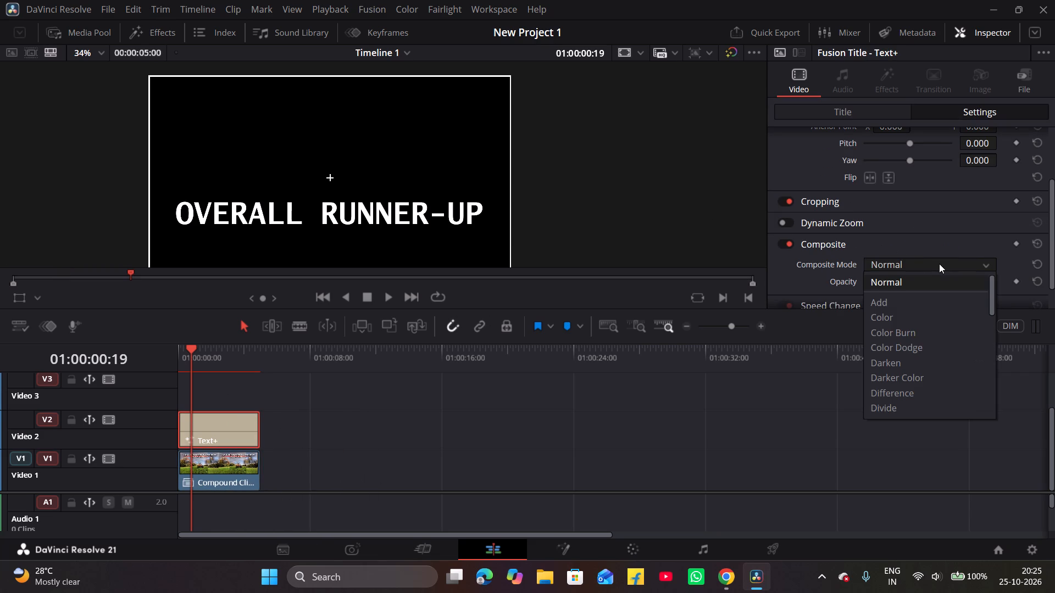
{"action": "key", "text": "s"}
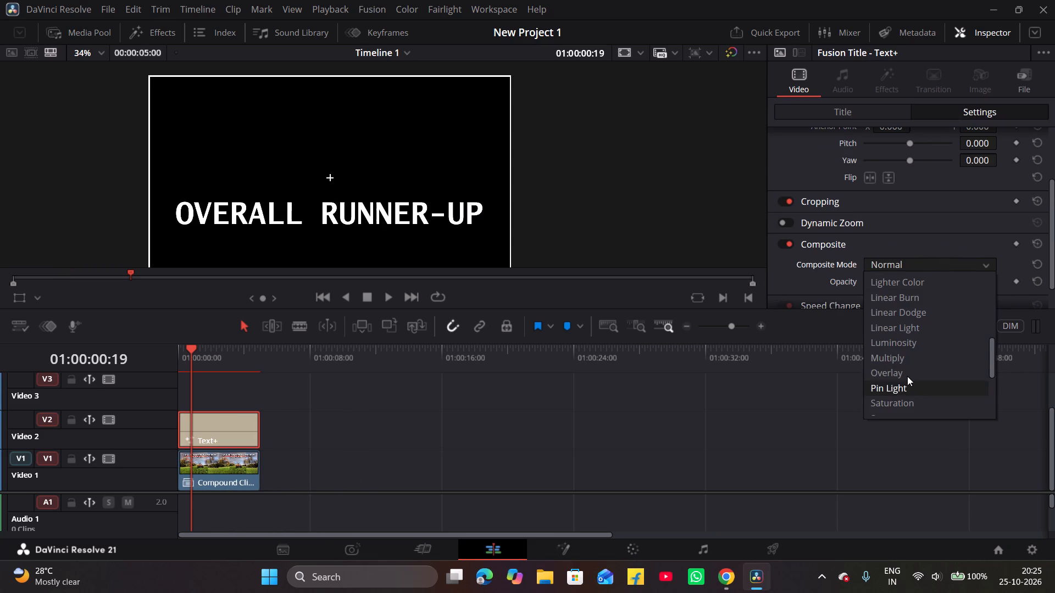
{"action": "scroll", "coordinate": [907, 376], "scroll_direction": "down", "scroll_amount": 3}
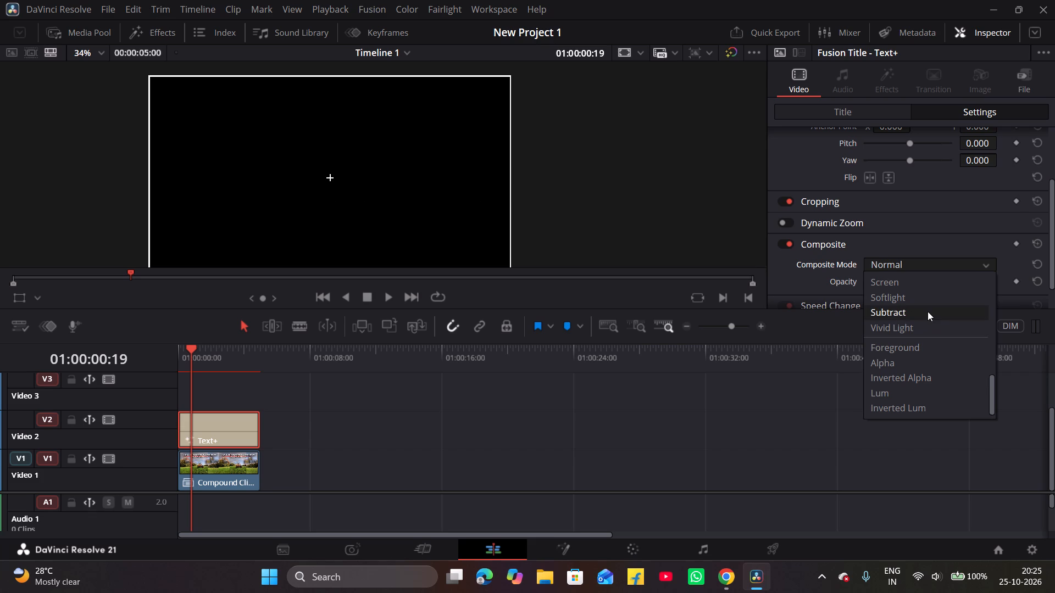
{"action": "left_click", "coordinate": [593, 426]}
Duplicate the compound clip along Video 1, placing the copy about 8 seconds into the timeline.
{"action": "left_click", "coordinate": [222, 469]}
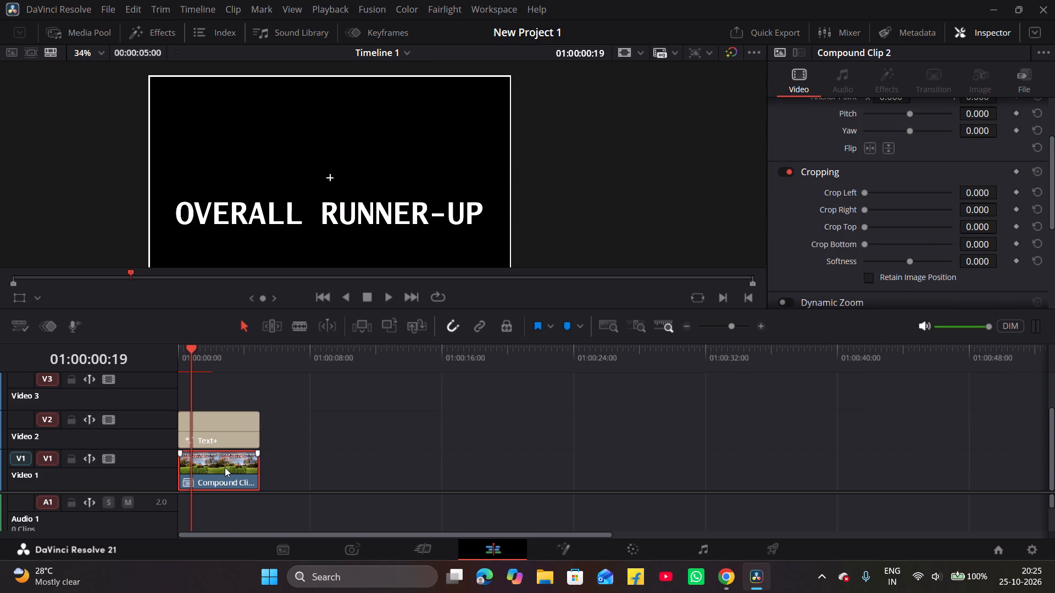
{"action": "left_click_drag", "start_coordinate": [242, 470], "coordinate": [373, 475], "text": "alt"}
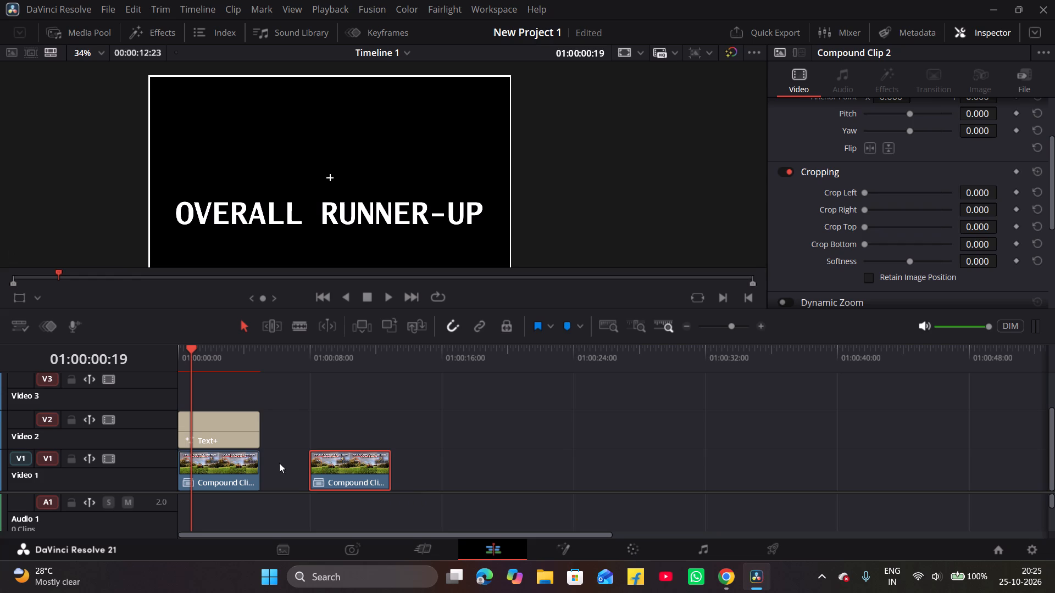
Move the original compound clip up to Video 2 and the title down to Video 1, both at the timeline start.
{"action": "left_click_drag", "start_coordinate": [228, 434], "coordinate": [308, 433]}
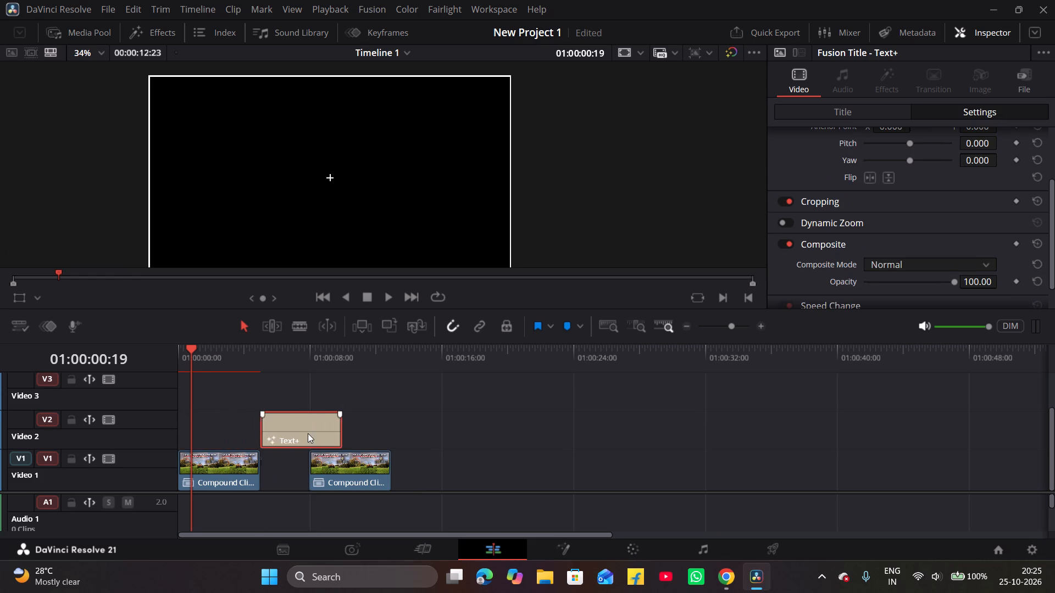
{"action": "left_click_drag", "start_coordinate": [220, 466], "coordinate": [220, 425]}
{"action": "left_click_drag", "start_coordinate": [294, 436], "coordinate": [238, 484]}
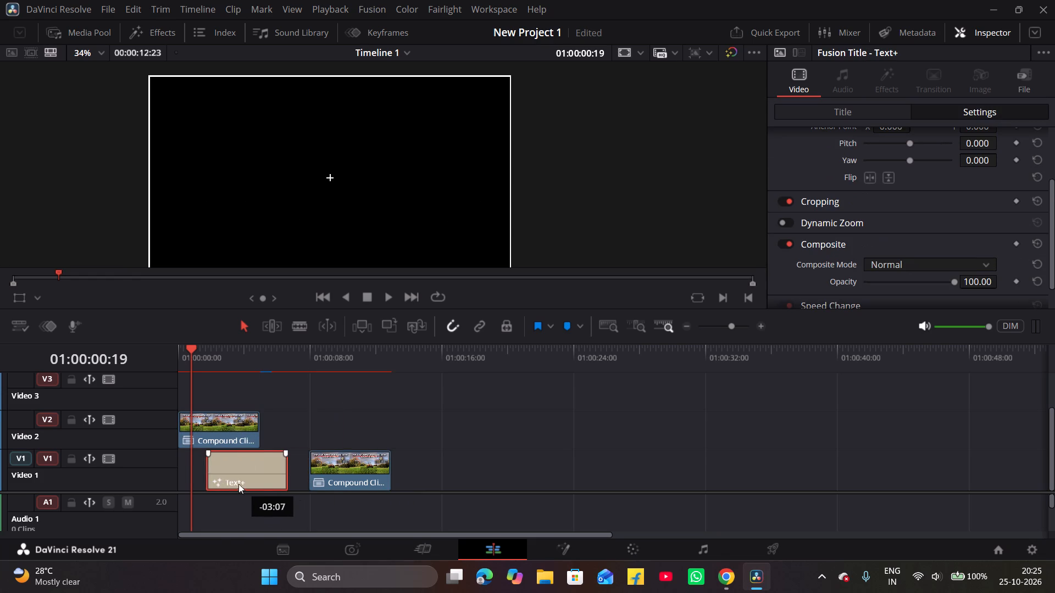
{"action": "left_click_drag", "start_coordinate": [238, 484], "coordinate": [201, 479]}
Set the composite mode of the Video 2 compound clip to Subtract.
{"action": "left_click", "coordinate": [231, 437]}
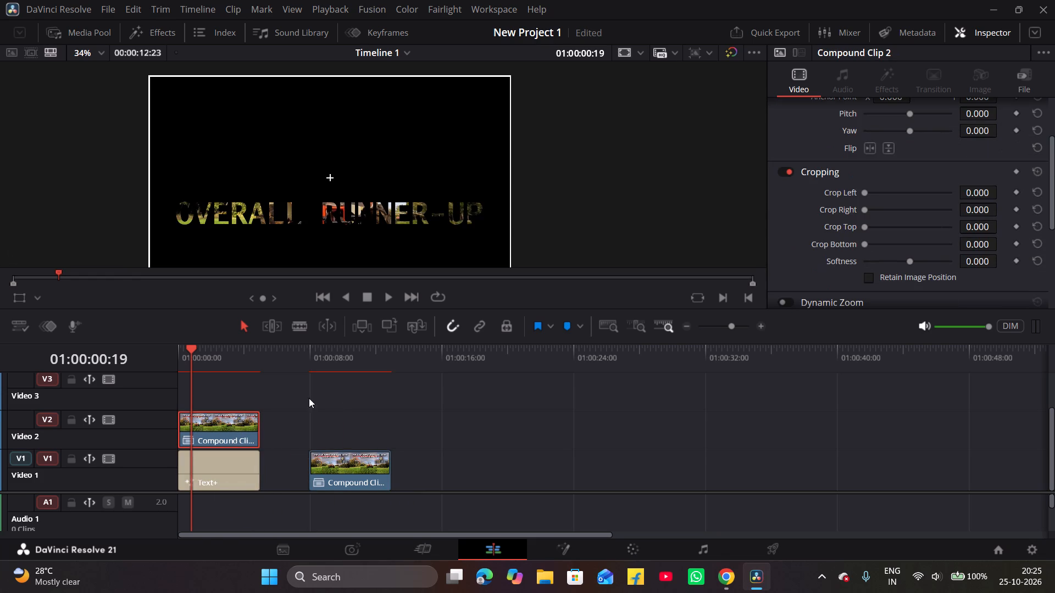
{"action": "scroll", "coordinate": [878, 267], "scroll_direction": "down", "scroll_amount": 1}
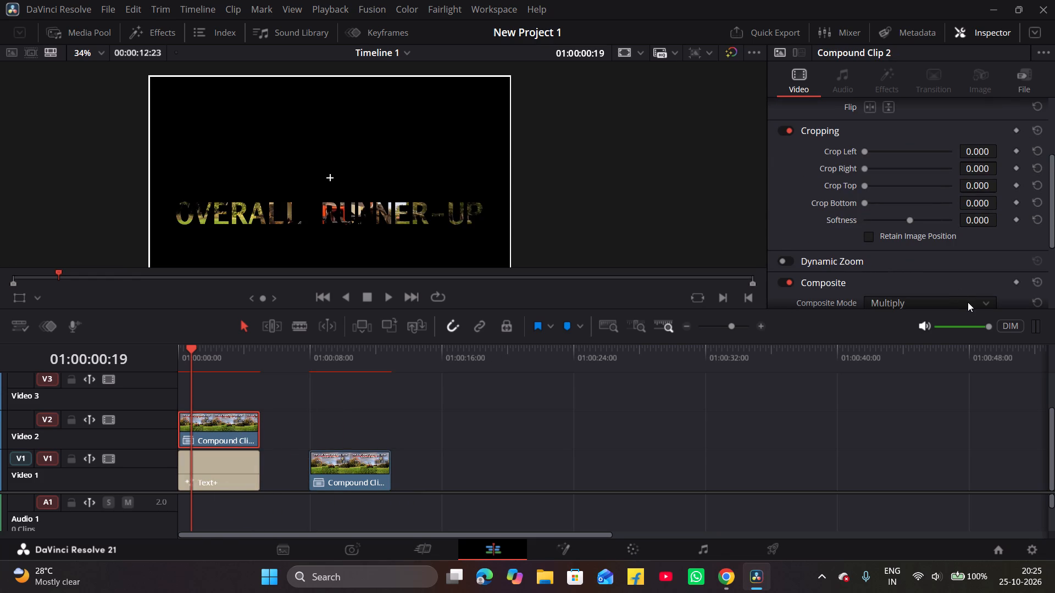
{"action": "left_click", "coordinate": [968, 302]}
{"action": "key", "text": "s"}
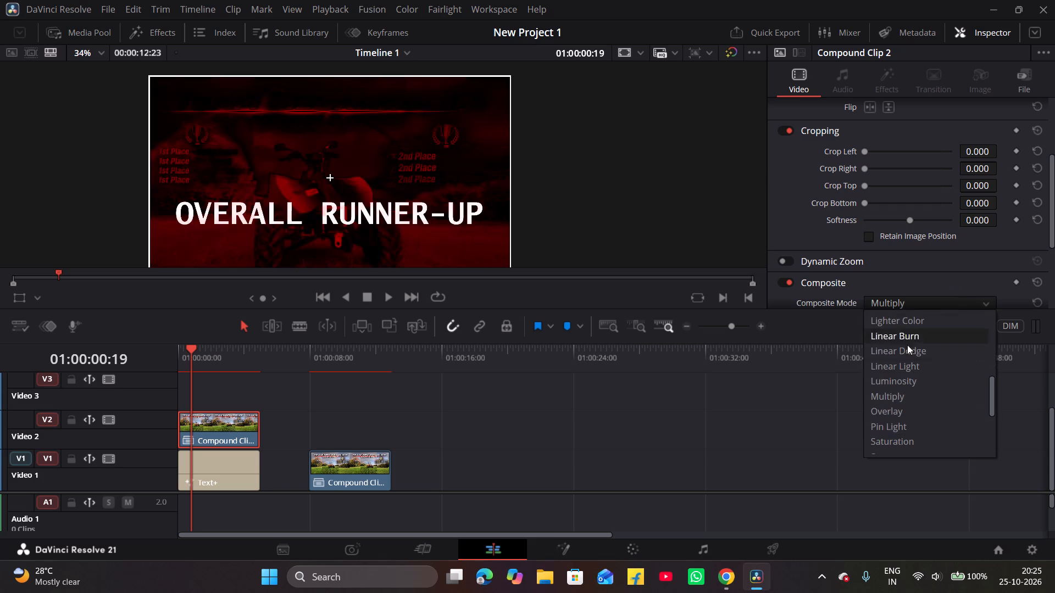
{"action": "scroll", "coordinate": [922, 391], "scroll_direction": "down", "scroll_amount": 2}
{"action": "left_click", "coordinate": [897, 395]}
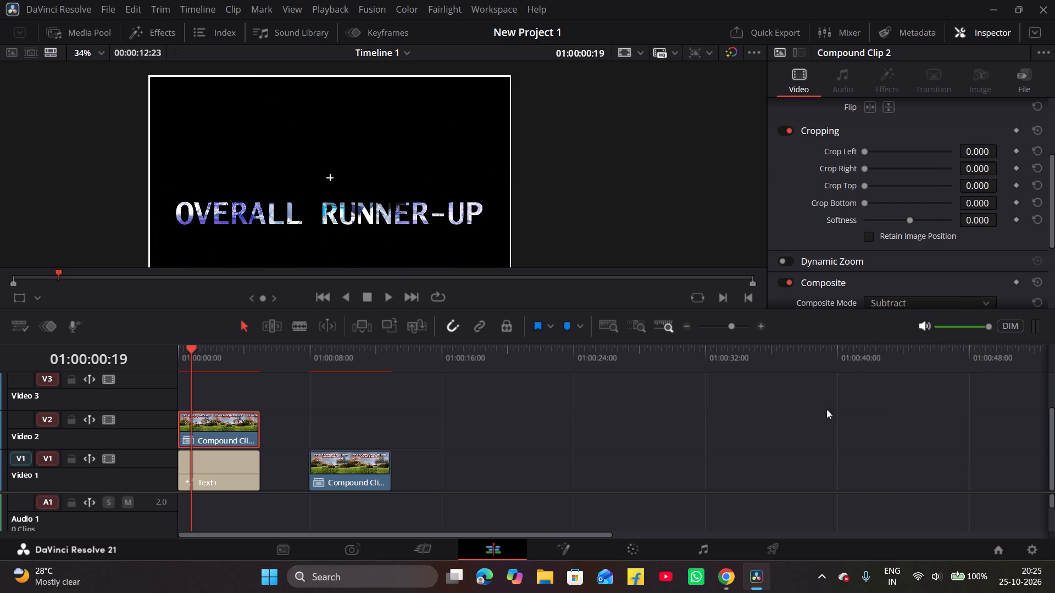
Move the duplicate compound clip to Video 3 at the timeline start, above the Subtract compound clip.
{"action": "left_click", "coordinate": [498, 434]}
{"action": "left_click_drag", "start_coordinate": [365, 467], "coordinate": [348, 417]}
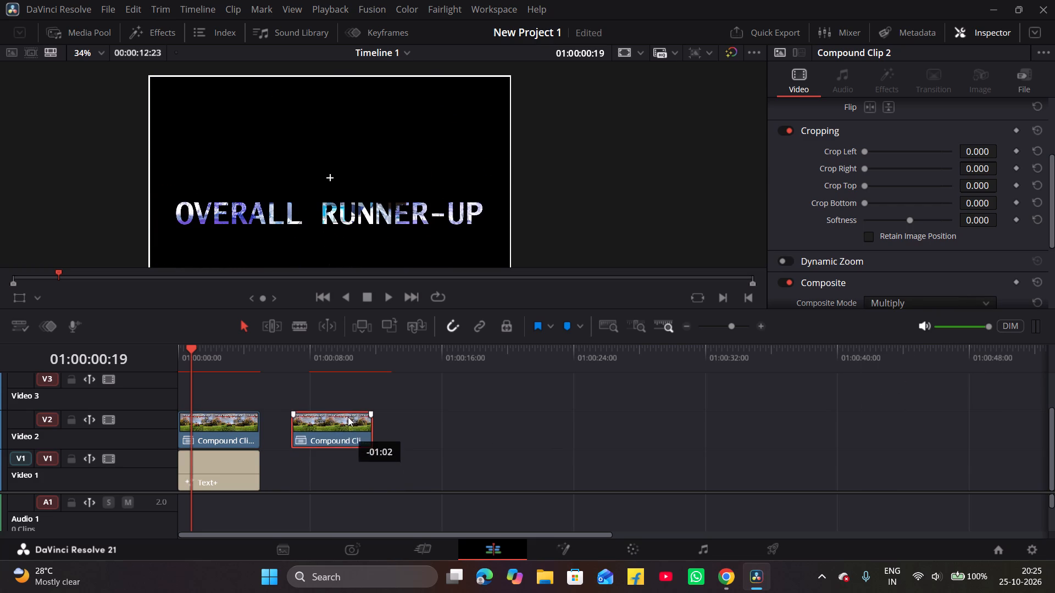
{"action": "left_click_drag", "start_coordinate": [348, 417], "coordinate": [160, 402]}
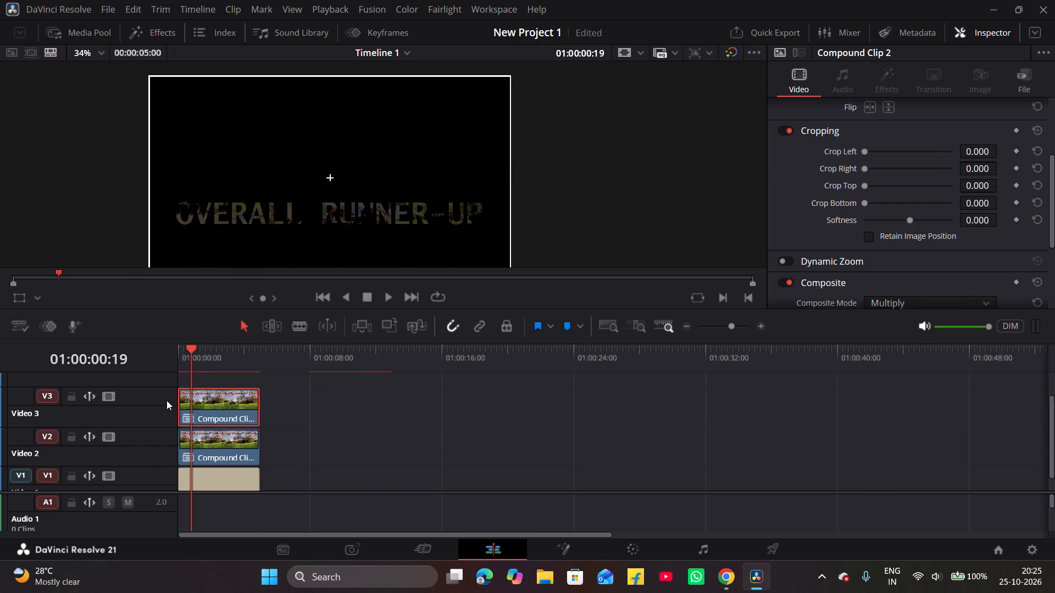
Set the composite mode of the Video 3 compound clip to Normal.
{"action": "left_click", "coordinate": [218, 355]}
{"action": "left_click", "coordinate": [224, 406]}
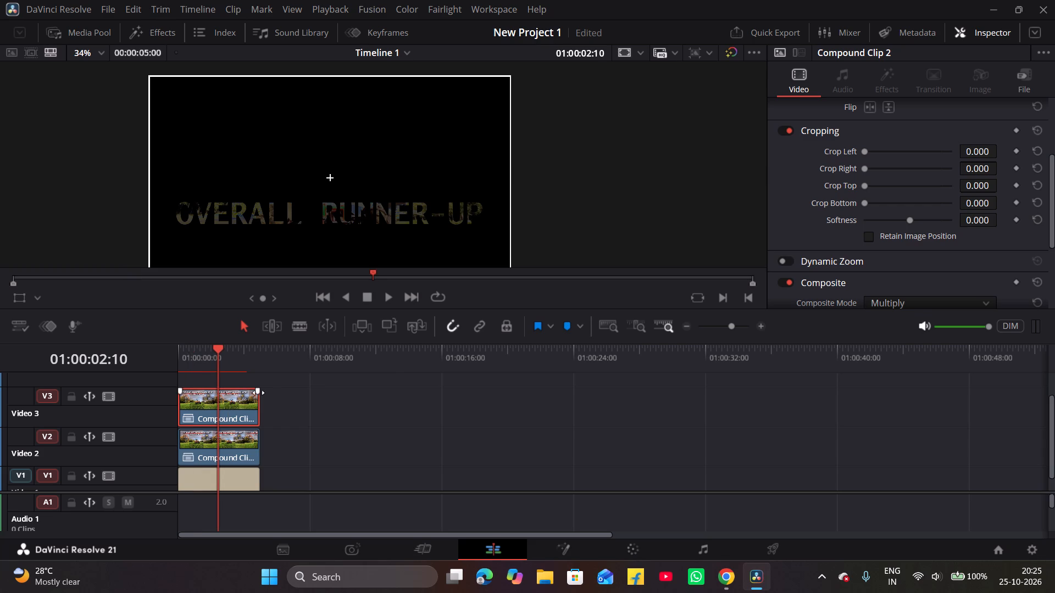
{"action": "scroll", "coordinate": [884, 246], "scroll_direction": "down", "scroll_amount": 1}
{"action": "left_click", "coordinate": [980, 264]}
{"action": "scroll", "coordinate": [859, 295], "scroll_direction": "up", "scroll_amount": 6}
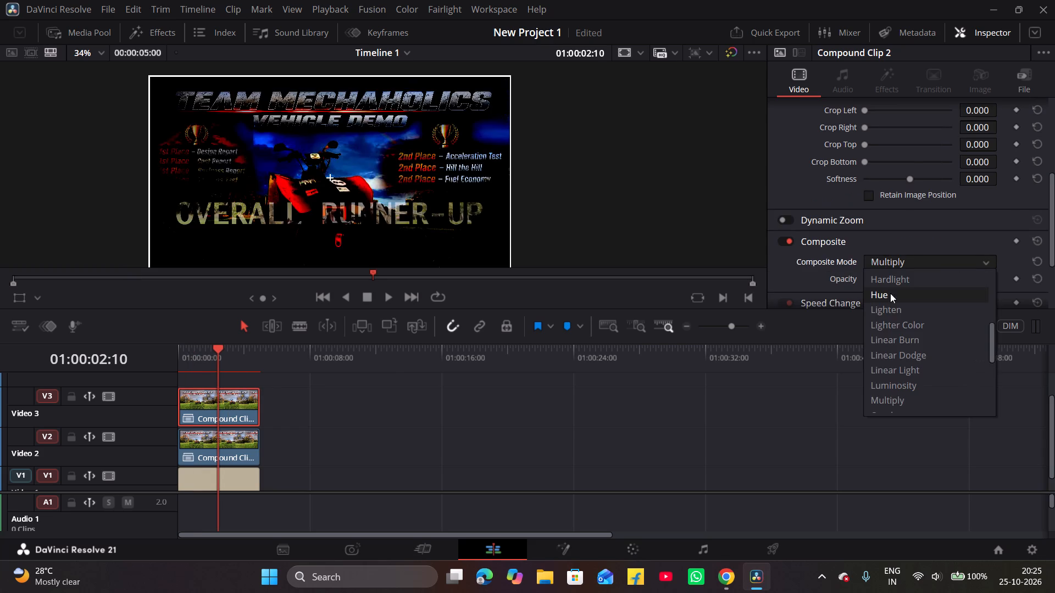
{"action": "scroll", "coordinate": [890, 293], "scroll_direction": "up", "scroll_amount": 9}
{"action": "left_click", "coordinate": [892, 277]}
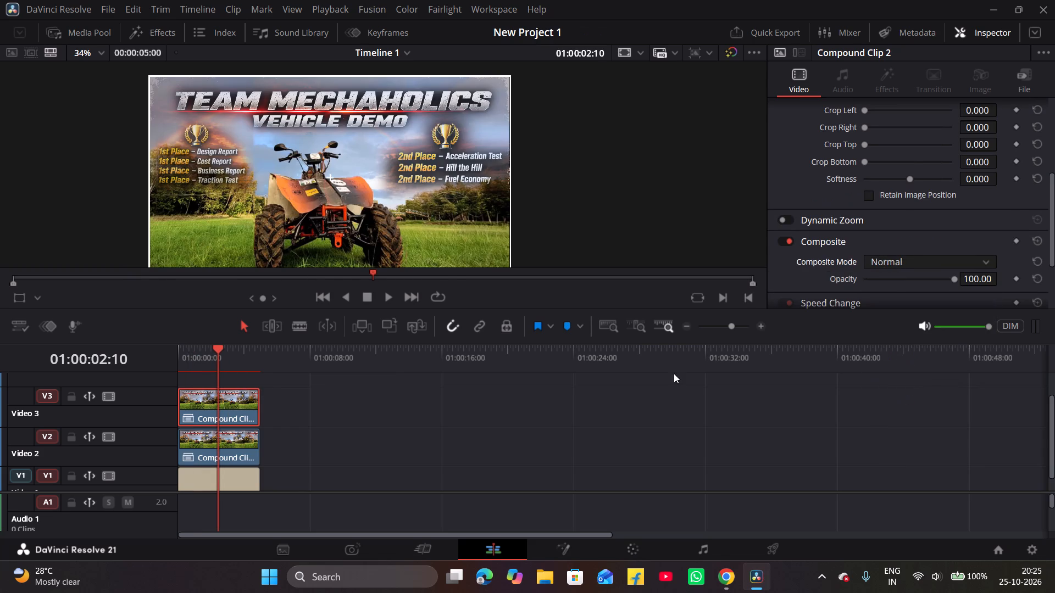
{"action": "left_click", "coordinate": [370, 401]}
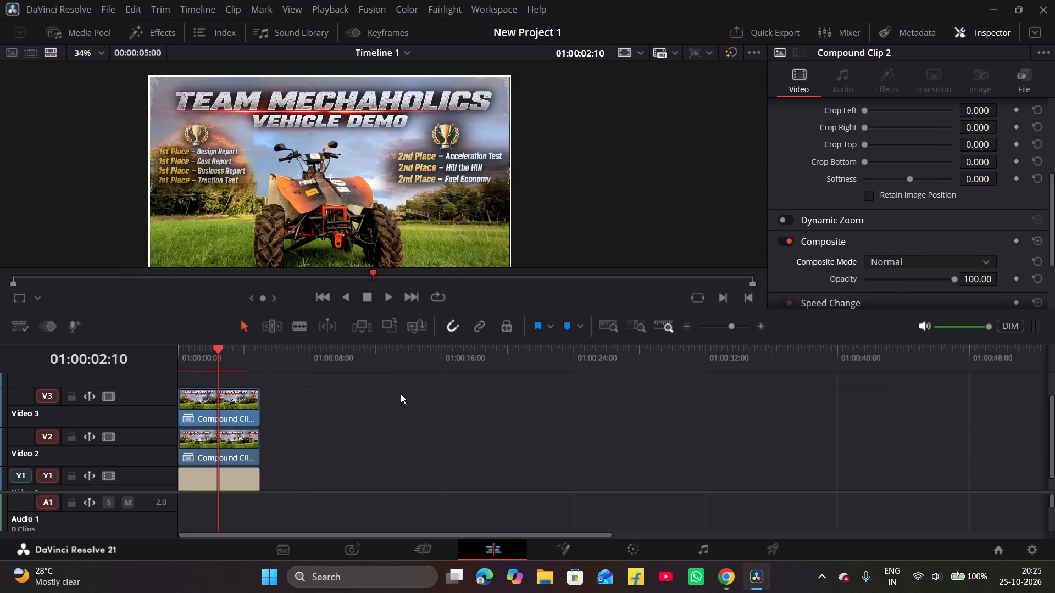
Restack the clips at the timeline start with the Normal compound clip on Video 1, title on Video 2 and Subtract compound clip on Video 3.
{"action": "left_click_drag", "start_coordinate": [221, 410], "coordinate": [303, 412]}
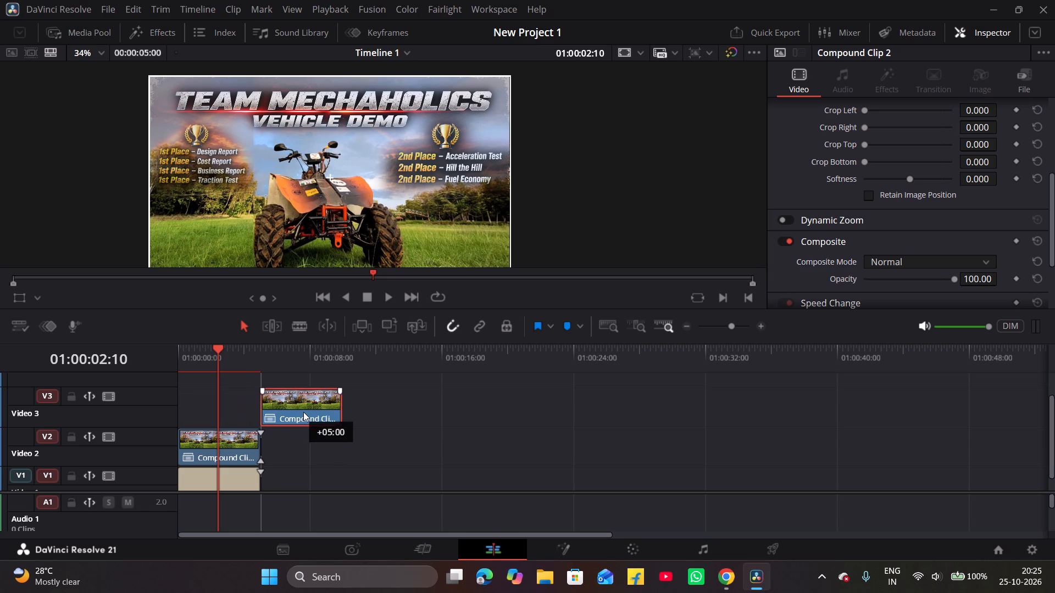
{"action": "left_click_drag", "start_coordinate": [303, 412], "coordinate": [314, 482]}
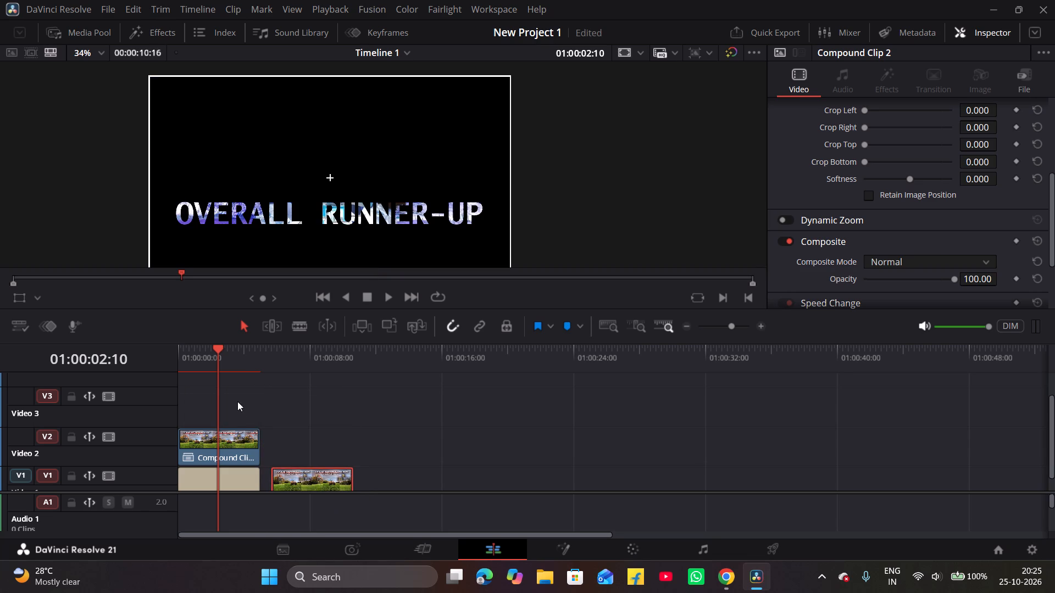
{"action": "left_click_drag", "start_coordinate": [237, 401], "coordinate": [224, 480]}
{"action": "left_click_drag", "start_coordinate": [220, 450], "coordinate": [220, 415]}
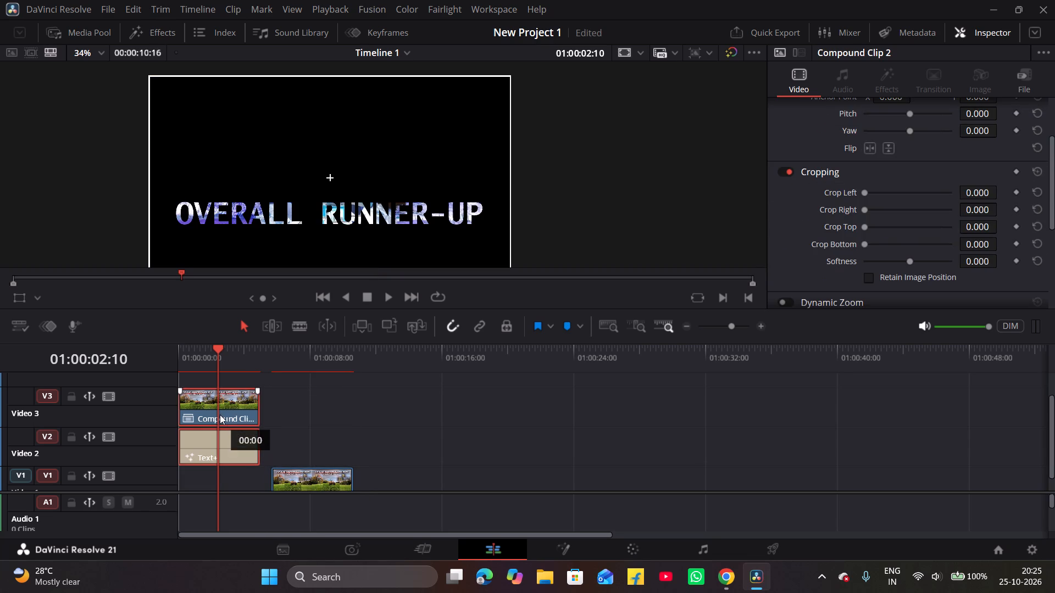
{"action": "left_click_drag", "start_coordinate": [220, 415], "coordinate": [220, 414]}
{"action": "left_click", "coordinate": [372, 417]}
{"action": "left_click_drag", "start_coordinate": [304, 484], "coordinate": [262, 489]}
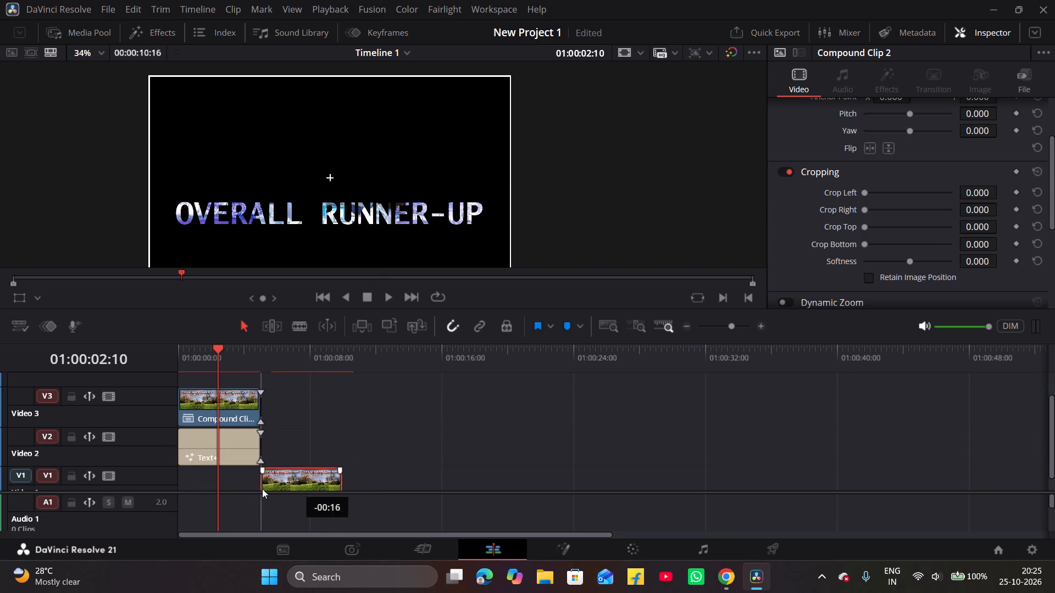
{"action": "left_click_drag", "start_coordinate": [262, 489], "coordinate": [185, 488]}
{"action": "left_click", "coordinate": [196, 353]}
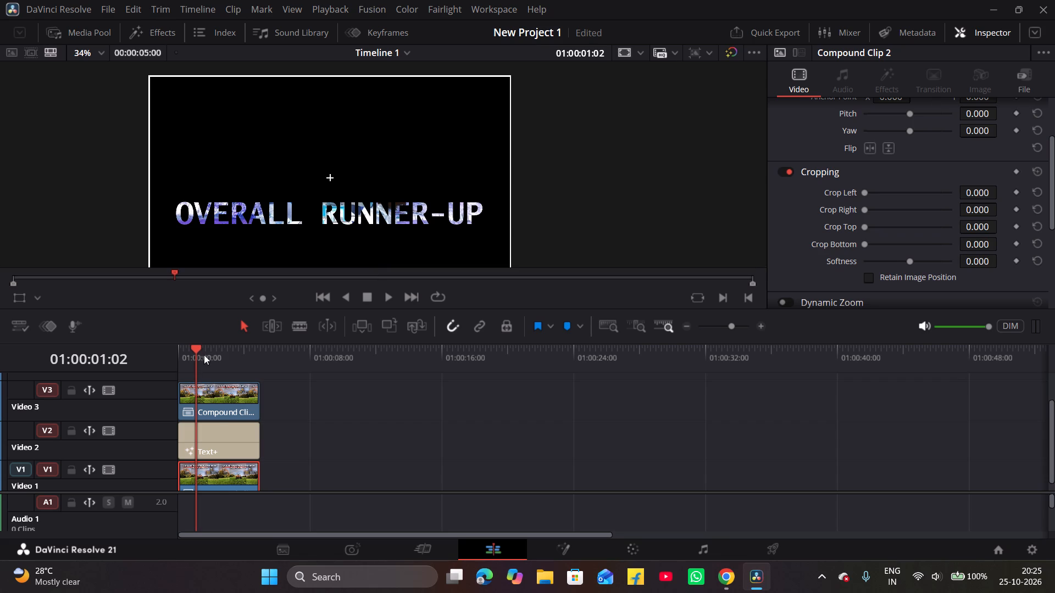
{"action": "left_click_drag", "start_coordinate": [204, 355], "coordinate": [171, 360]}
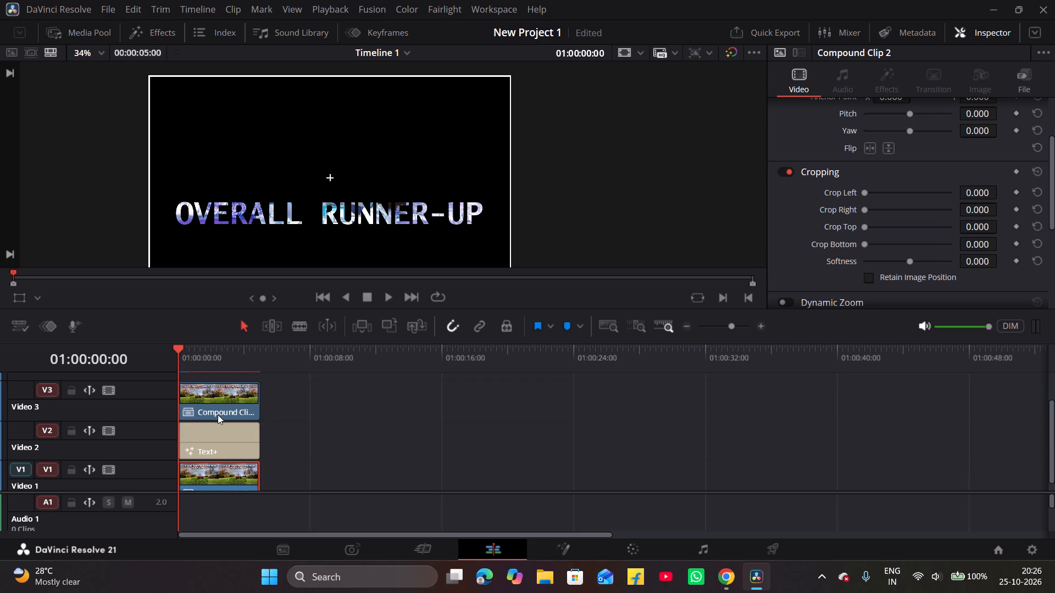
Shift the Video 3 compound clip and the Video 2 title about 6 seconds into the timeline, keeping them aligned with each other.
{"action": "left_click", "coordinate": [219, 401]}
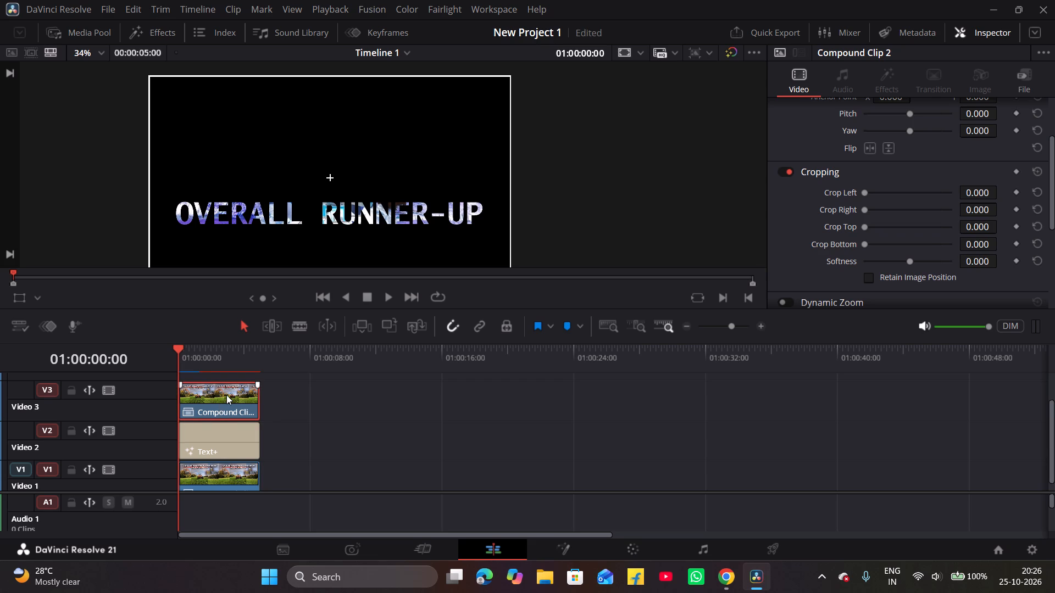
{"action": "left_click_drag", "start_coordinate": [226, 395], "coordinate": [330, 409]}
{"action": "left_click", "coordinate": [319, 350]}
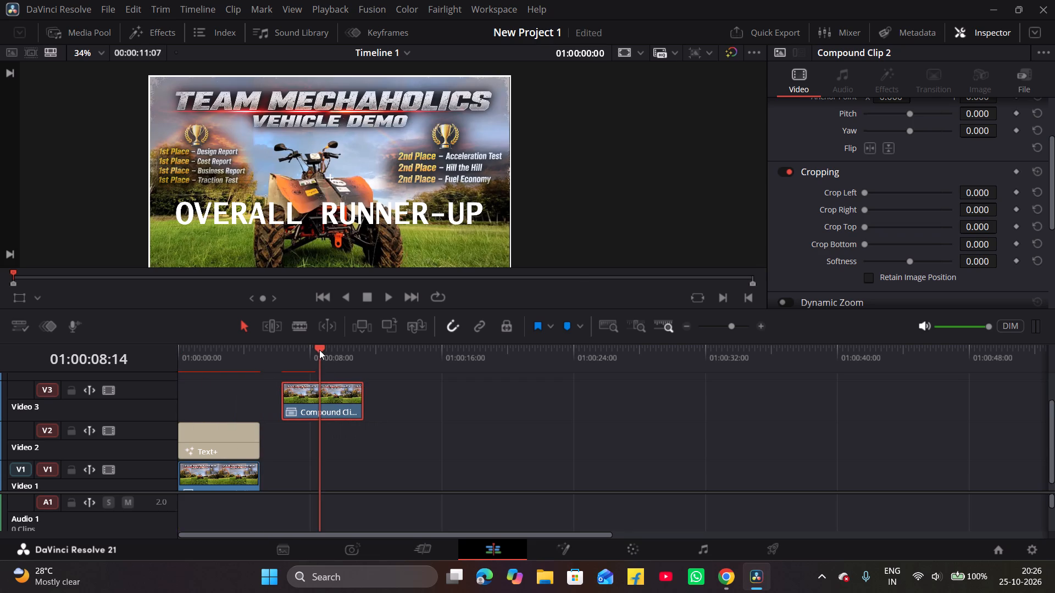
{"action": "left_click", "coordinate": [632, 551]}
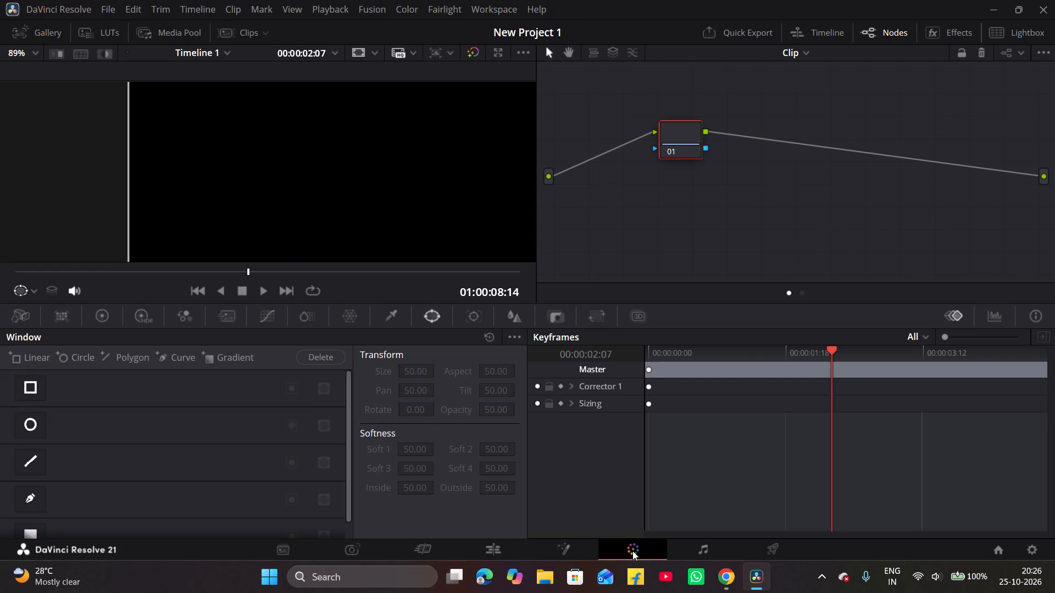
{"action": "left_click", "coordinate": [502, 546]}
{"action": "left_click_drag", "start_coordinate": [213, 445], "coordinate": [295, 443]}
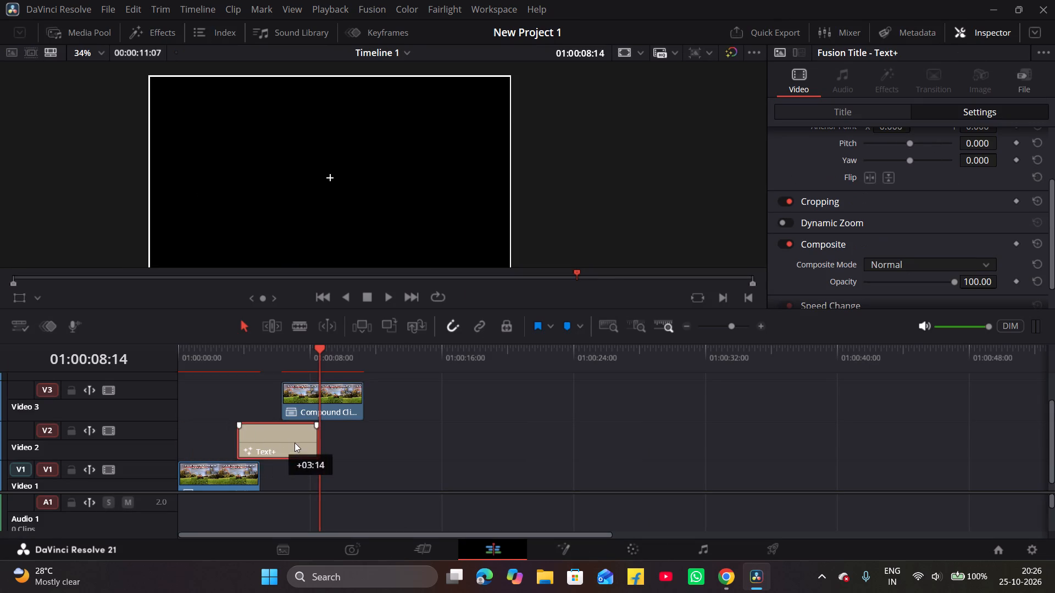
{"action": "left_click_drag", "start_coordinate": [295, 443], "coordinate": [324, 443]}
Start a curve power window on the compound clip's color node with a straight edge spanning just above the OVERALL RUNNER-UP title.
{"action": "left_click", "coordinate": [616, 544]}
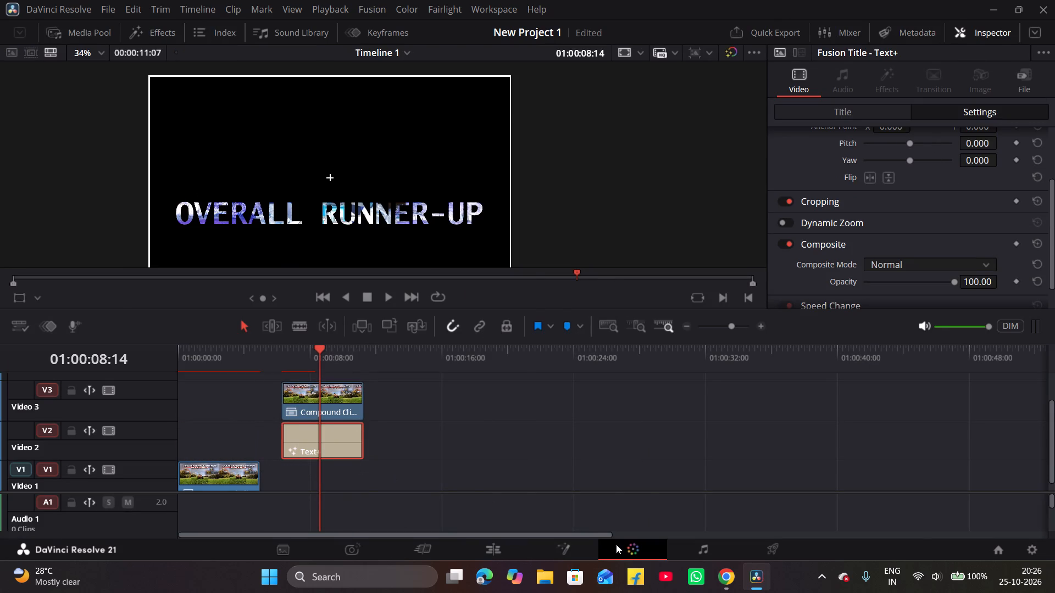
{"action": "scroll", "coordinate": [259, 177], "scroll_direction": "down", "scroll_amount": 13}
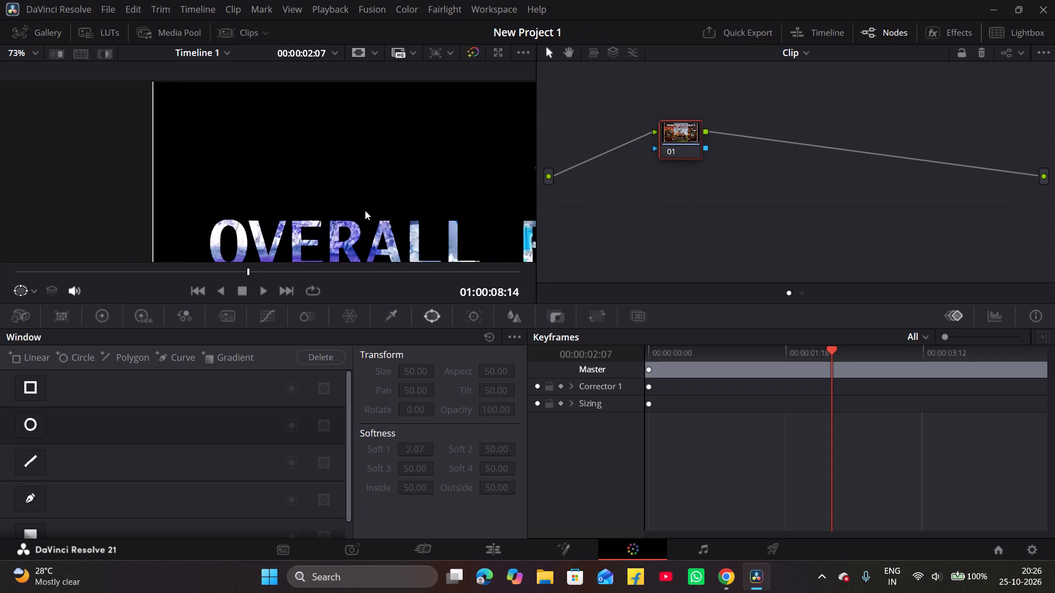
{"action": "scroll", "coordinate": [365, 210], "scroll_direction": "down", "scroll_amount": 9}
{"action": "middle_click_drag", "start_coordinate": [428, 200], "coordinate": [307, 167]}
{"action": "scroll", "coordinate": [296, 170], "scroll_direction": "down", "scroll_amount": 11}
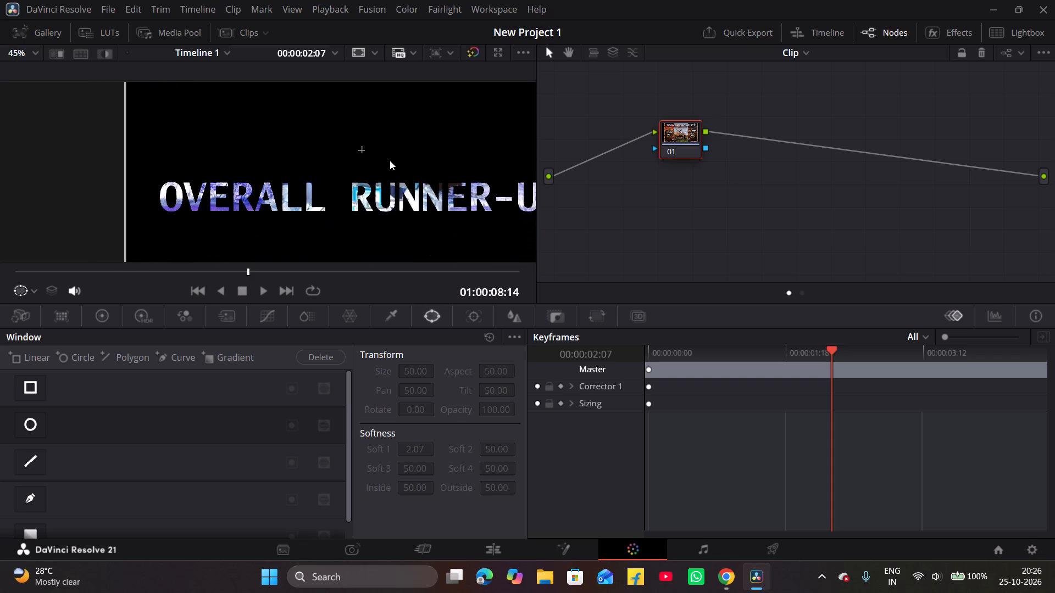
{"action": "middle_click_drag", "start_coordinate": [390, 160], "coordinate": [352, 170]}
{"action": "left_click", "coordinate": [25, 494]}
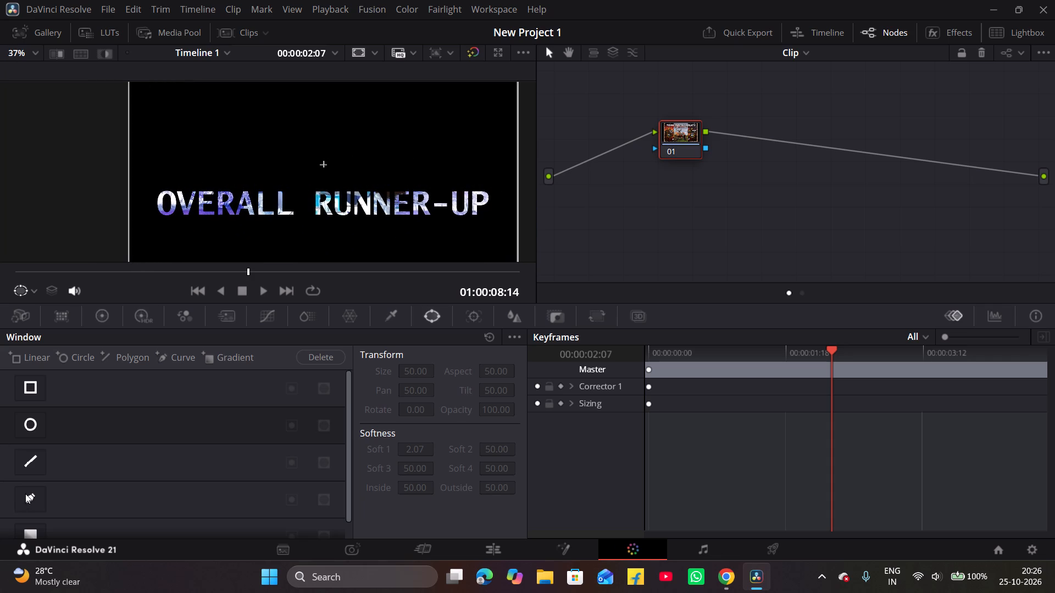
{"action": "left_click_drag", "start_coordinate": [158, 185], "coordinate": [171, 185]}
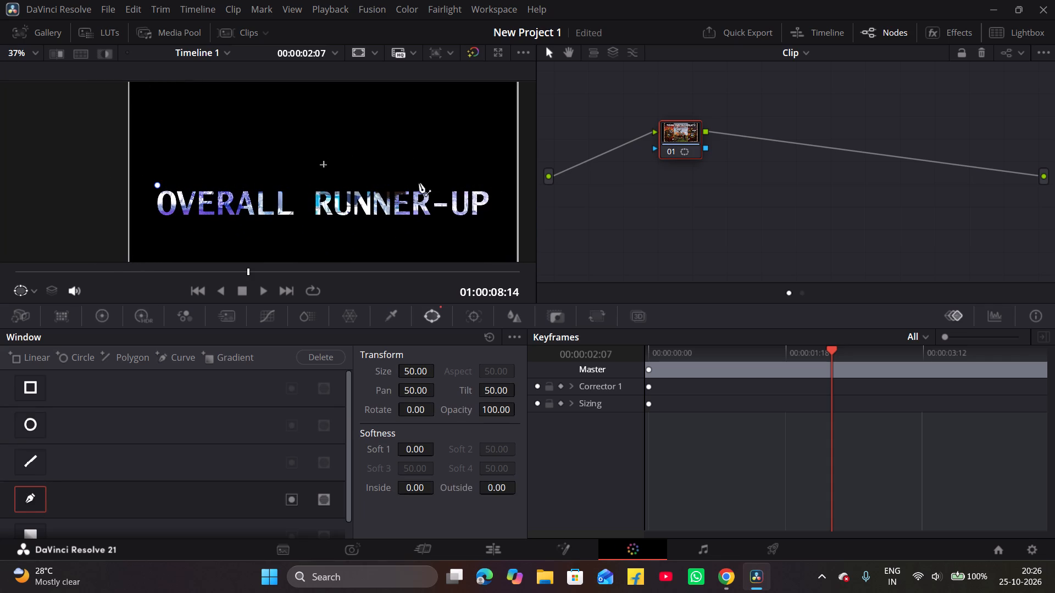
{"action": "left_click", "coordinate": [488, 183]}
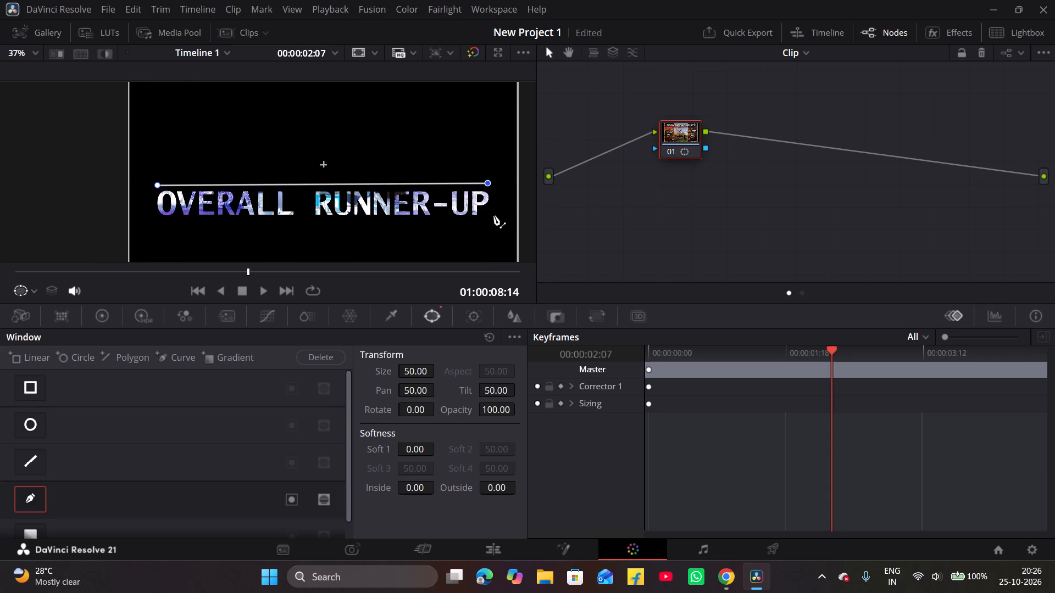
{"action": "left_click", "coordinate": [486, 183]}
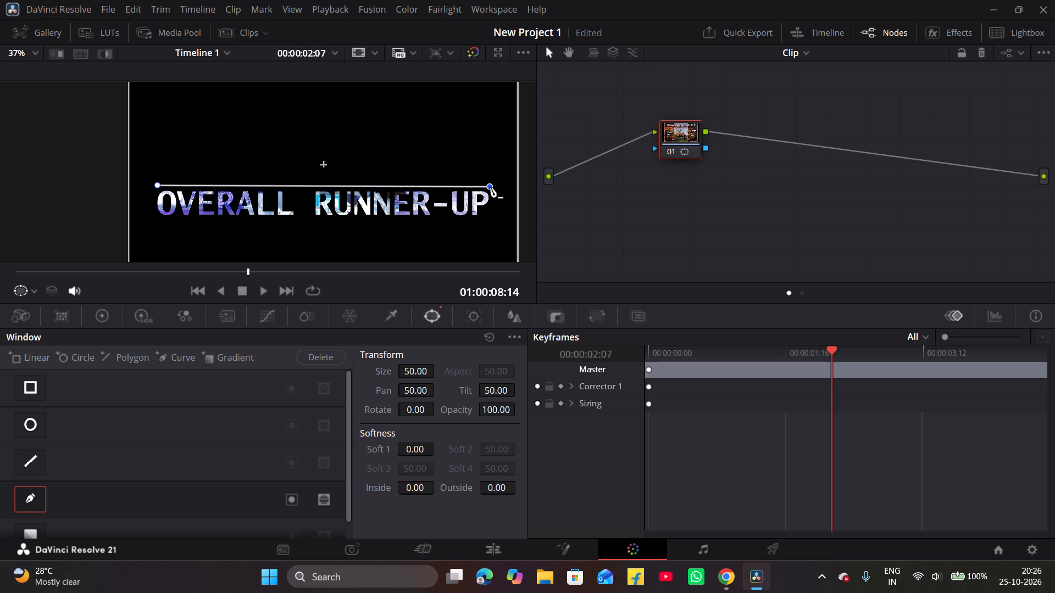
Adjust both end points of the window's upper edge so it runs close above the title from the O to the P.
{"action": "scroll", "coordinate": [203, 192], "scroll_direction": "up", "scroll_amount": 20}
{"action": "scroll", "coordinate": [203, 192], "scroll_direction": "up", "scroll_amount": 1}
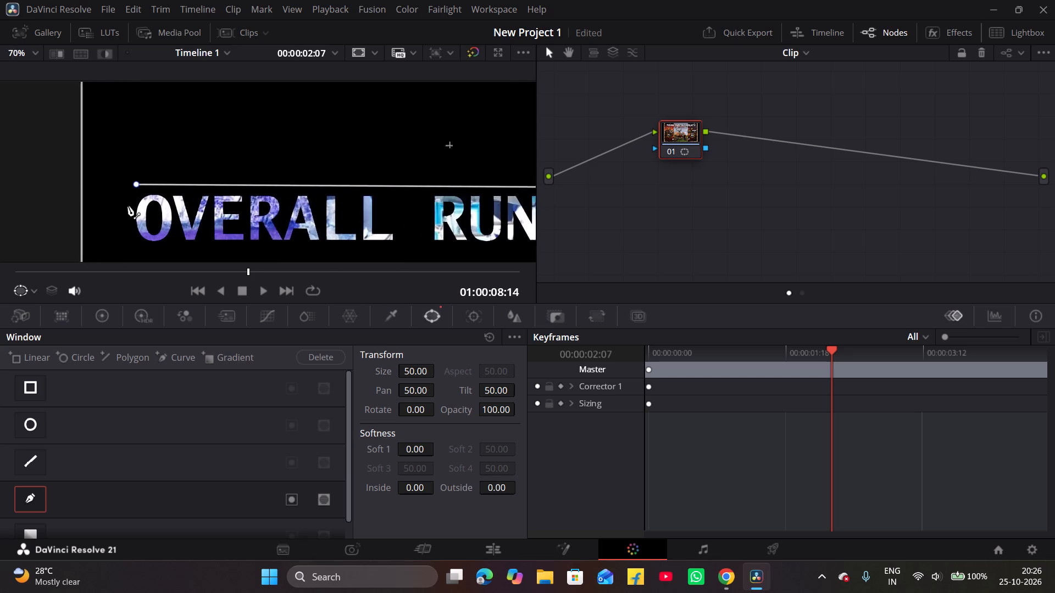
{"action": "scroll", "coordinate": [127, 206], "scroll_direction": "up", "scroll_amount": 15}
{"action": "left_click_drag", "start_coordinate": [143, 163], "coordinate": [149, 182]}
{"action": "scroll", "coordinate": [428, 177], "scroll_direction": "down", "scroll_amount": 19}
{"action": "middle_click_drag", "start_coordinate": [475, 224], "coordinate": [236, 149]}
{"action": "scroll", "coordinate": [452, 156], "scroll_direction": "down", "scroll_amount": 12}
{"action": "middle_click_drag", "start_coordinate": [501, 156], "coordinate": [244, 223]}
{"action": "scroll", "coordinate": [494, 194], "scroll_direction": "down", "scroll_amount": 5}
{"action": "scroll", "coordinate": [440, 193], "scroll_direction": "up", "scroll_amount": 20}
{"action": "scroll", "coordinate": [440, 193], "scroll_direction": "up", "scroll_amount": 10}
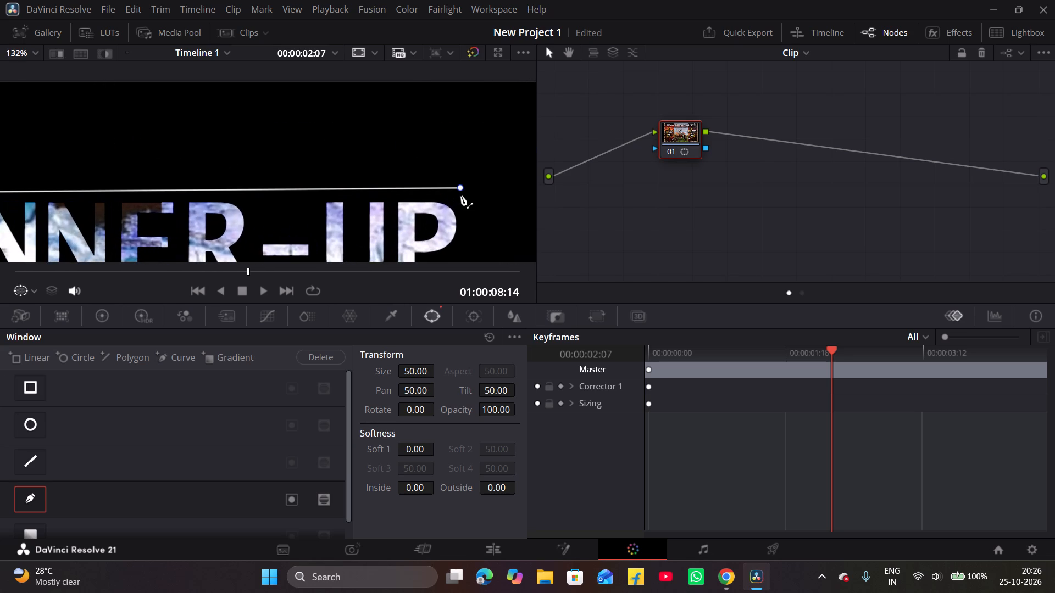
{"action": "left_click_drag", "start_coordinate": [458, 187], "coordinate": [457, 197]}
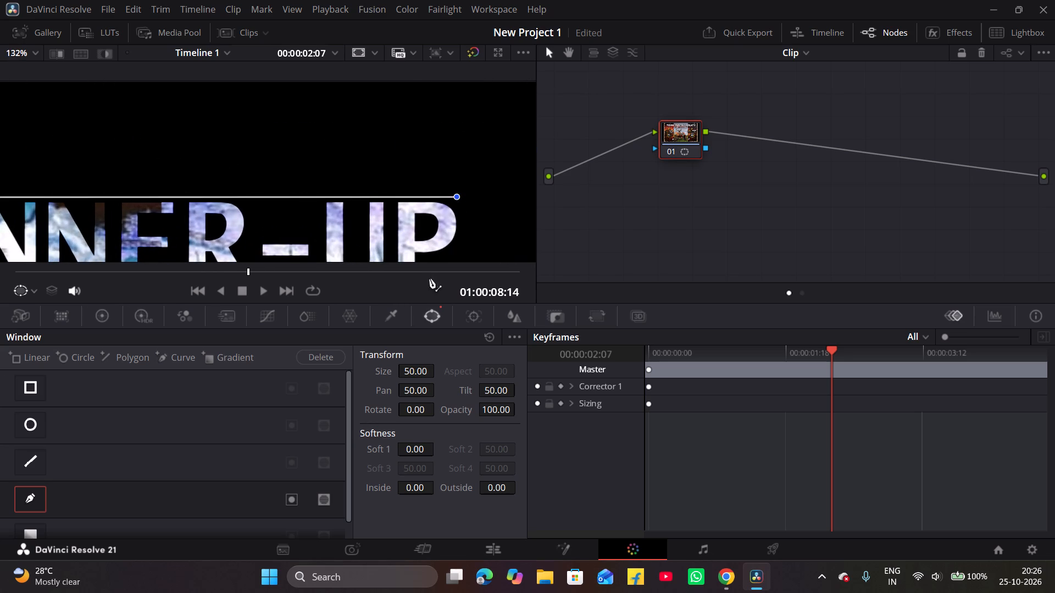
Add the two lower corner points below the title and close the curve window around OVERALL RUNNER-UP.
{"action": "scroll", "coordinate": [430, 277], "scroll_direction": "down", "scroll_amount": 14}
{"action": "middle_click_drag", "start_coordinate": [460, 247], "coordinate": [397, 194]}
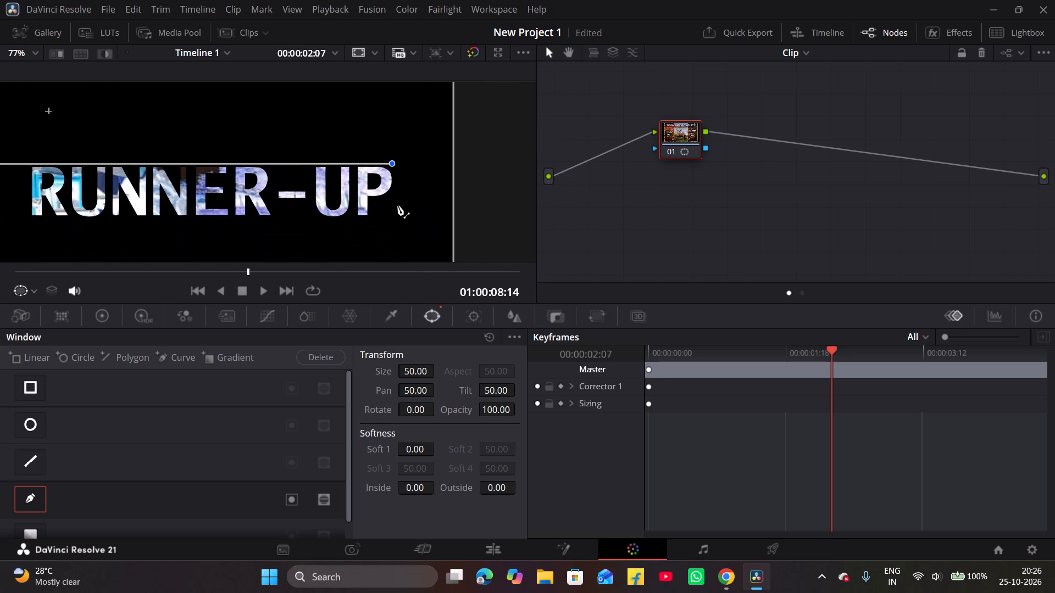
{"action": "left_click", "coordinate": [396, 215]}
{"action": "middle_click_drag", "start_coordinate": [306, 220], "coordinate": [549, 217]}
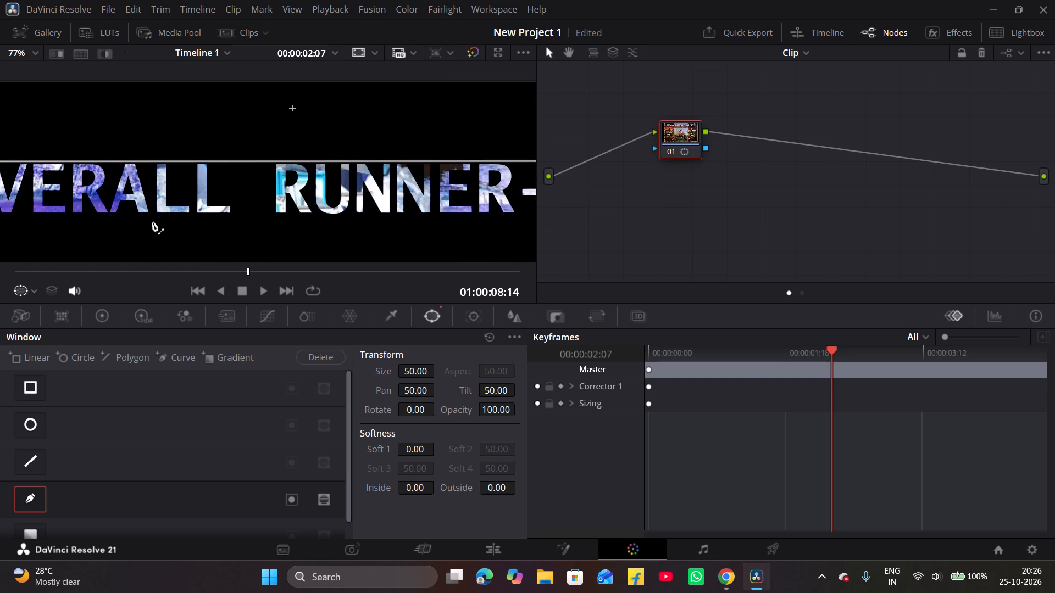
{"action": "middle_click_drag", "start_coordinate": [77, 223], "coordinate": [324, 228]}
{"action": "scroll", "coordinate": [162, 212], "scroll_direction": "up", "scroll_amount": 15}
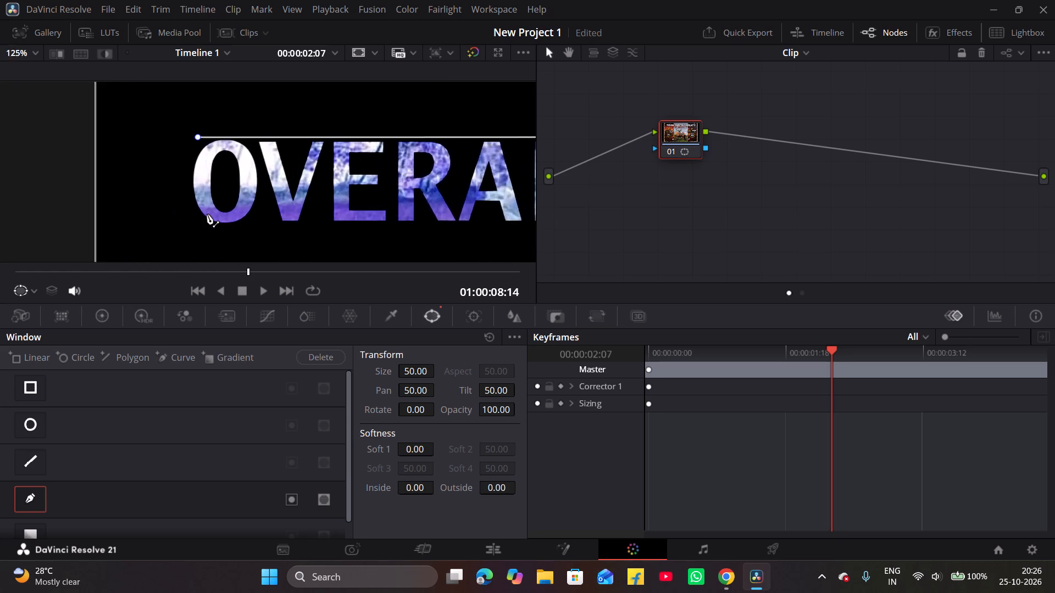
{"action": "scroll", "coordinate": [207, 214], "scroll_direction": "up", "scroll_amount": 9}
{"action": "left_click", "coordinate": [188, 233]}
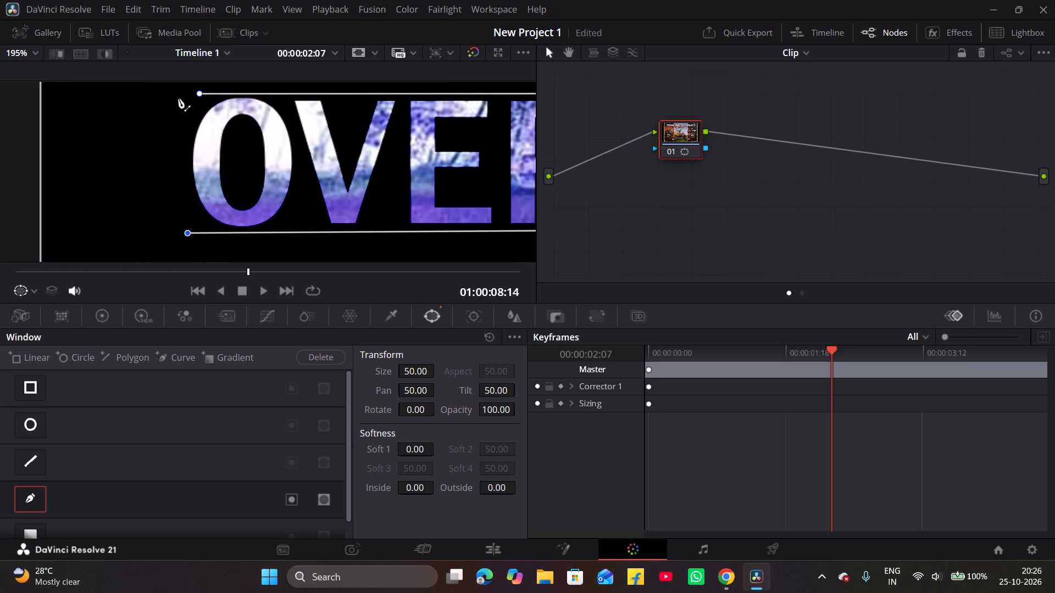
{"action": "left_click", "coordinate": [197, 93]}
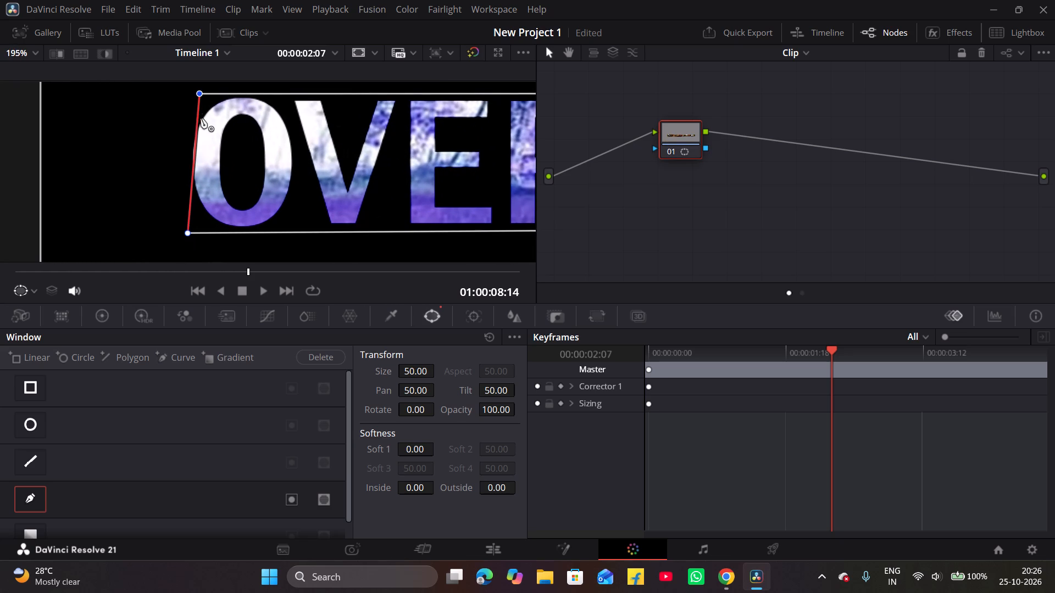
Adjust the curve window's two corners beside the O of OVERALL so that they closely frame the letter.
{"action": "left_click_drag", "start_coordinate": [197, 91], "coordinate": [187, 97]}
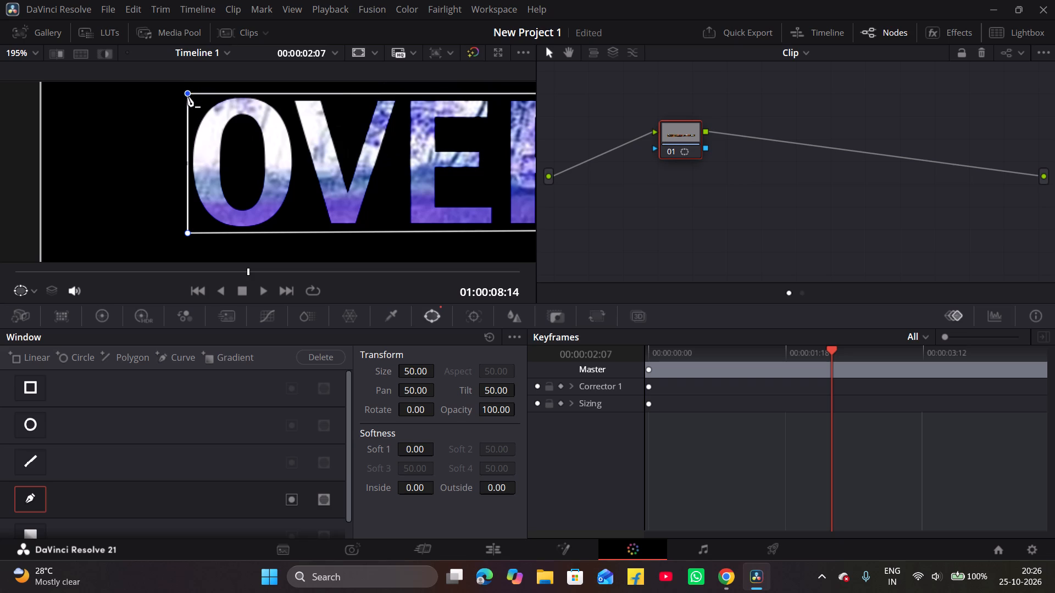
{"action": "left_click_drag", "start_coordinate": [187, 97], "coordinate": [188, 96]}
{"action": "left_click_drag", "start_coordinate": [187, 232], "coordinate": [193, 230]}
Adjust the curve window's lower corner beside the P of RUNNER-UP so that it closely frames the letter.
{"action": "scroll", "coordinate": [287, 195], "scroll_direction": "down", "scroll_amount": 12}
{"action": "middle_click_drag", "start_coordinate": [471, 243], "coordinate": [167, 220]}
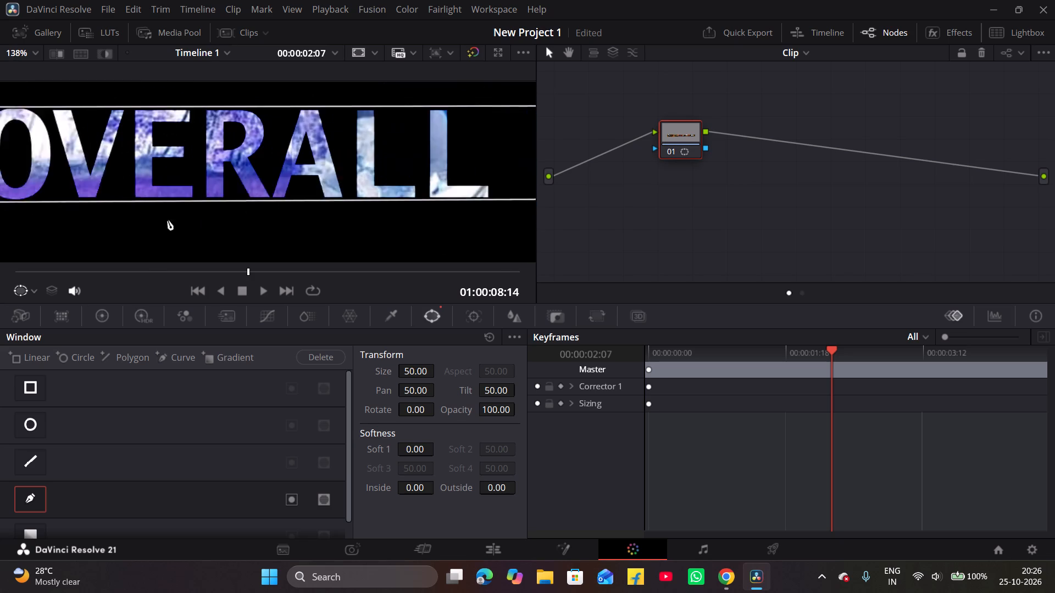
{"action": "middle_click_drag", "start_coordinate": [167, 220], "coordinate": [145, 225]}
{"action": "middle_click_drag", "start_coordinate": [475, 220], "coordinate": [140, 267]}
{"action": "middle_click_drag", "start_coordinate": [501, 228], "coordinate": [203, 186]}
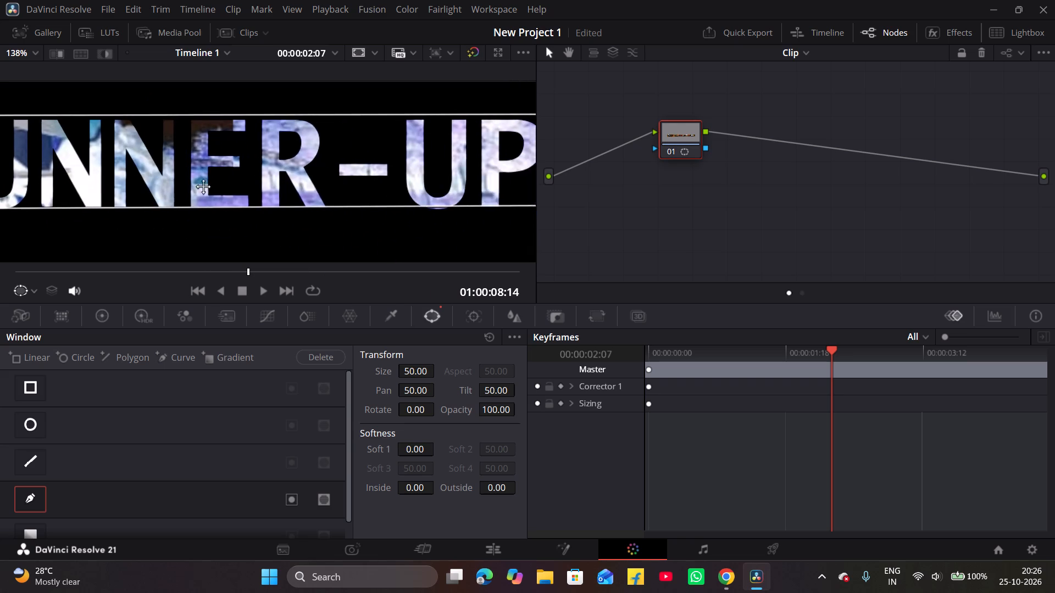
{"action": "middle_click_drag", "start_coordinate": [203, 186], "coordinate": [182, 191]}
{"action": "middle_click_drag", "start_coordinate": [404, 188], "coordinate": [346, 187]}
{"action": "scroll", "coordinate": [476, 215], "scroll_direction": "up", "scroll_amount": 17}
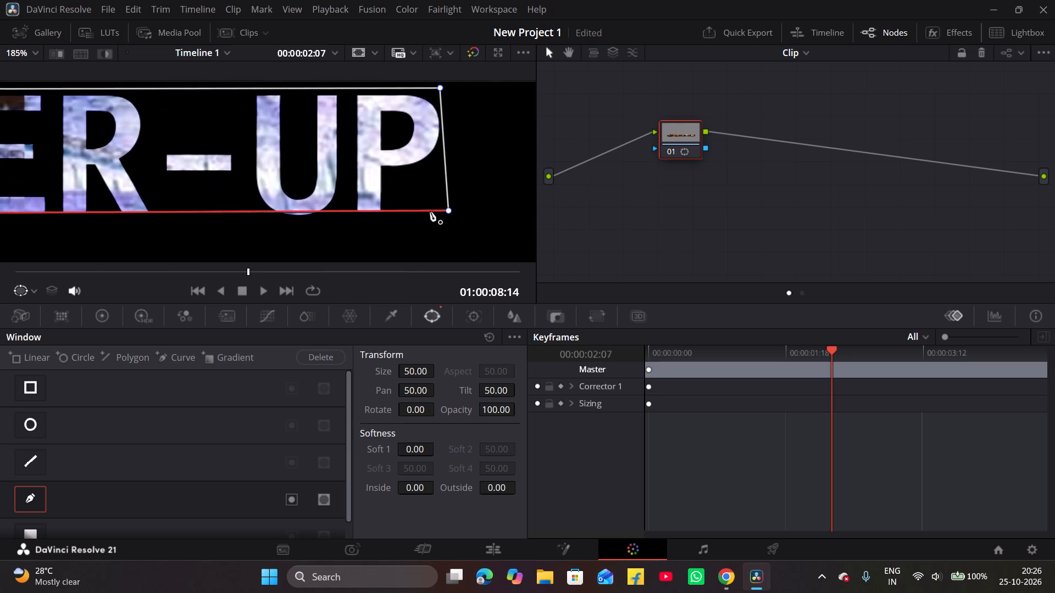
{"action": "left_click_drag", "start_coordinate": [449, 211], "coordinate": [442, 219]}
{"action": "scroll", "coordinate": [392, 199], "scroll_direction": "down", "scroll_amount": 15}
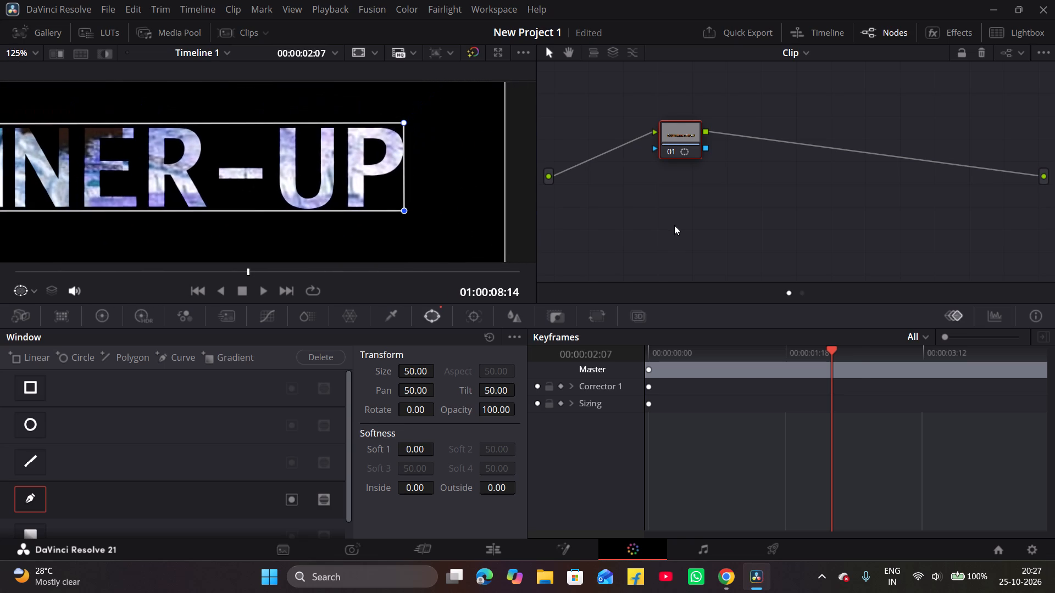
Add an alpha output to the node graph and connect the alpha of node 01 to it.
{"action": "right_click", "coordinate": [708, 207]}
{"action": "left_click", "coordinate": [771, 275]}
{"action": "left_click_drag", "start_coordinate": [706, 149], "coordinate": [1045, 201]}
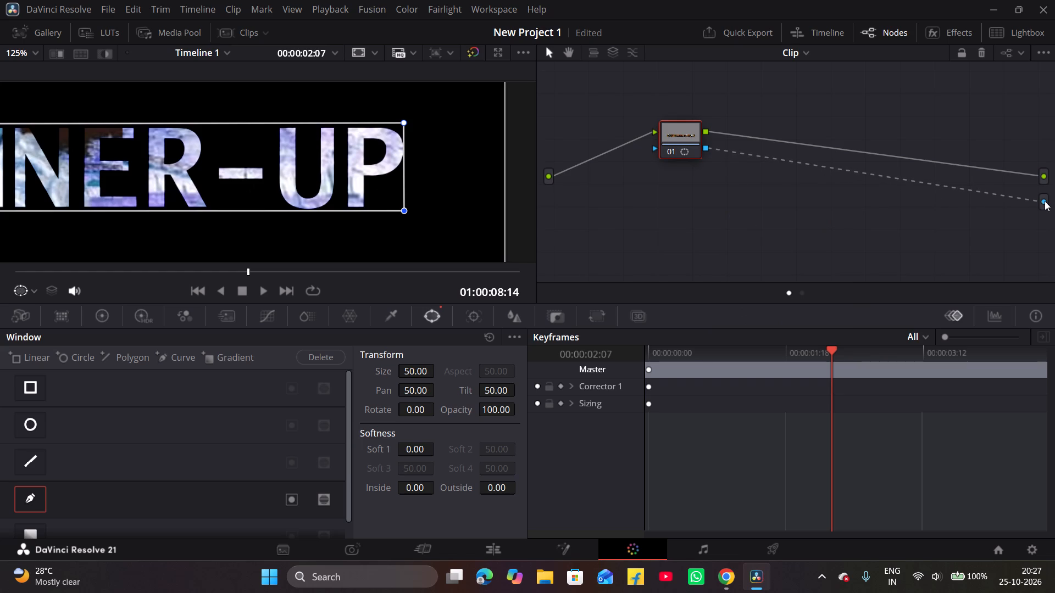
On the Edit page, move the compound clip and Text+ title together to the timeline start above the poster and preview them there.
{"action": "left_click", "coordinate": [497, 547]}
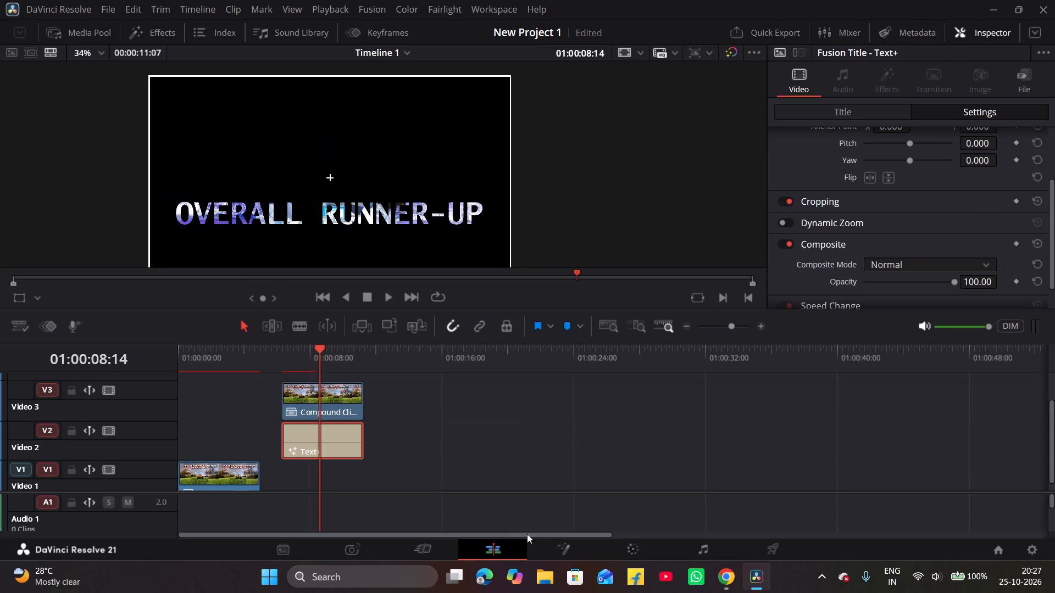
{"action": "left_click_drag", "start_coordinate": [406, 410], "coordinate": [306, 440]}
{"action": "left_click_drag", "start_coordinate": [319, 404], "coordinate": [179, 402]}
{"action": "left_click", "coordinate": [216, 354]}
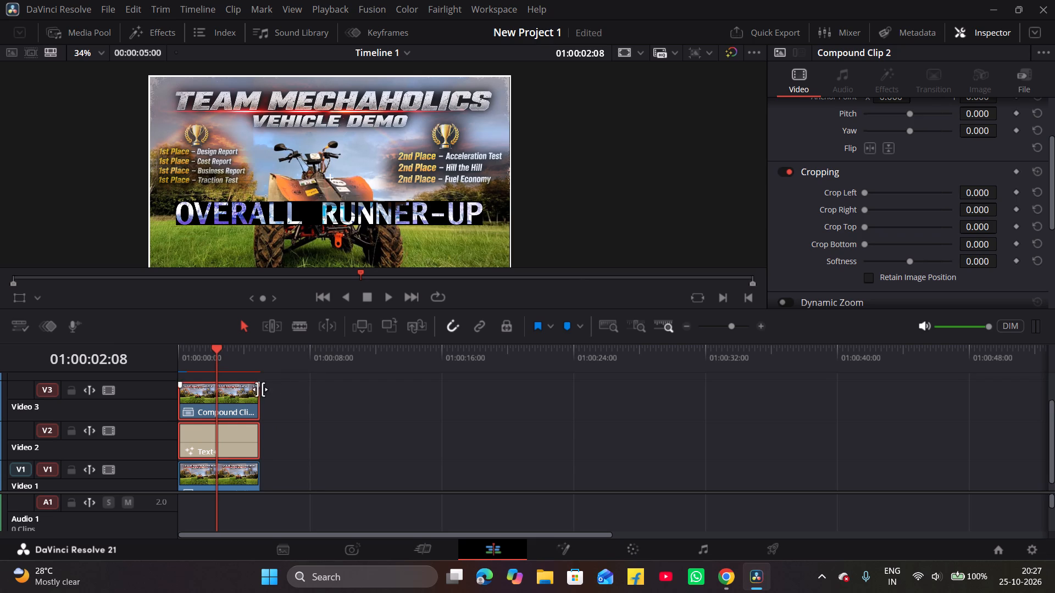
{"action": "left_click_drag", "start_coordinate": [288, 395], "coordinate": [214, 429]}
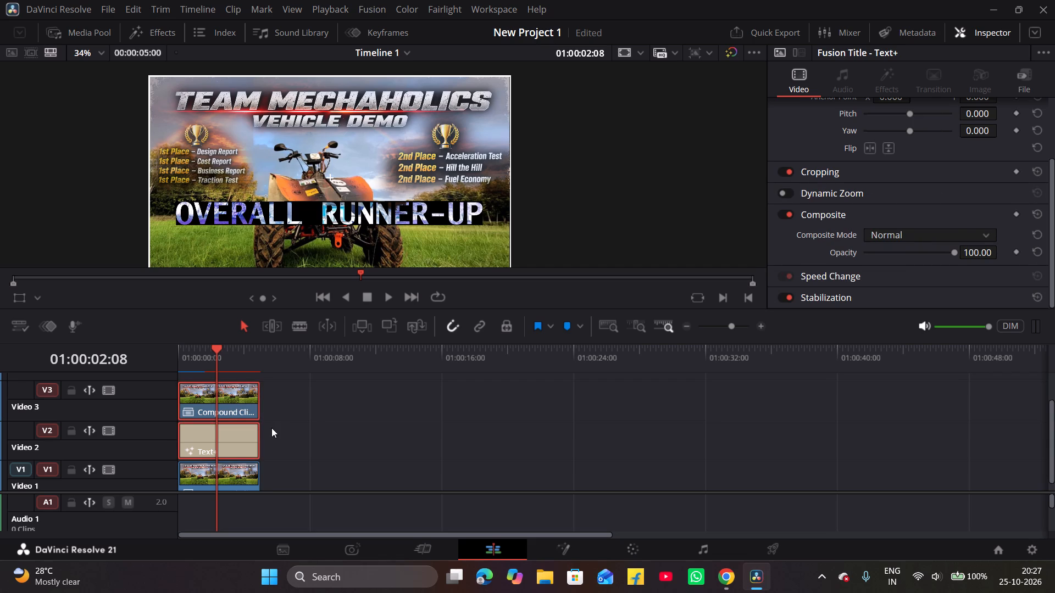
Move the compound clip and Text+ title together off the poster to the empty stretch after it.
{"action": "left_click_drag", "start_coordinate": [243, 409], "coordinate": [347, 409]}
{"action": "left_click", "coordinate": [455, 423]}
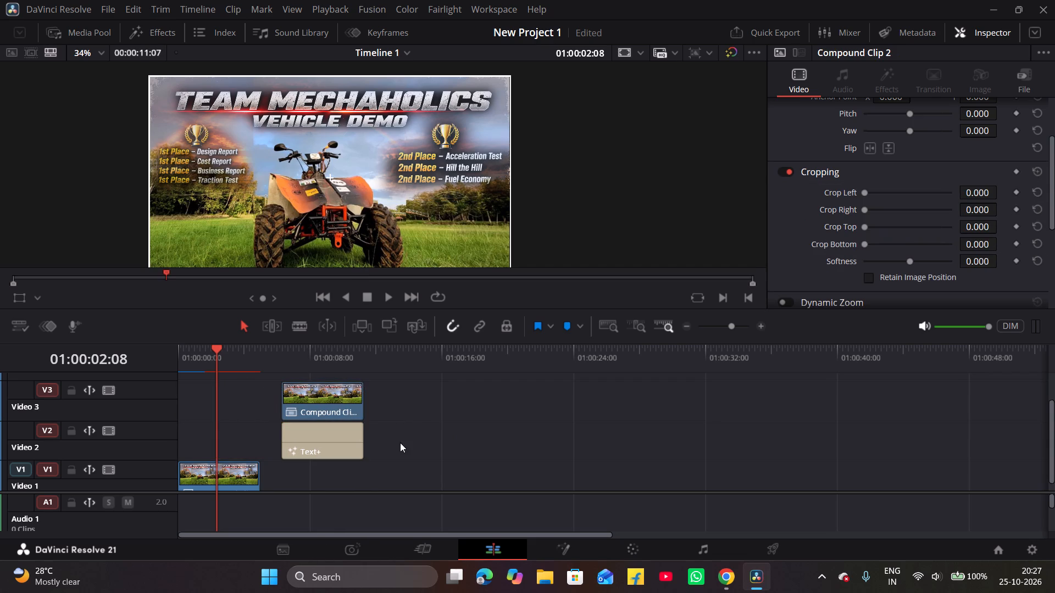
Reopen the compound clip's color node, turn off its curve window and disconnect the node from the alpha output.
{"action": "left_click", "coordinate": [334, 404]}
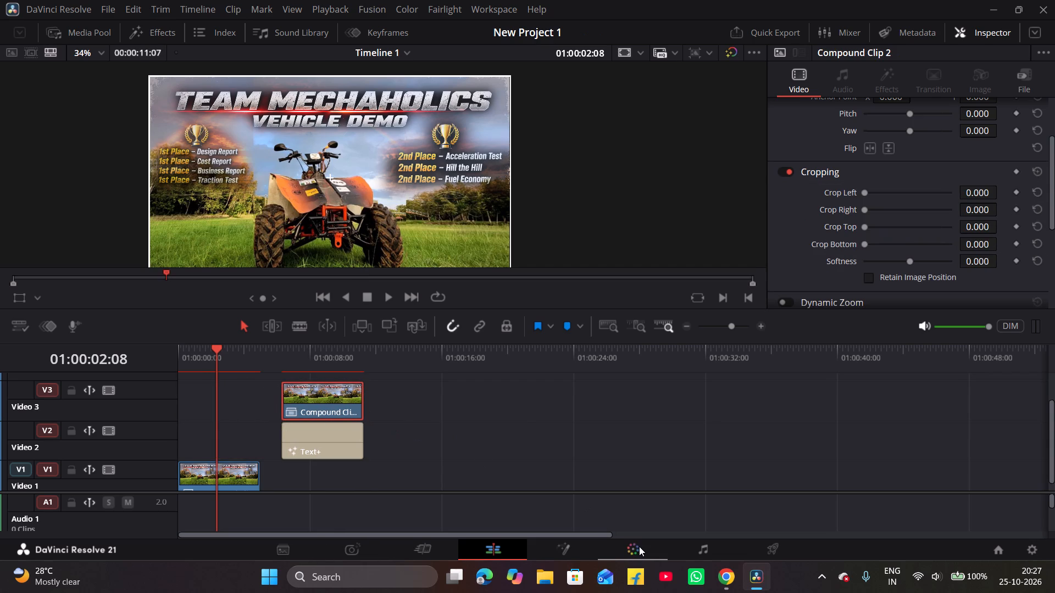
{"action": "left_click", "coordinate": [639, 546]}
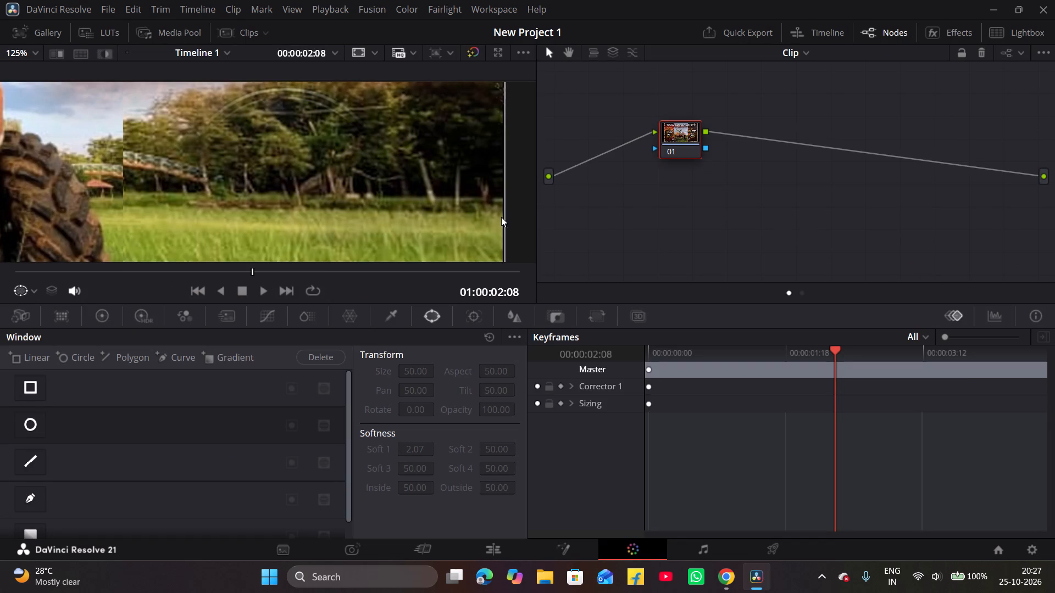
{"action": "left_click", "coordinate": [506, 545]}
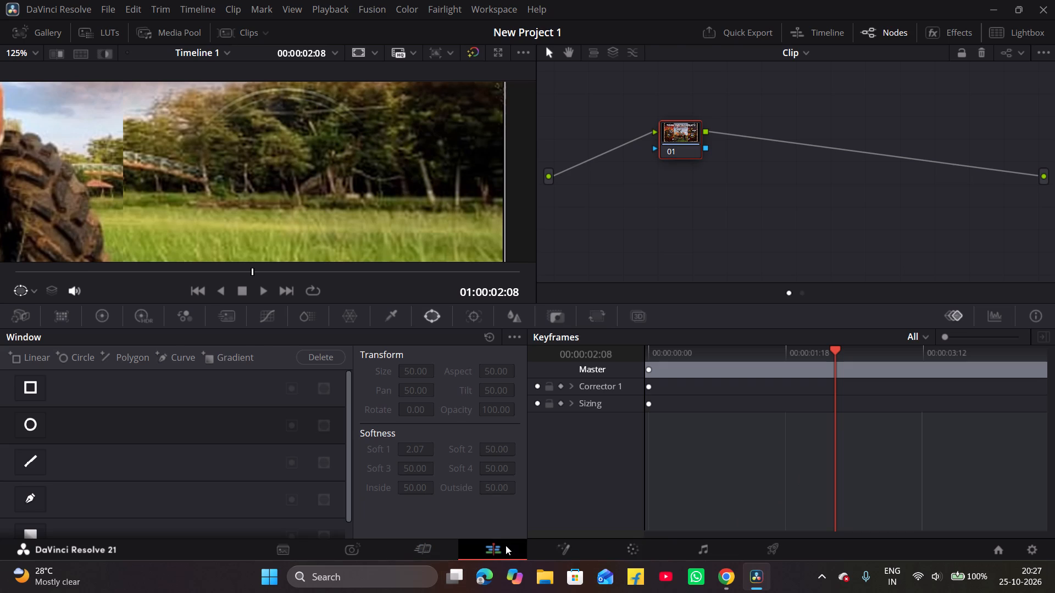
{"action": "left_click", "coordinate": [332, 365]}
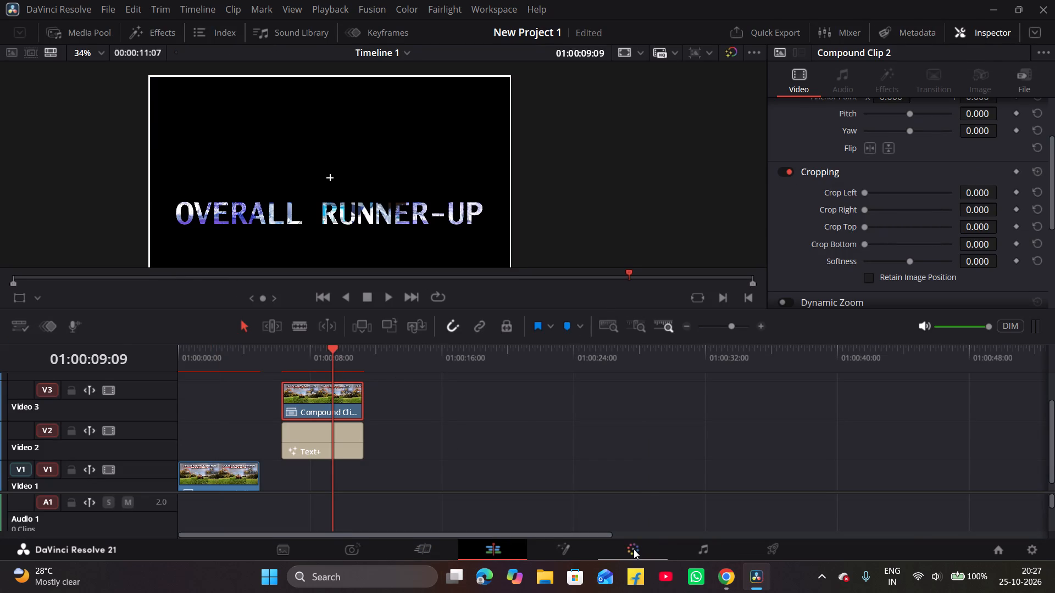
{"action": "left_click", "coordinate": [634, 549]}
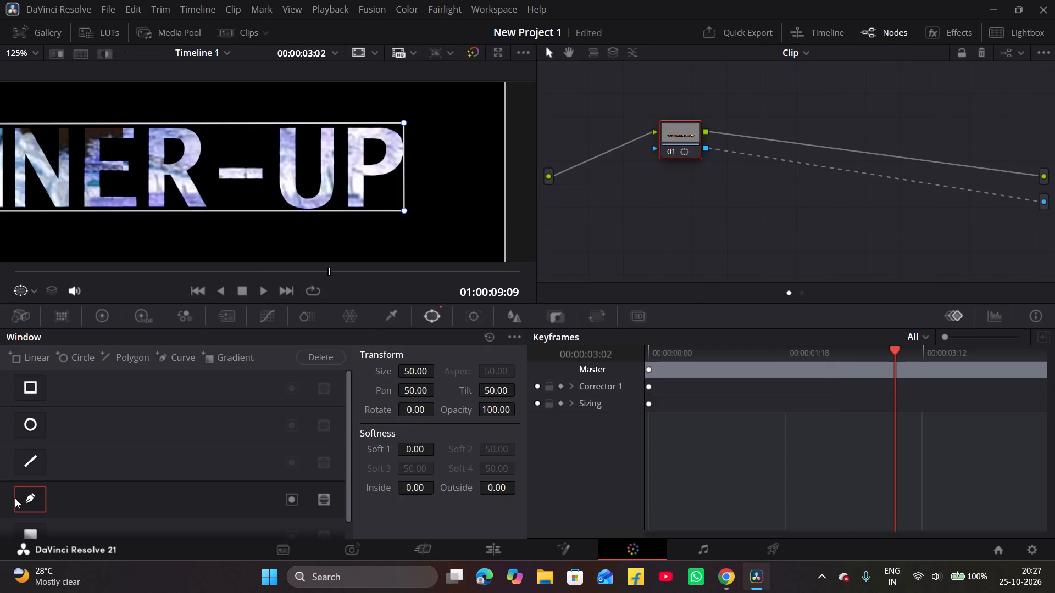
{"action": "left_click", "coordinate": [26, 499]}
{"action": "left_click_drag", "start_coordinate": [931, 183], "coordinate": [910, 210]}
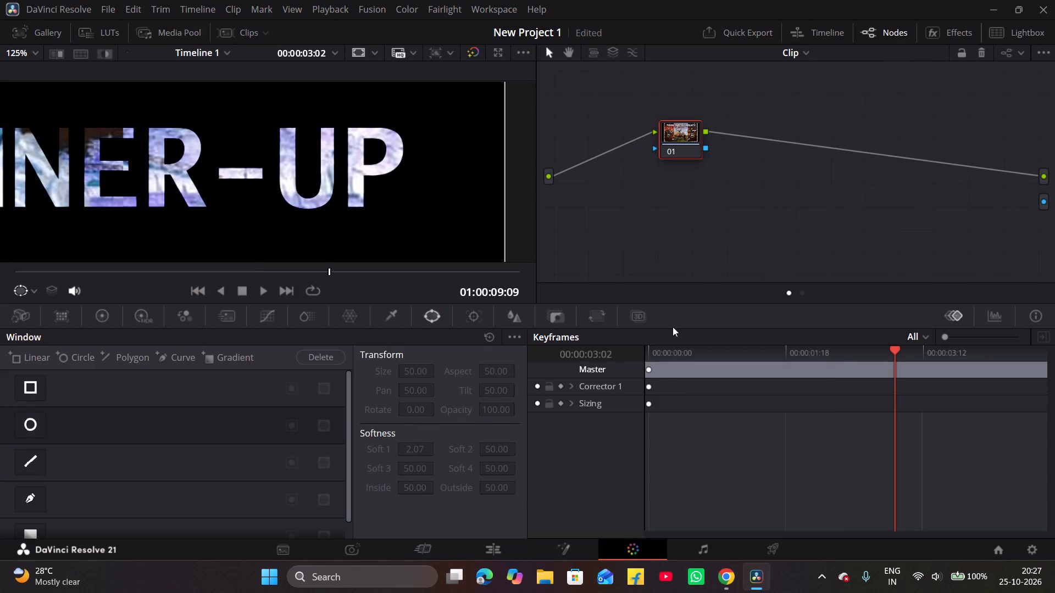
Back on the Edit page, delete the compound clip from the Video 3 track.
{"action": "left_click", "coordinate": [475, 547]}
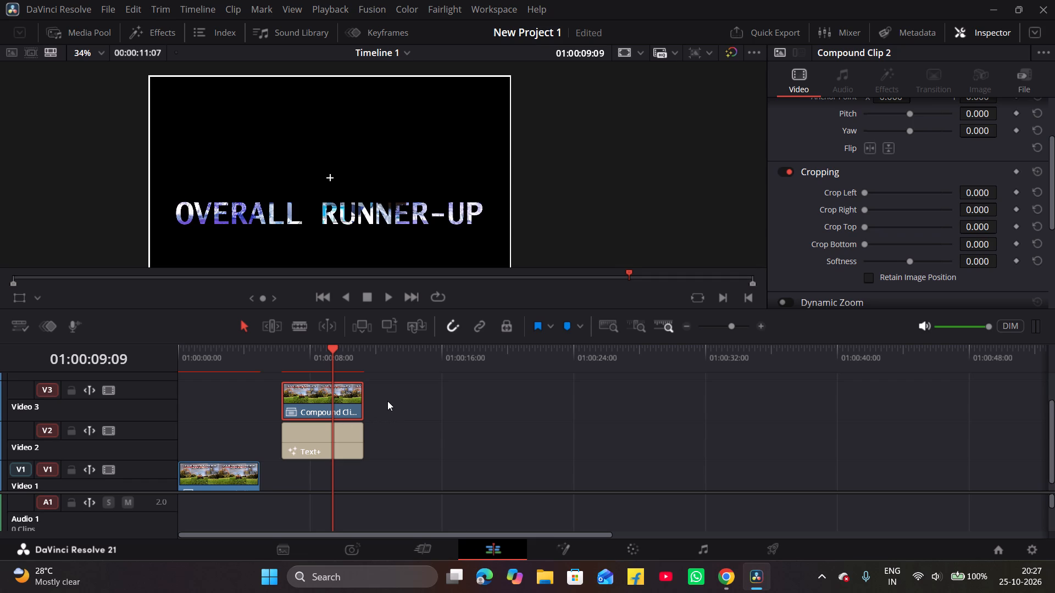
{"action": "key", "text": "BackSpace"}
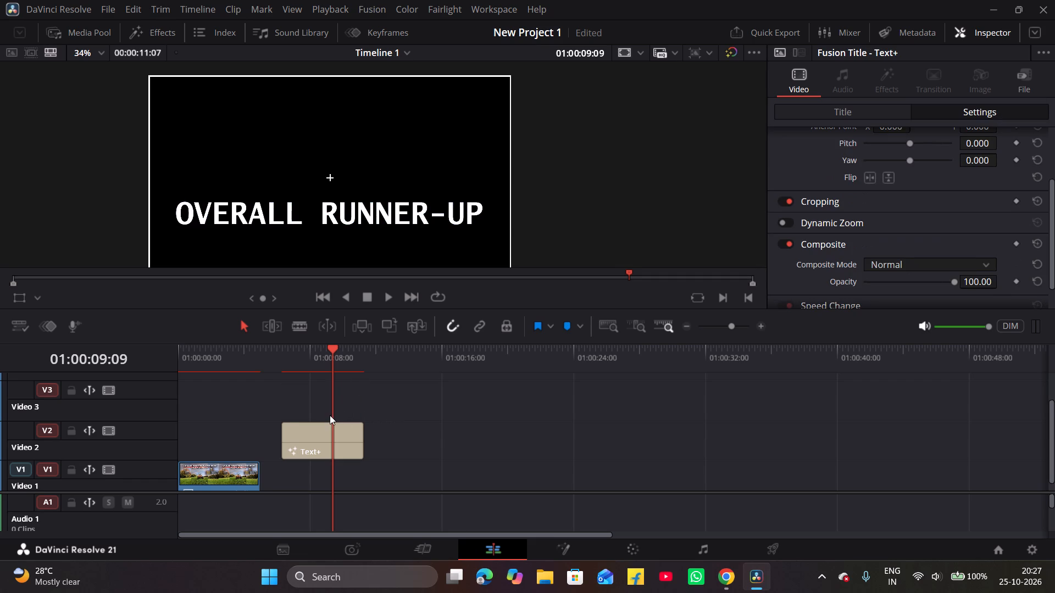
Move the Text+ title on Video 2 to the timeline start above the poster and preview it there.
{"action": "left_click_drag", "start_coordinate": [323, 438], "coordinate": [205, 441]}
{"action": "left_click", "coordinate": [207, 354]}
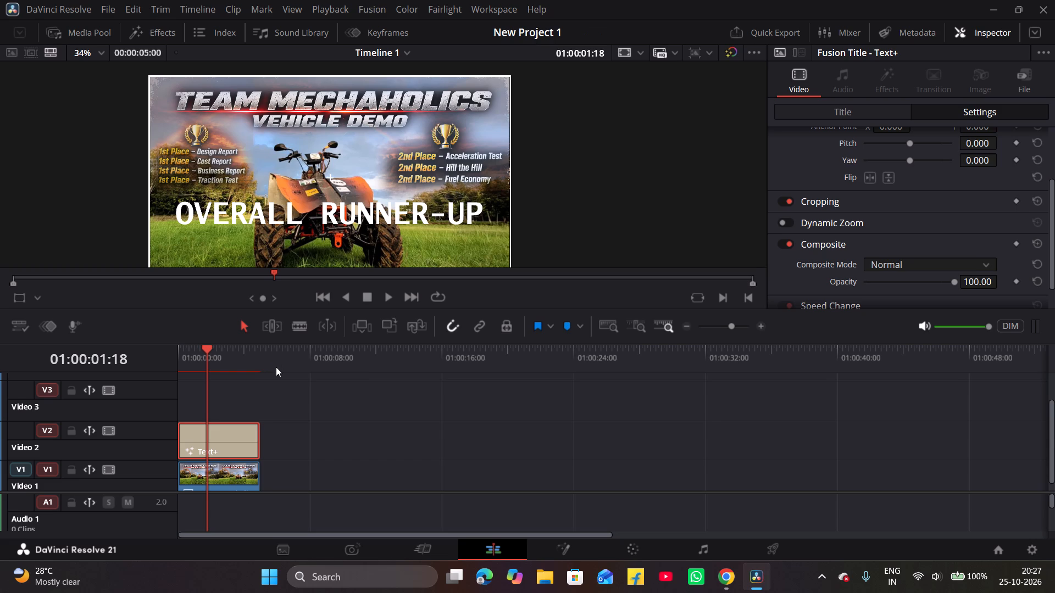
Try several basic colors on the OVERALL RUNNER-UP title and set its text color to dark red #aa0000.
{"action": "scroll", "coordinate": [899, 207], "scroll_direction": "up", "scroll_amount": 3}
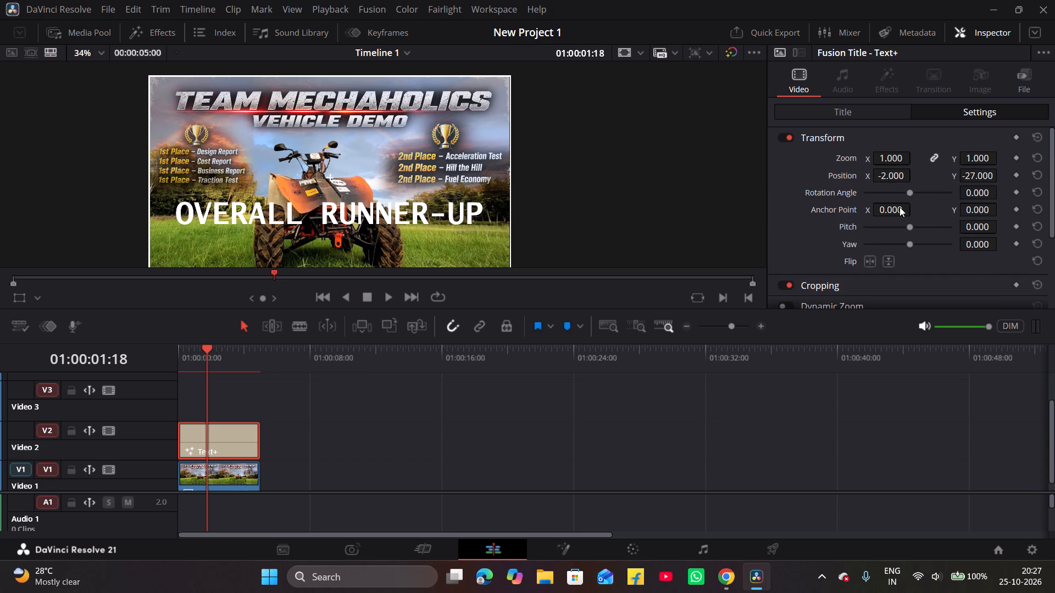
{"action": "left_click", "coordinate": [862, 110]}
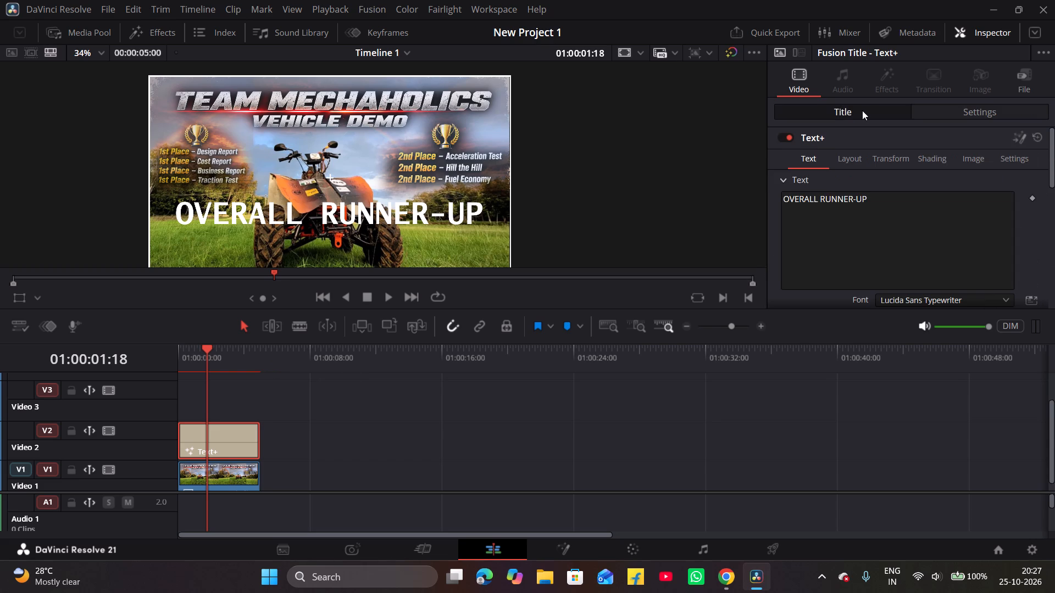
{"action": "scroll", "coordinate": [906, 222], "scroll_direction": "down", "scroll_amount": 2}
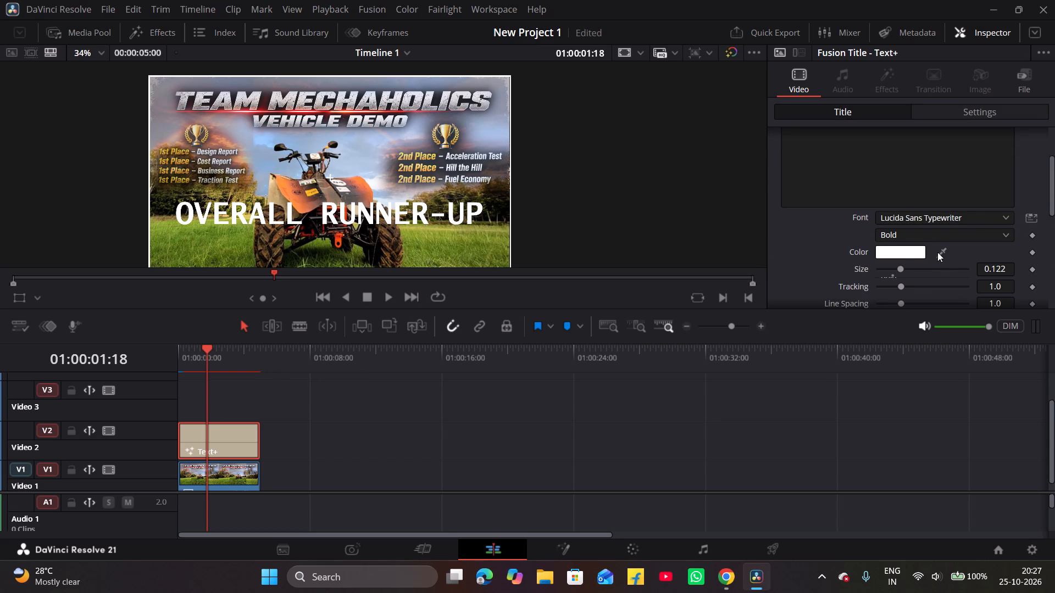
{"action": "left_click", "coordinate": [897, 249]}
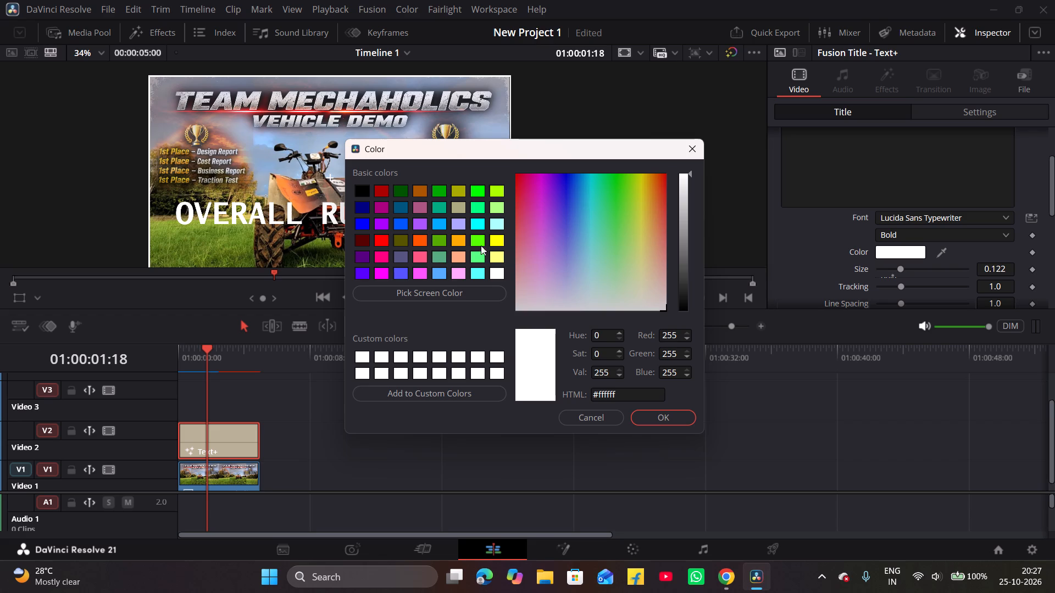
{"action": "left_click", "coordinate": [491, 240]}
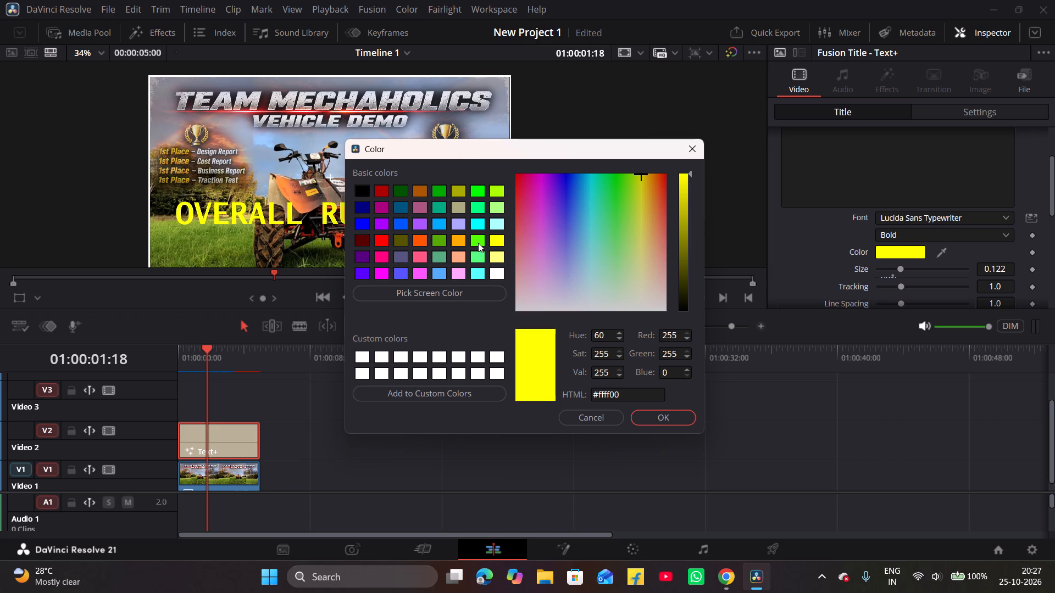
{"action": "left_click", "coordinate": [415, 238]}
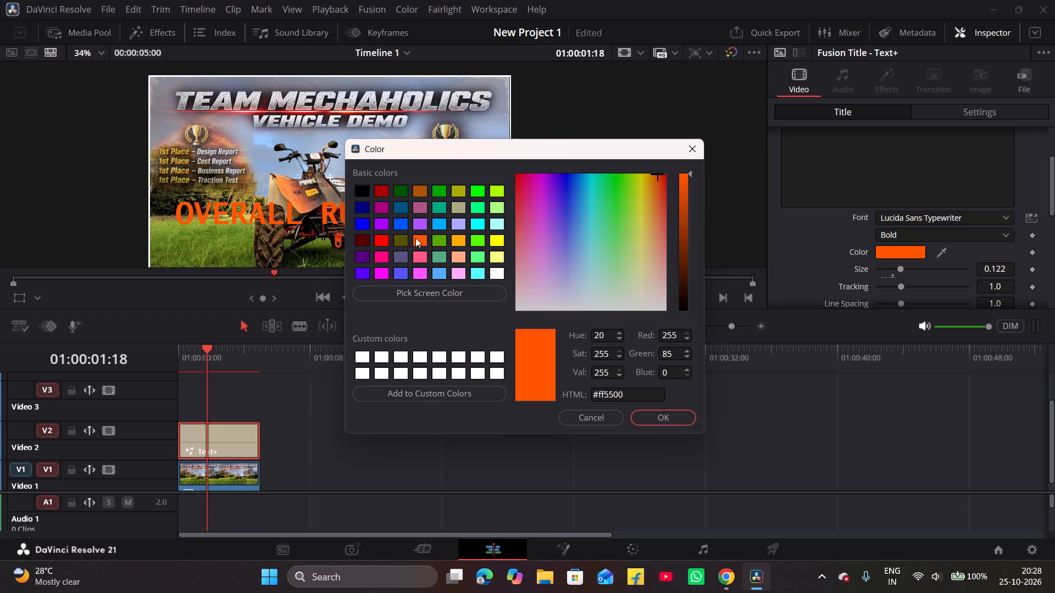
{"action": "left_click", "coordinate": [382, 240]}
{"action": "left_click", "coordinate": [369, 241]}
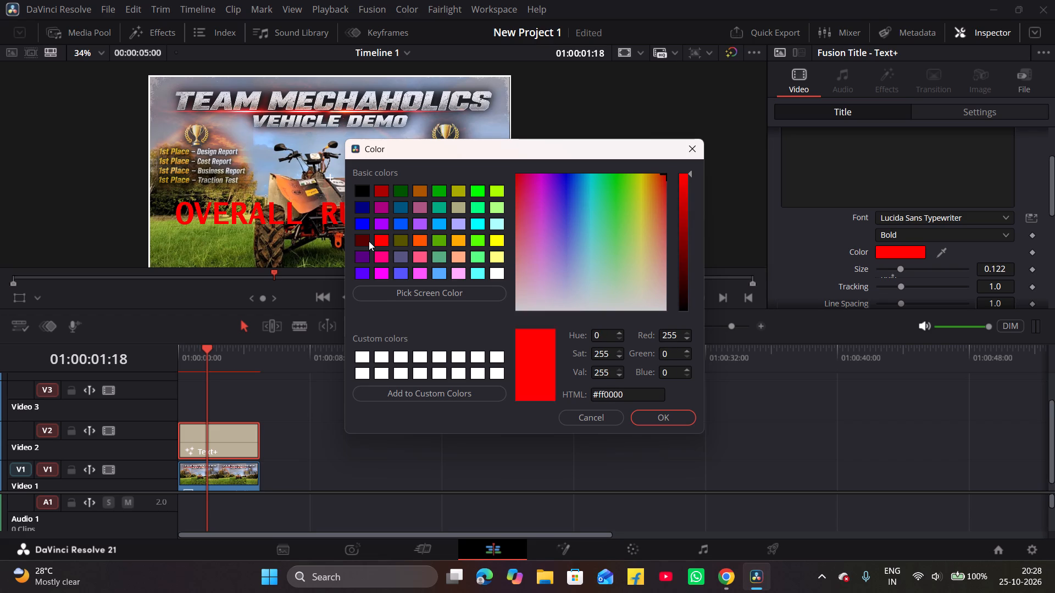
{"action": "left_click", "coordinate": [363, 256]}
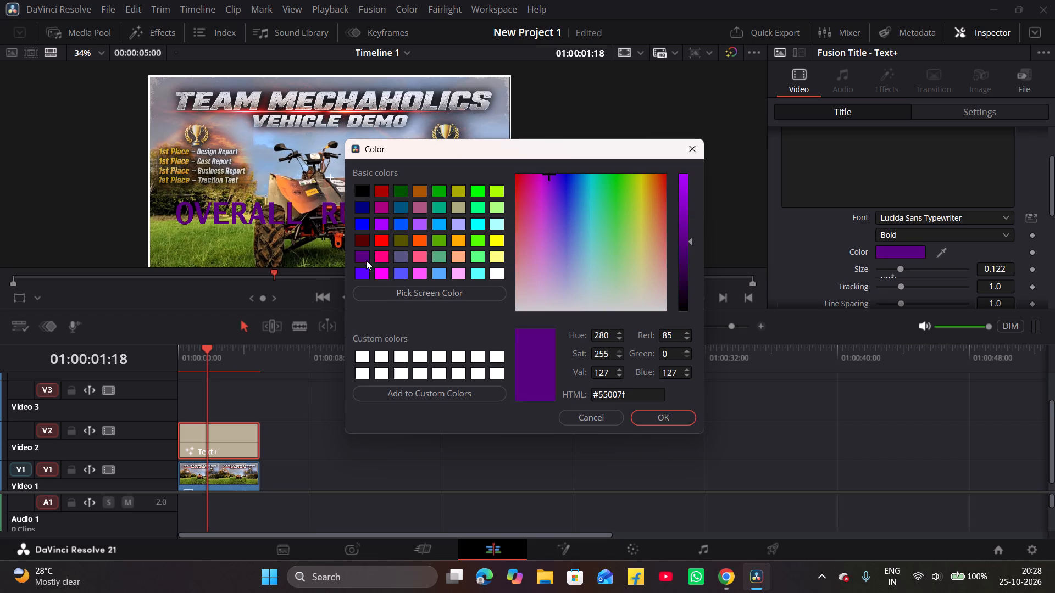
{"action": "left_click", "coordinate": [378, 273]}
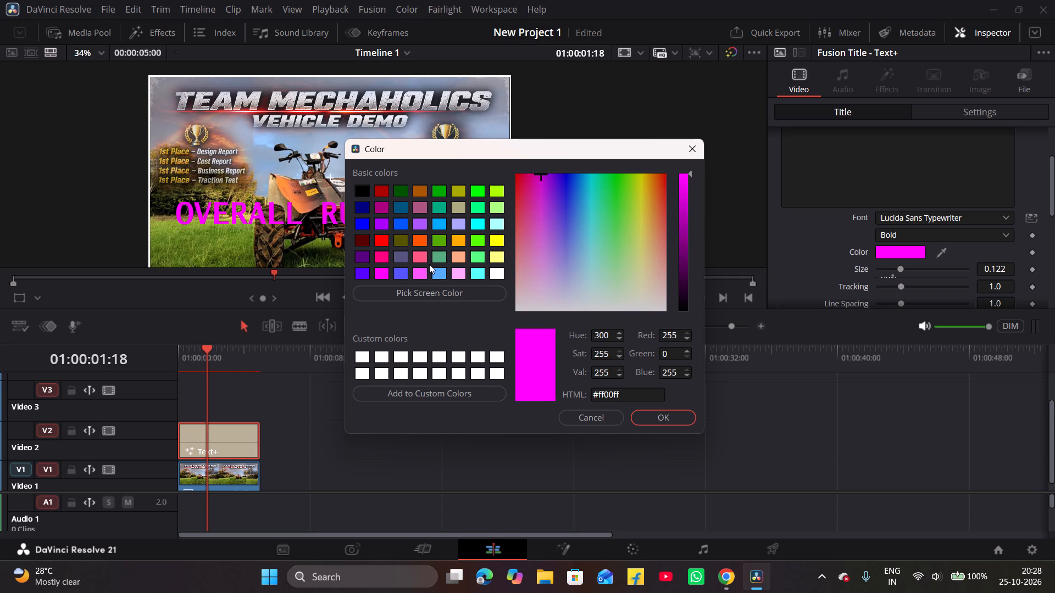
{"action": "left_click", "coordinate": [496, 272]}
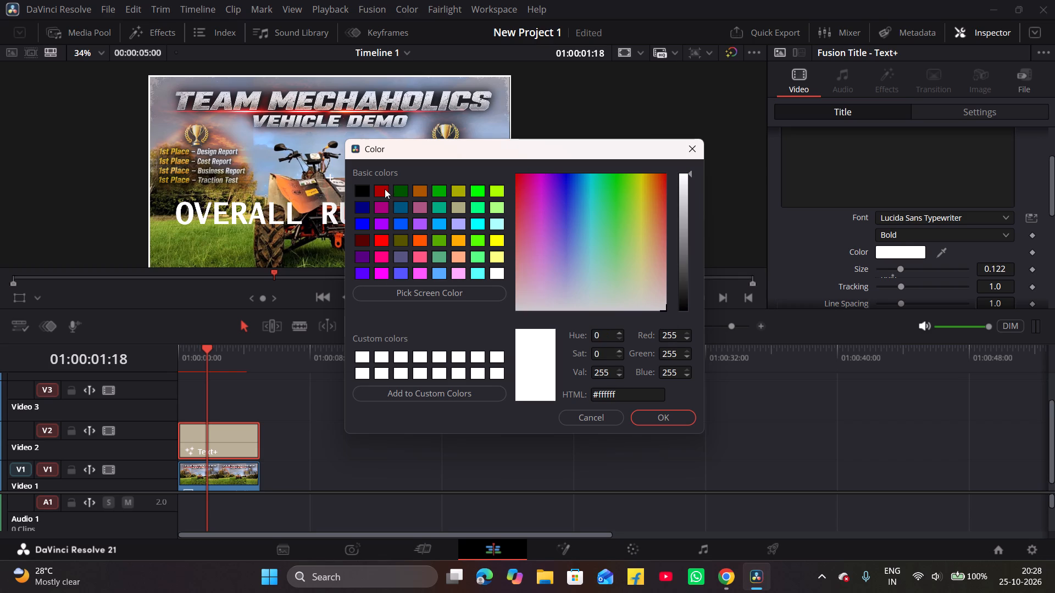
{"action": "left_click", "coordinate": [385, 189]}
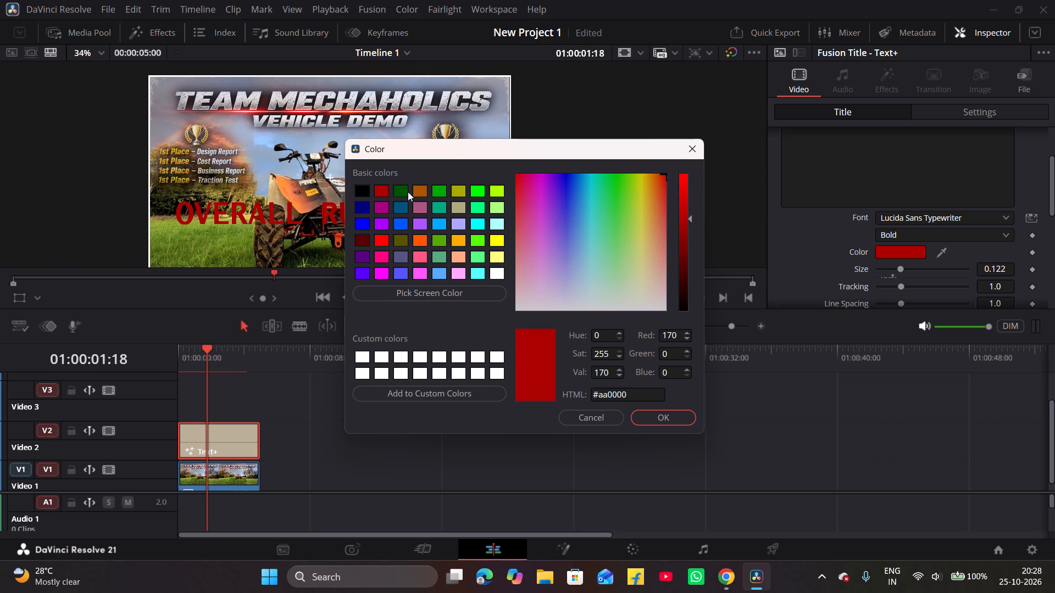
{"action": "left_click", "coordinate": [665, 413]}
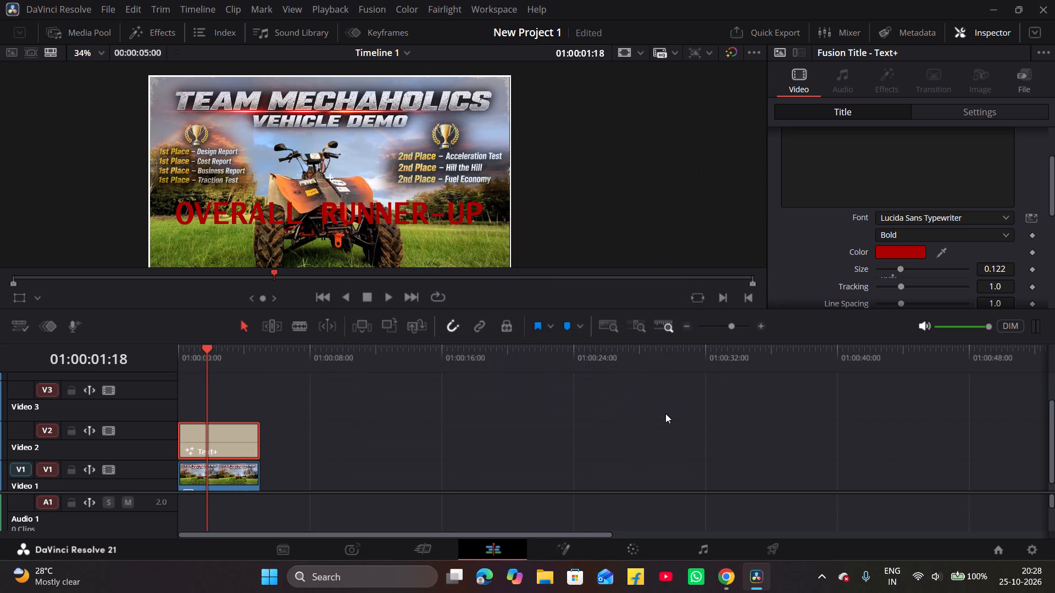
Lower the OVERALL RUNNER-UP title on the poster by setting its Y position to -65.
{"action": "scroll", "coordinate": [910, 202], "scroll_direction": "up", "scroll_amount": 4}
{"action": "left_click", "coordinate": [958, 109]}
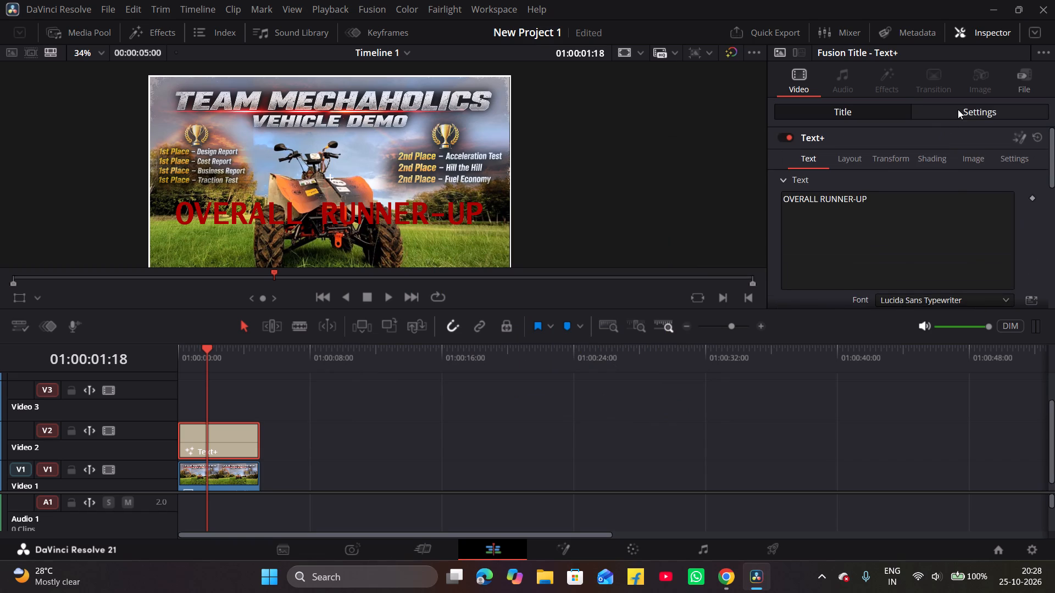
{"action": "left_click_drag", "start_coordinate": [982, 178], "coordinate": [956, 178]}
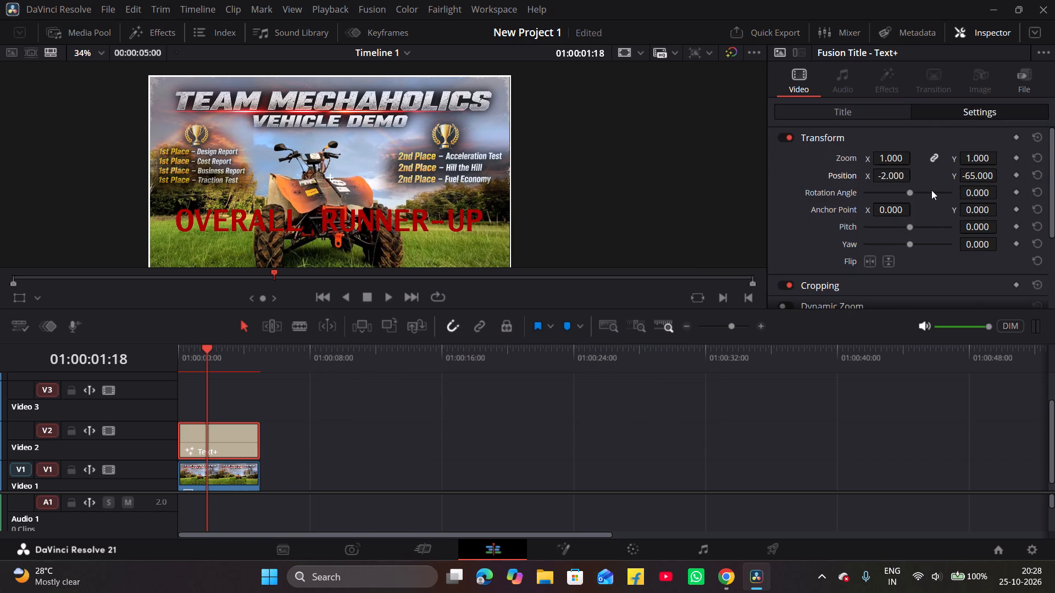
Change the OVERALL RUNNER-UP title's text color to yellow #ffff00.
{"action": "left_click", "coordinate": [888, 115]}
{"action": "scroll", "coordinate": [958, 278], "scroll_direction": "down", "scroll_amount": 3}
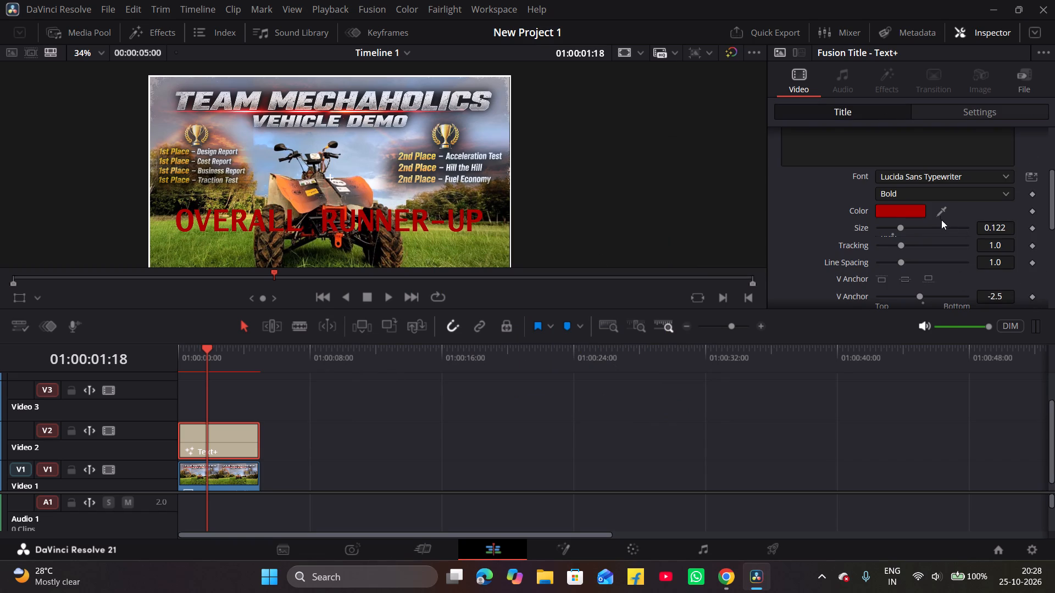
{"action": "left_click", "coordinate": [940, 210]}
{"action": "left_click", "coordinate": [917, 210]}
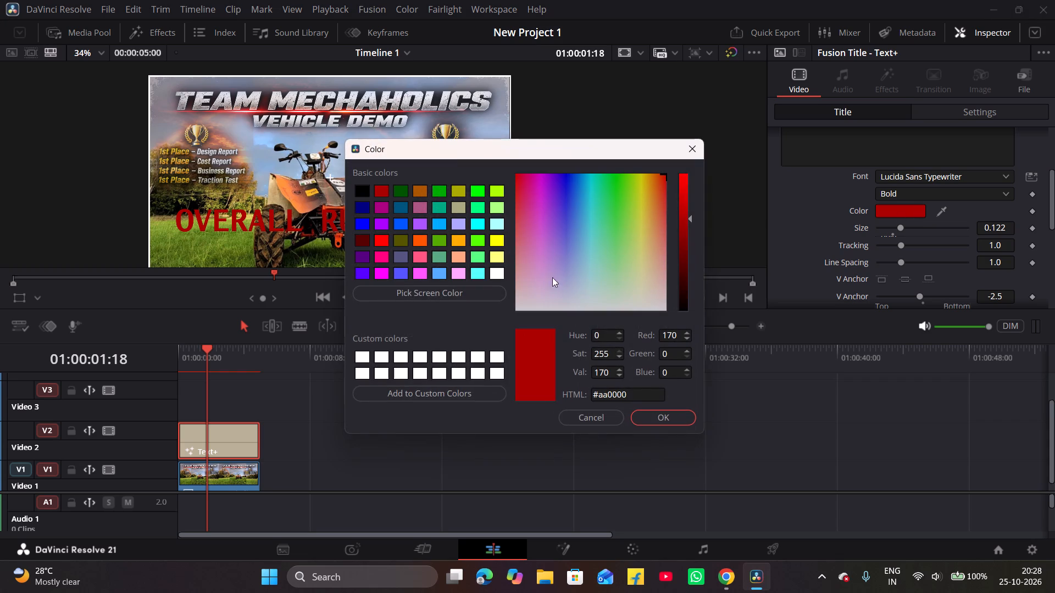
{"action": "left_click", "coordinate": [503, 242]}
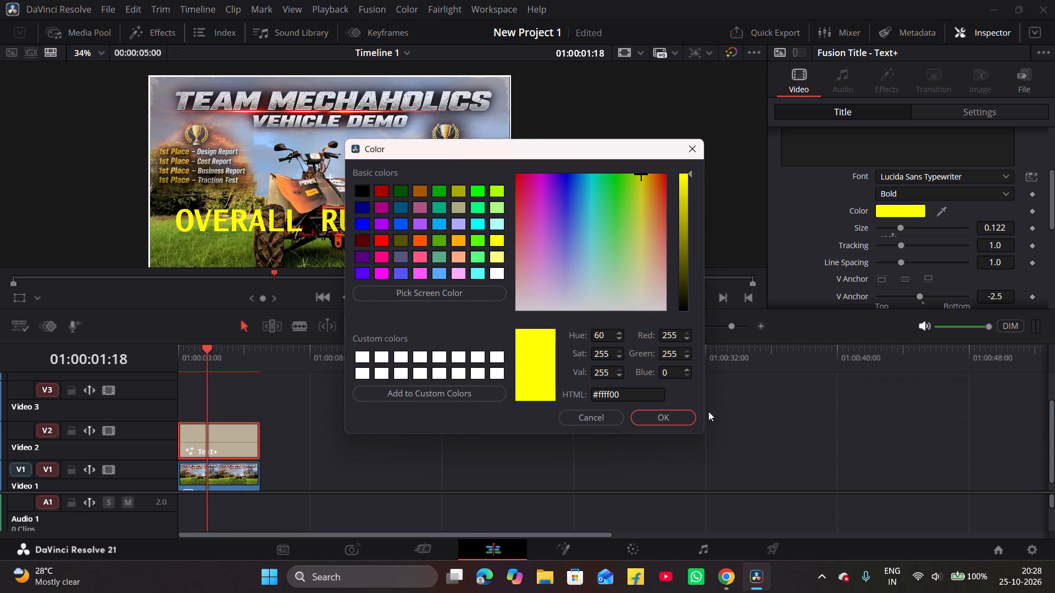
{"action": "left_click", "coordinate": [670, 411]}
Set the OVERALL RUNNER-UP title's vertical anchor value to 0.
{"action": "scroll", "coordinate": [880, 221], "scroll_direction": "down", "scroll_amount": 1}
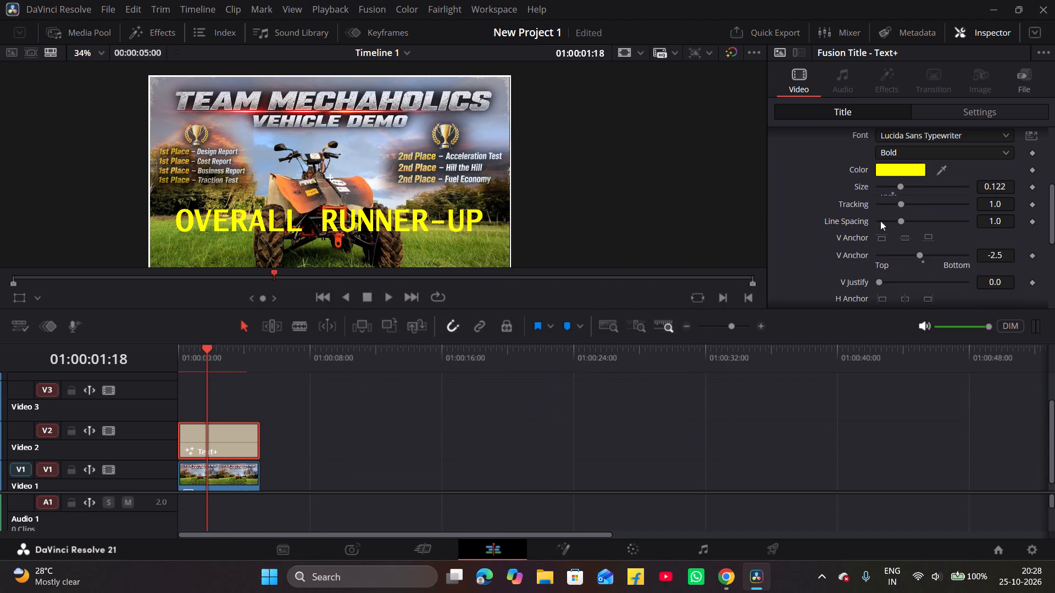
{"action": "double_click", "coordinate": [1006, 254]}
{"action": "key", "text": "0"}
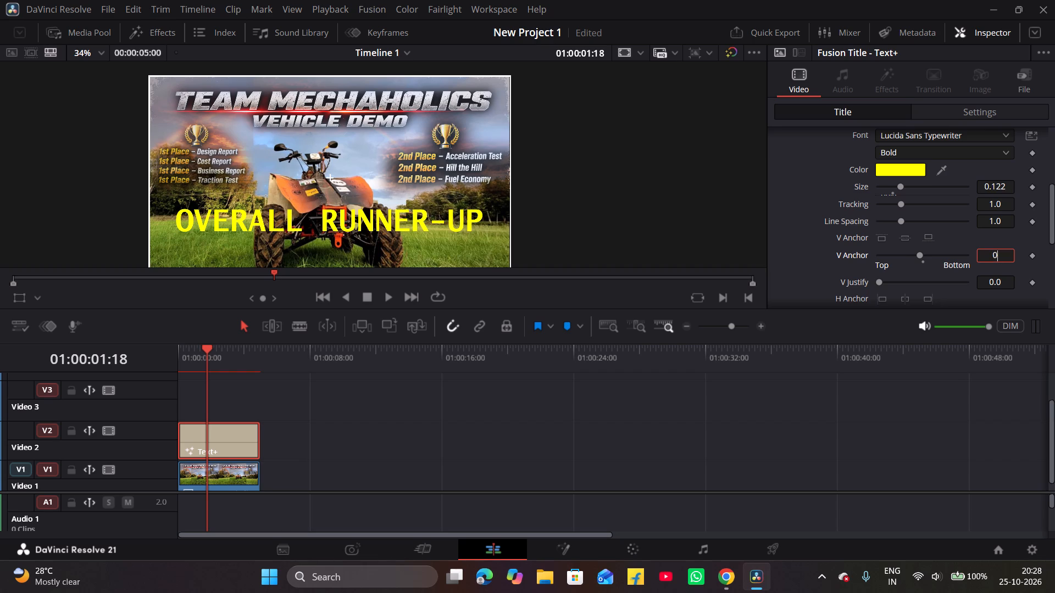
{"action": "key", "text": "Return"}
{"action": "left_click", "coordinate": [815, 259]}
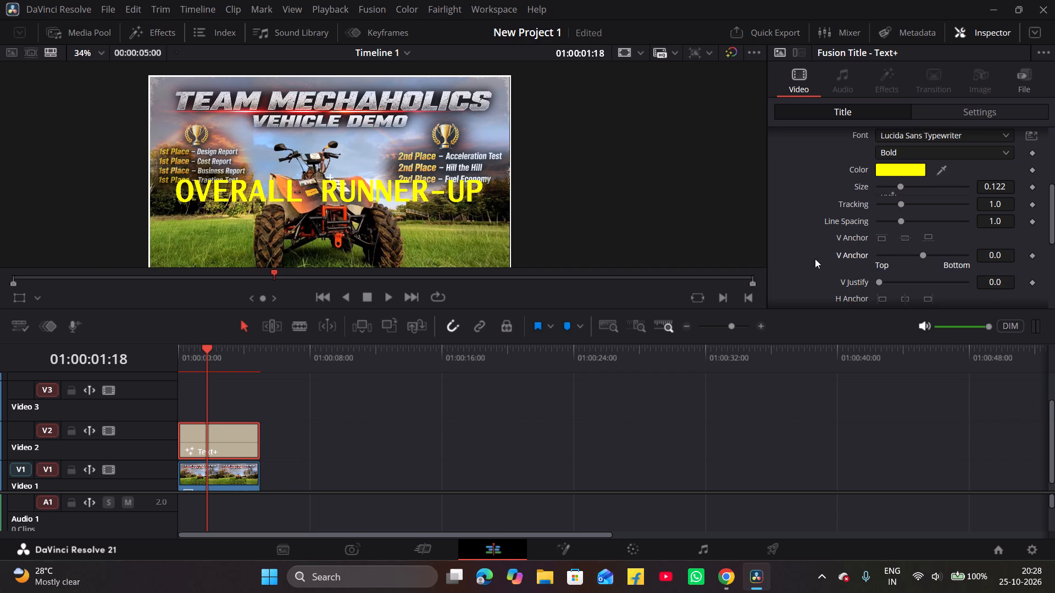
Lower the OVERALL RUNNER-UP title across the vehicle by setting its Y position to -234.
{"action": "left_click", "coordinate": [957, 107]}
{"action": "scroll", "coordinate": [913, 176], "scroll_direction": "up", "scroll_amount": 2}
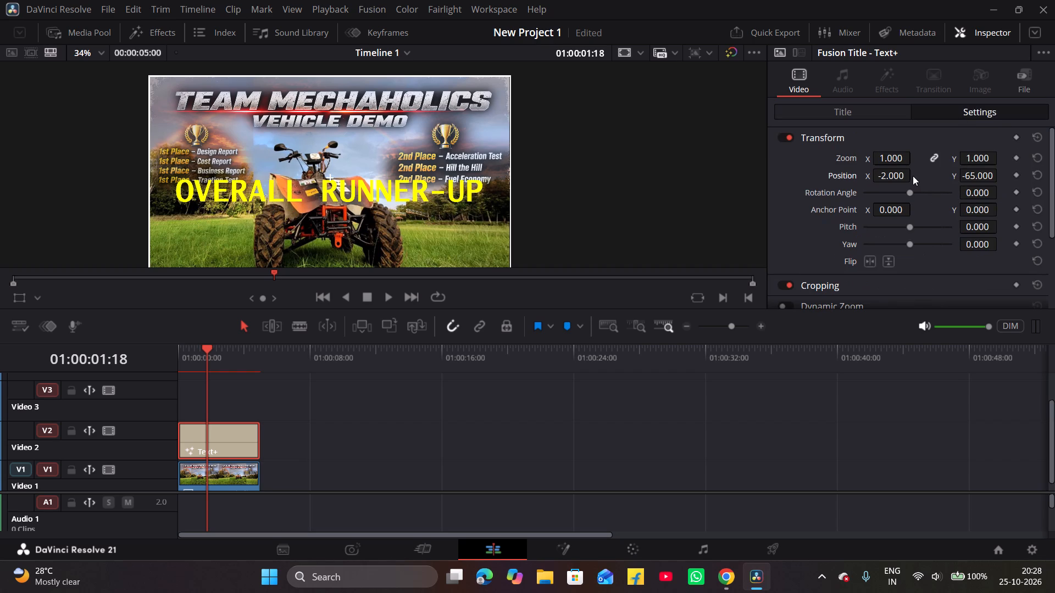
{"action": "scroll", "coordinate": [913, 176], "scroll_direction": "up", "scroll_amount": 1}
{"action": "left_click_drag", "start_coordinate": [981, 176], "coordinate": [941, 178]}
{"action": "left_click_drag", "start_coordinate": [941, 178], "coordinate": [868, 195]}
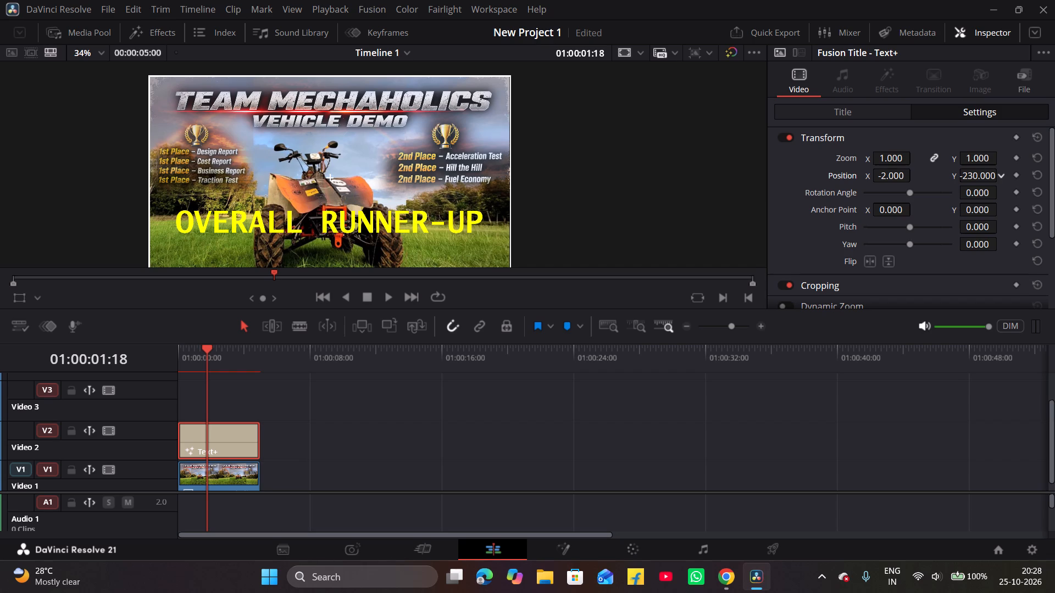
{"action": "left_click_drag", "start_coordinate": [868, 195], "coordinate": [871, 195]}
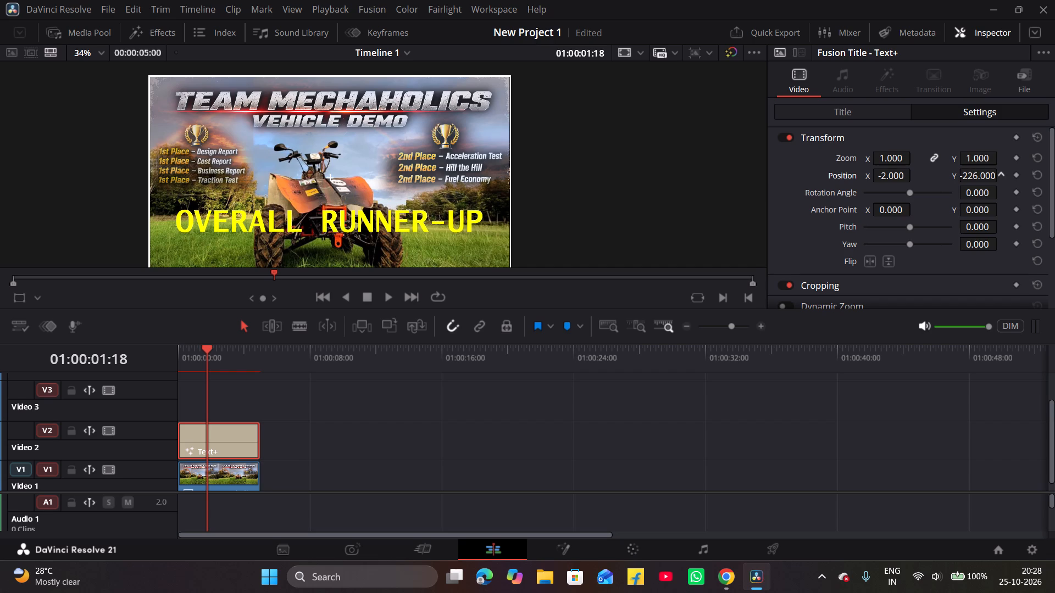
{"action": "left_click_drag", "start_coordinate": [871, 195], "coordinate": [865, 195]}
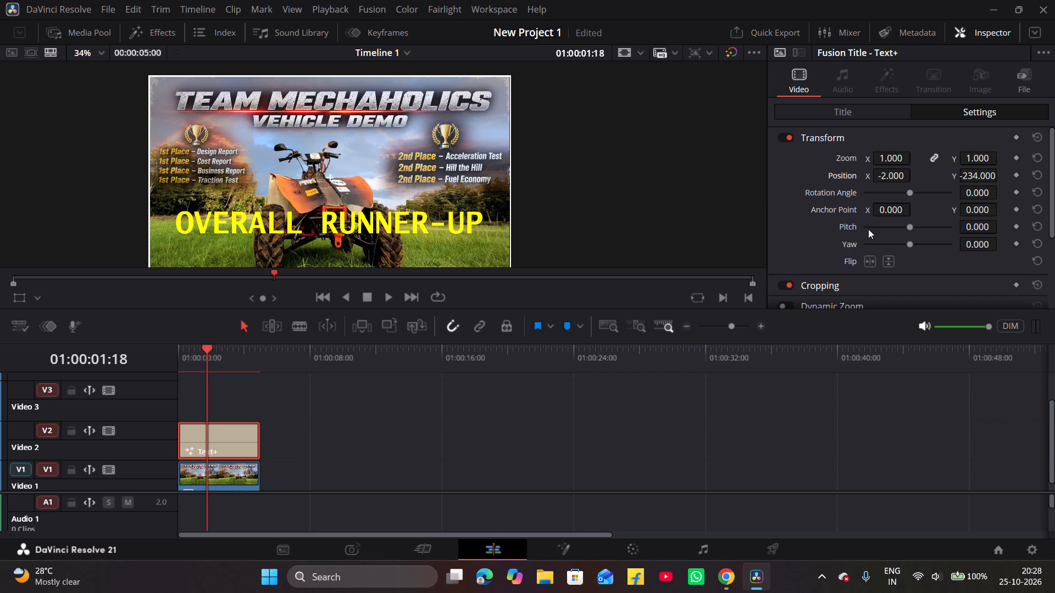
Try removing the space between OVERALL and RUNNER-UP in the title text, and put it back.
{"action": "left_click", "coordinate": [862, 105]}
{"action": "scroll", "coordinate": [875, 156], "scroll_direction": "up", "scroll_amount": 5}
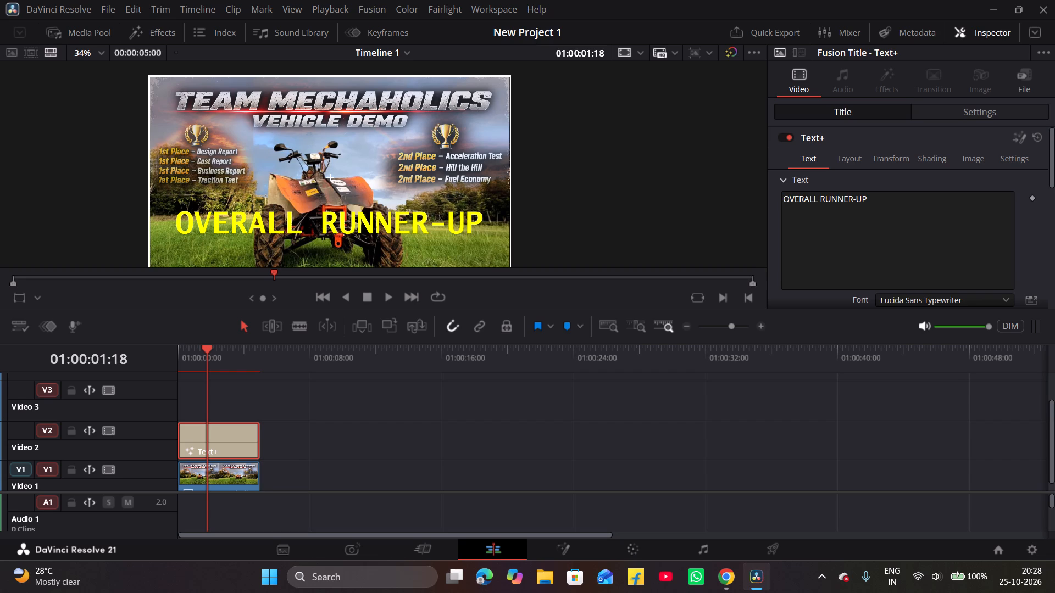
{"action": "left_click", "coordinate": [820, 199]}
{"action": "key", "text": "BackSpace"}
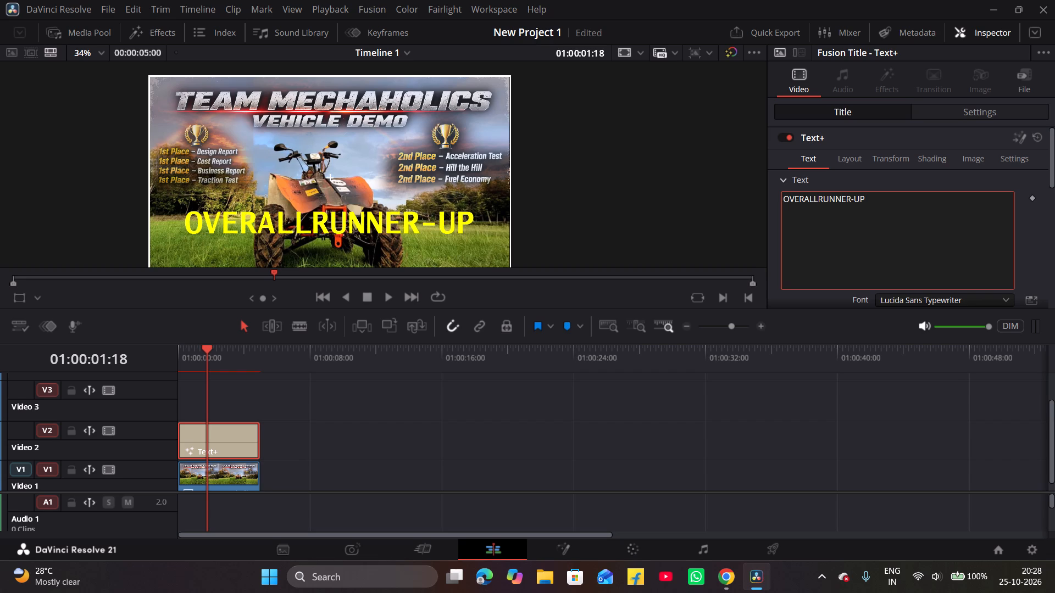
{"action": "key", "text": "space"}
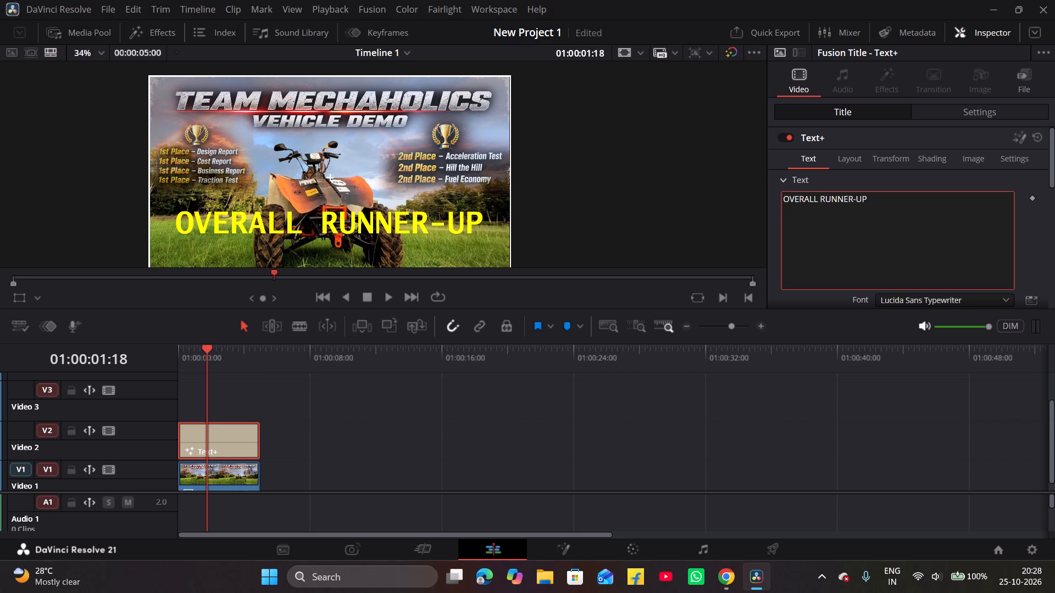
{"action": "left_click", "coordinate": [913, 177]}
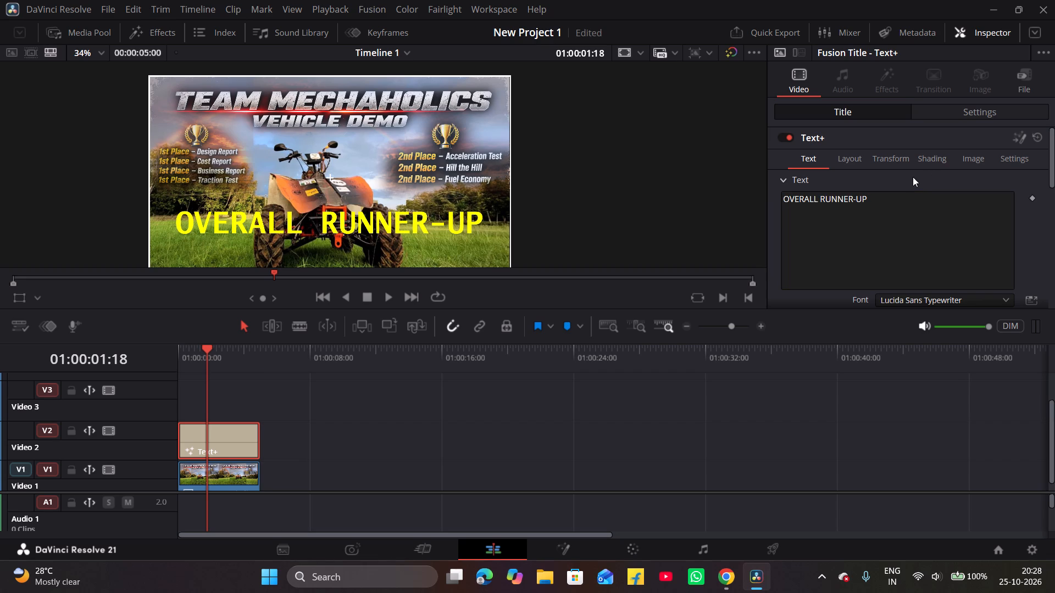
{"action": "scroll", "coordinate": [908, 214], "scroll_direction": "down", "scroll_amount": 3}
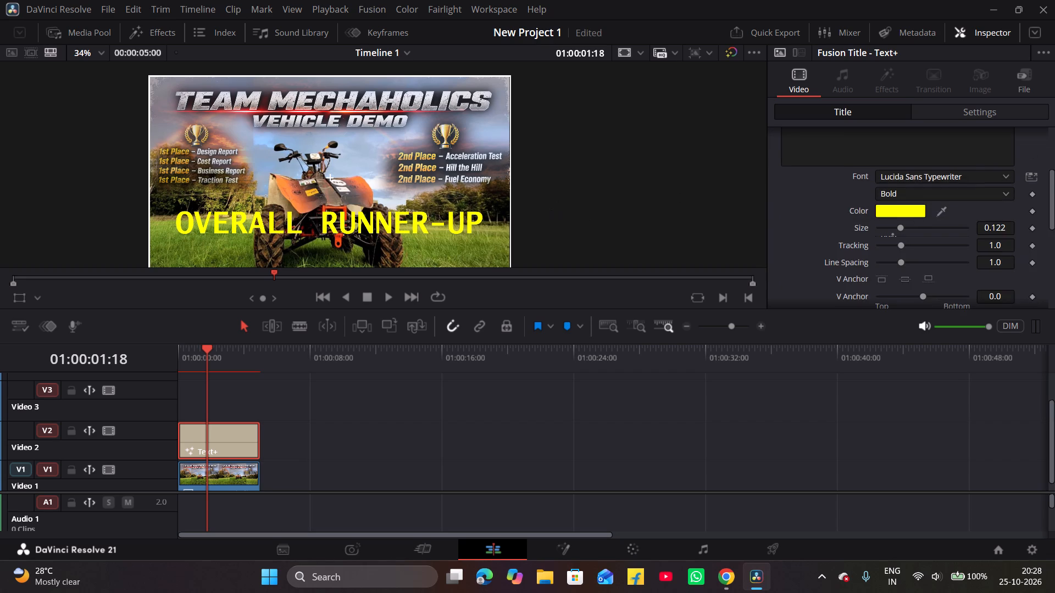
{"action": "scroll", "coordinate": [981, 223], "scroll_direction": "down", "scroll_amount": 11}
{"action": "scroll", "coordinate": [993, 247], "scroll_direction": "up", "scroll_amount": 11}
Preview the available composite modes on the yellow title, including Linear Burn, Pin Light, Softlight and Subtract.
{"action": "left_click", "coordinate": [994, 113]}
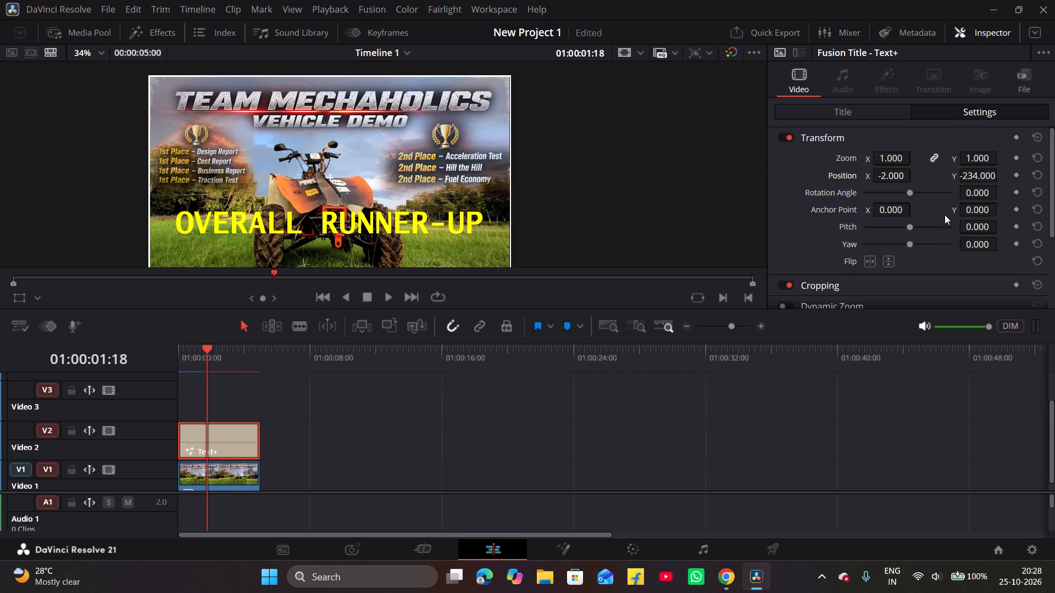
{"action": "scroll", "coordinate": [941, 219], "scroll_direction": "down", "scroll_amount": 4}
{"action": "left_click", "coordinate": [973, 237]}
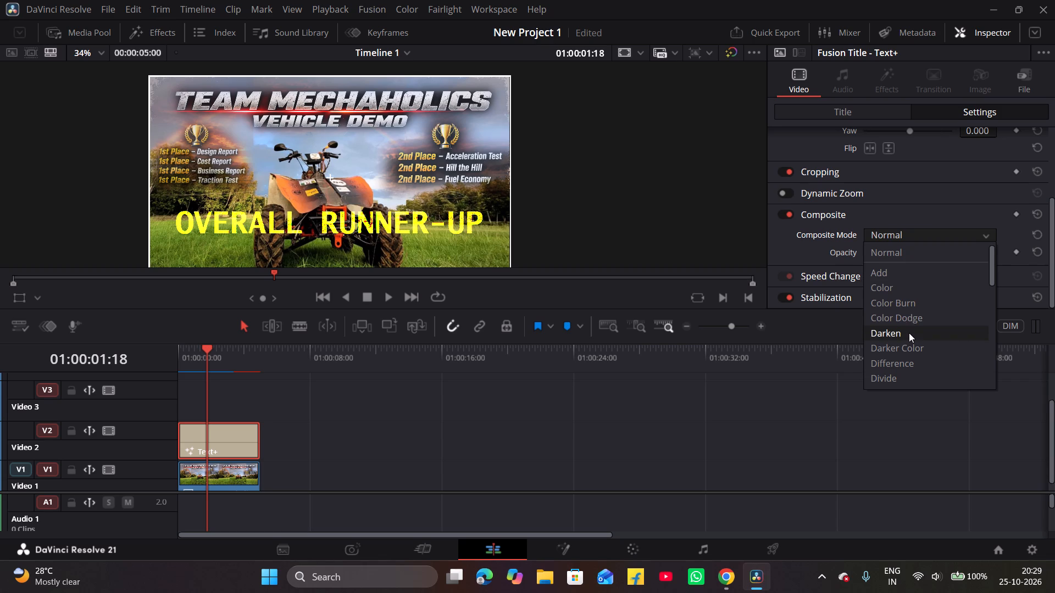
{"action": "scroll", "coordinate": [909, 343], "scroll_direction": "down", "scroll_amount": 2}
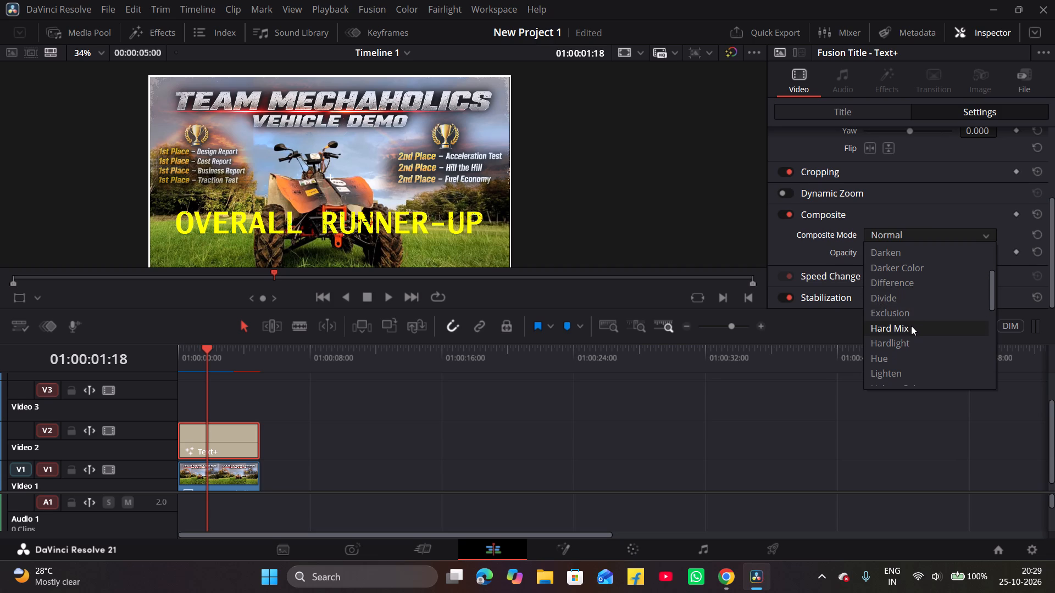
{"action": "scroll", "coordinate": [911, 326], "scroll_direction": "down", "scroll_amount": 1}
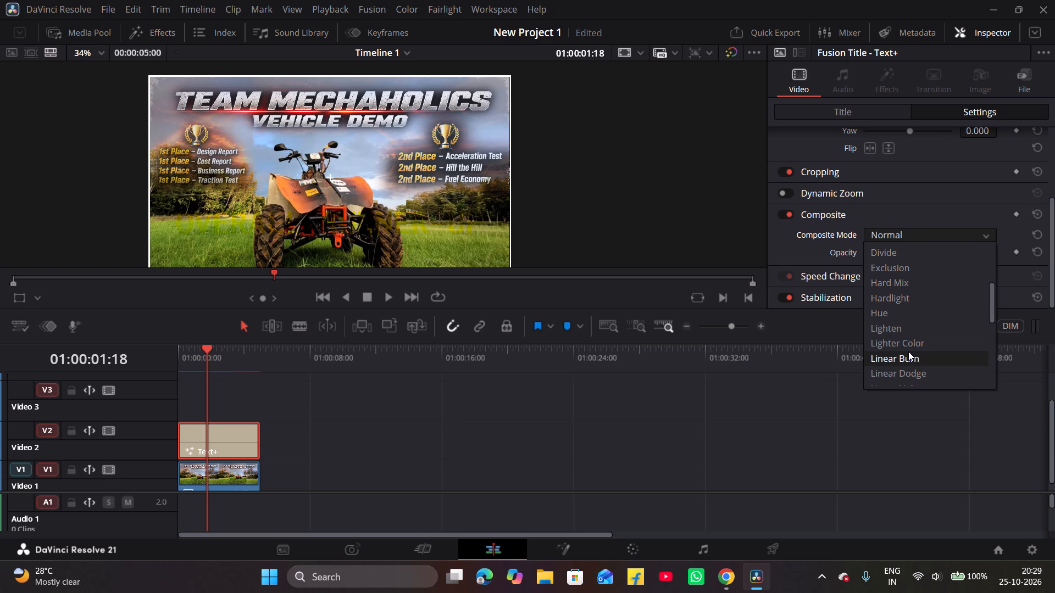
{"action": "scroll", "coordinate": [908, 351], "scroll_direction": "down", "scroll_amount": 1}
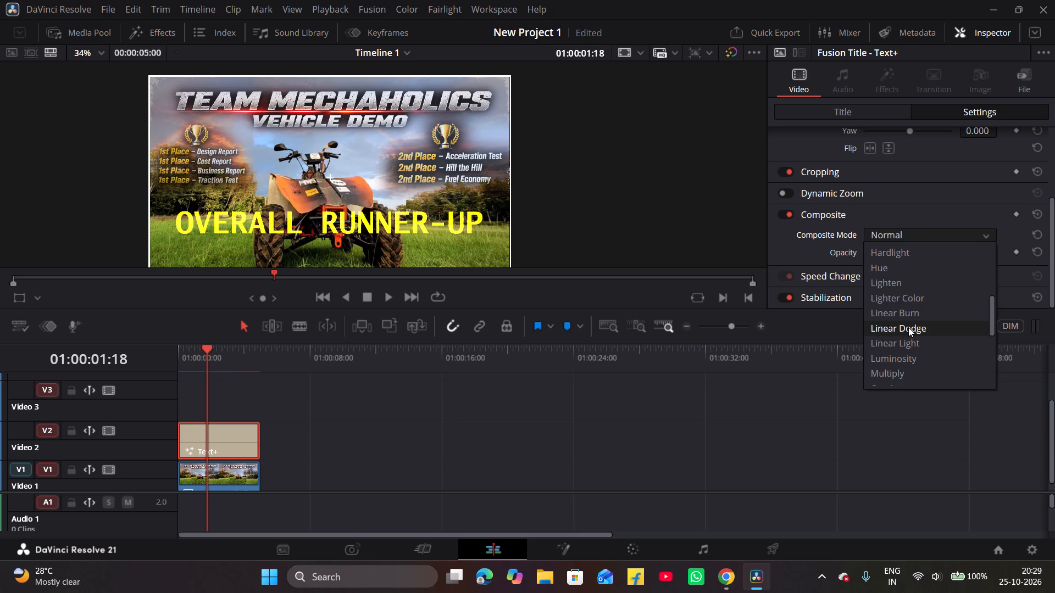
{"action": "scroll", "coordinate": [908, 327], "scroll_direction": "down", "scroll_amount": 1}
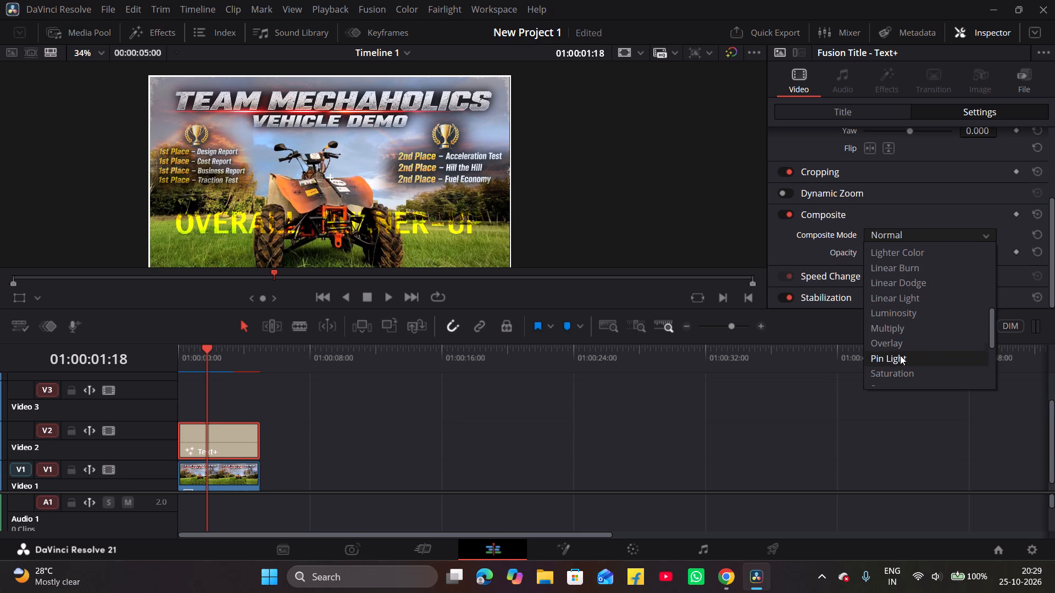
{"action": "scroll", "coordinate": [901, 358], "scroll_direction": "down", "scroll_amount": 1}
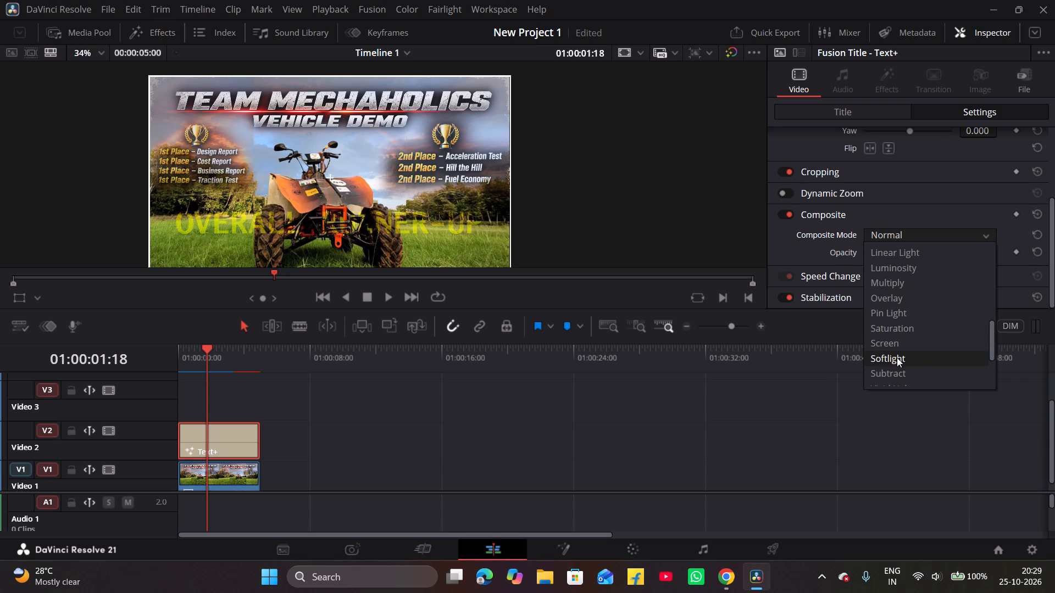
{"action": "scroll", "coordinate": [897, 357], "scroll_direction": "down", "scroll_amount": 1}
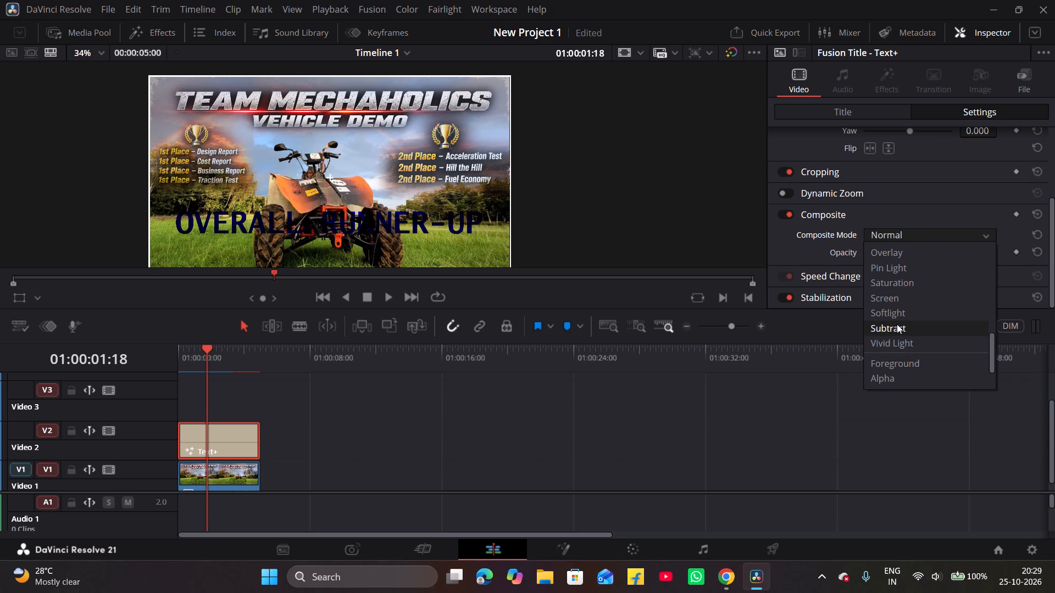
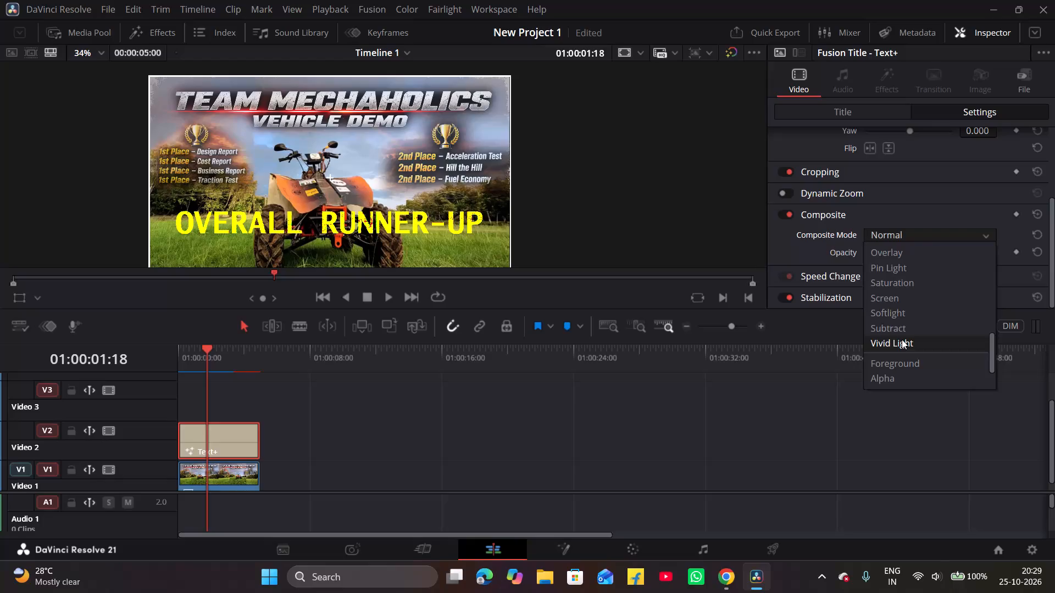
Set the composite mode of the yellow OVERALL RUNNER-UP title to Color Dodge.
{"action": "scroll", "coordinate": [902, 339], "scroll_direction": "up", "scroll_amount": 8}
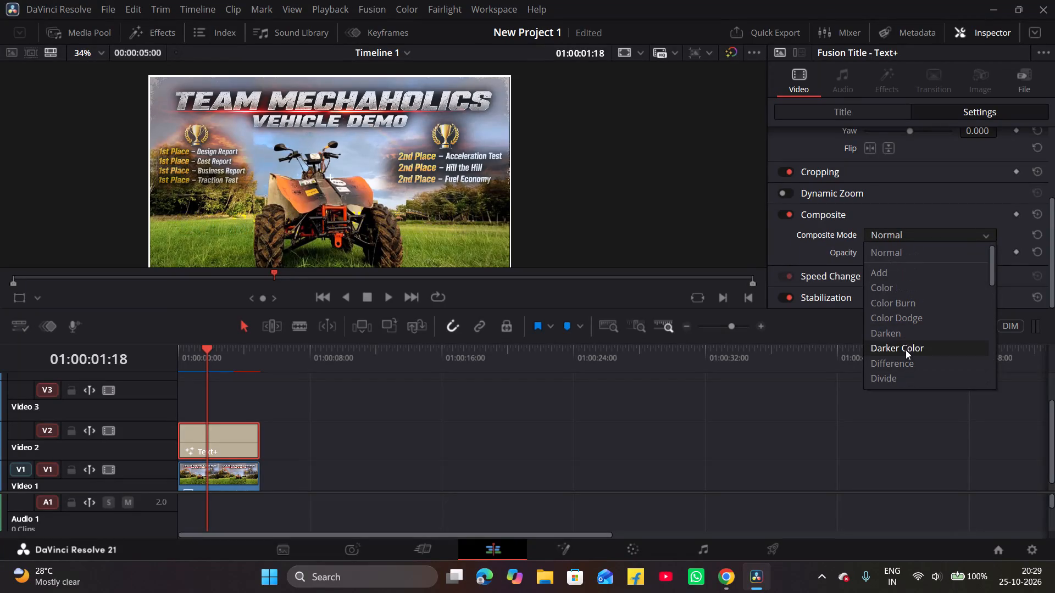
{"action": "scroll", "coordinate": [909, 362], "scroll_direction": "down", "scroll_amount": 1}
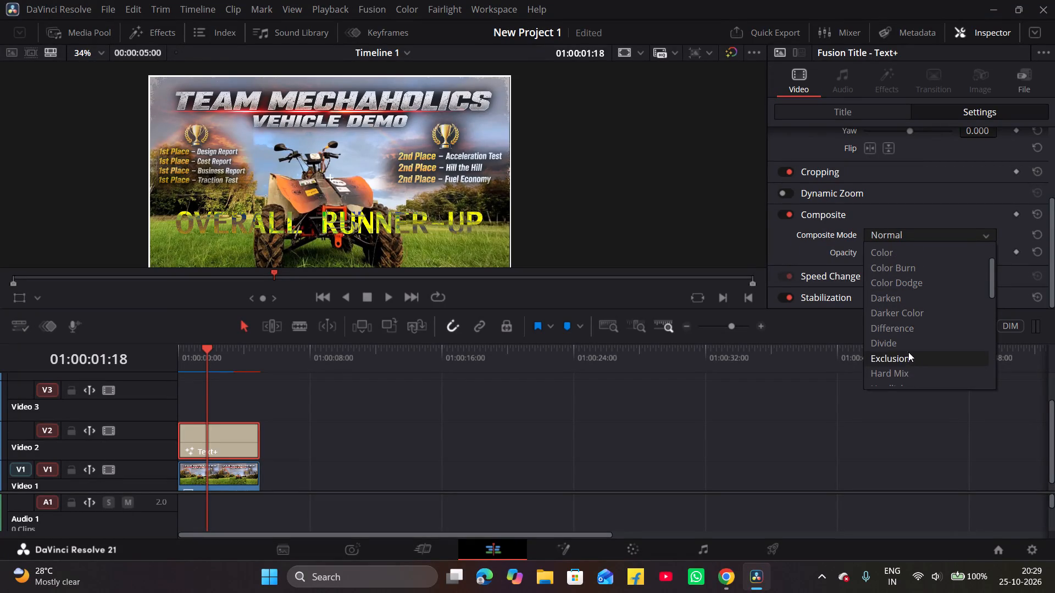
{"action": "left_click", "coordinate": [909, 282]}
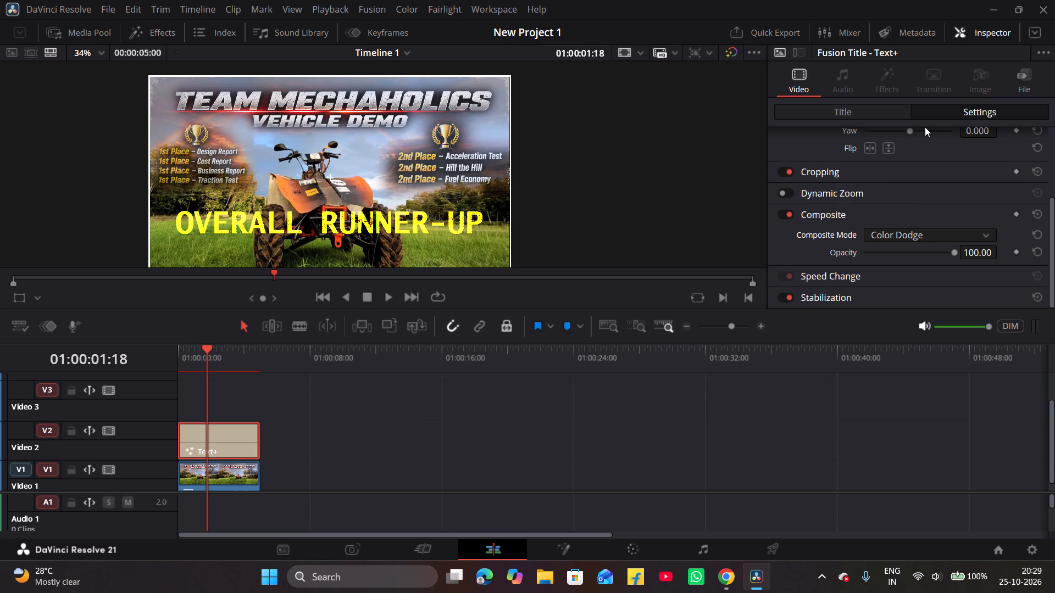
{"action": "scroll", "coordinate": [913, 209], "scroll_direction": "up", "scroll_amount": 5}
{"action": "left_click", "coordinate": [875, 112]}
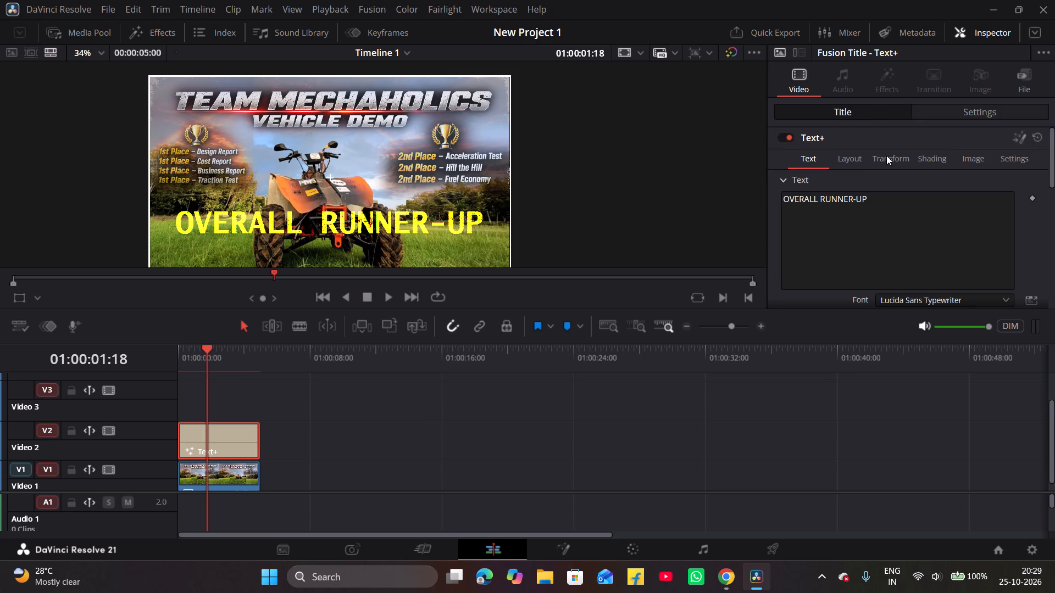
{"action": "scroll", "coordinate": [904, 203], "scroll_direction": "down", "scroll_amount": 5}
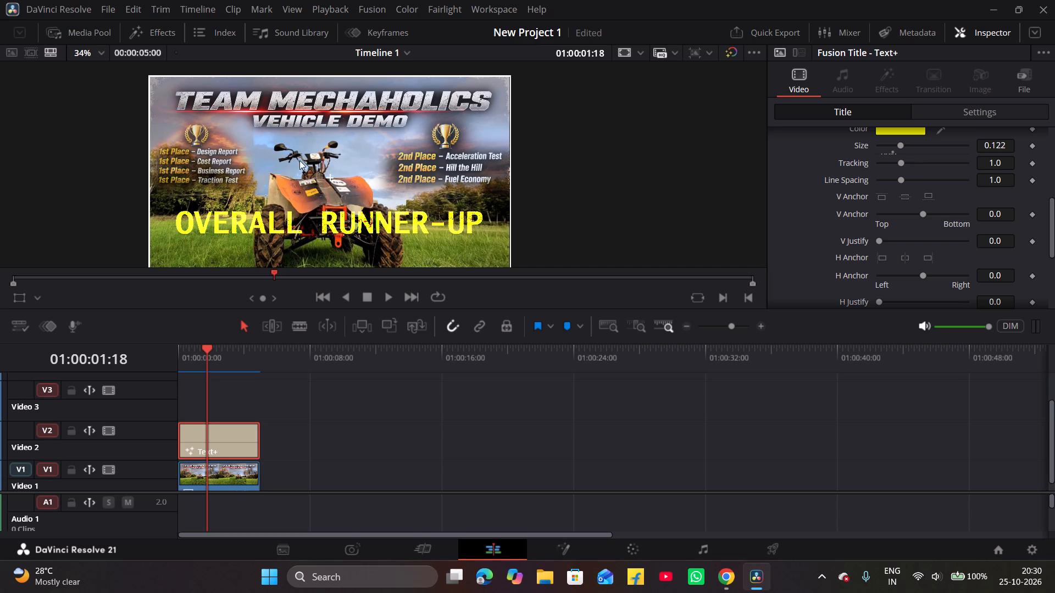
Add a second Text+ title on the Video 3 track, just after the end of the existing clips.
{"action": "left_click", "coordinate": [137, 32]}
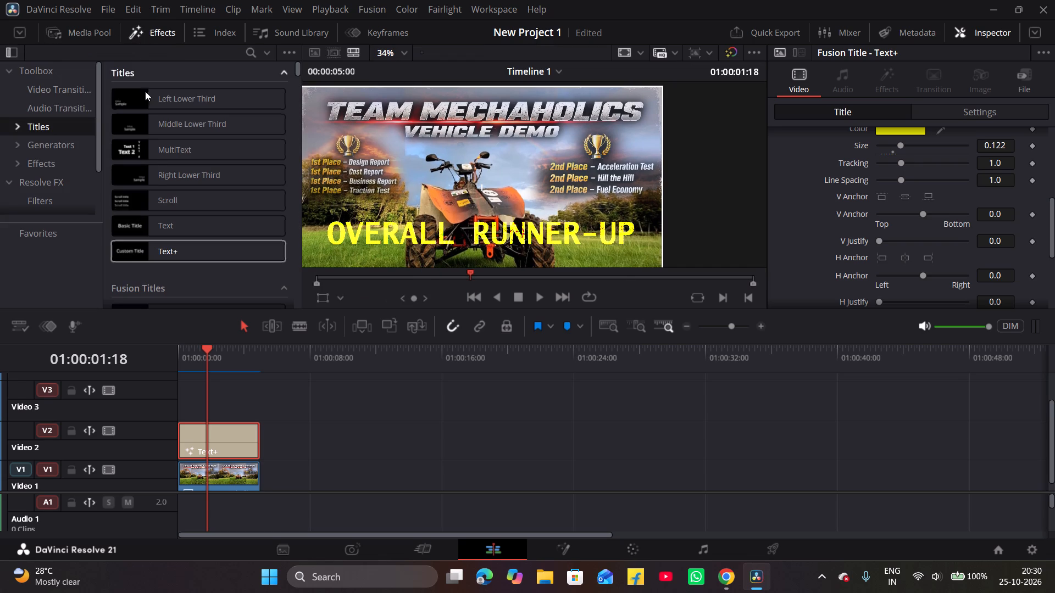
{"action": "left_click_drag", "start_coordinate": [144, 253], "coordinate": [216, 395]}
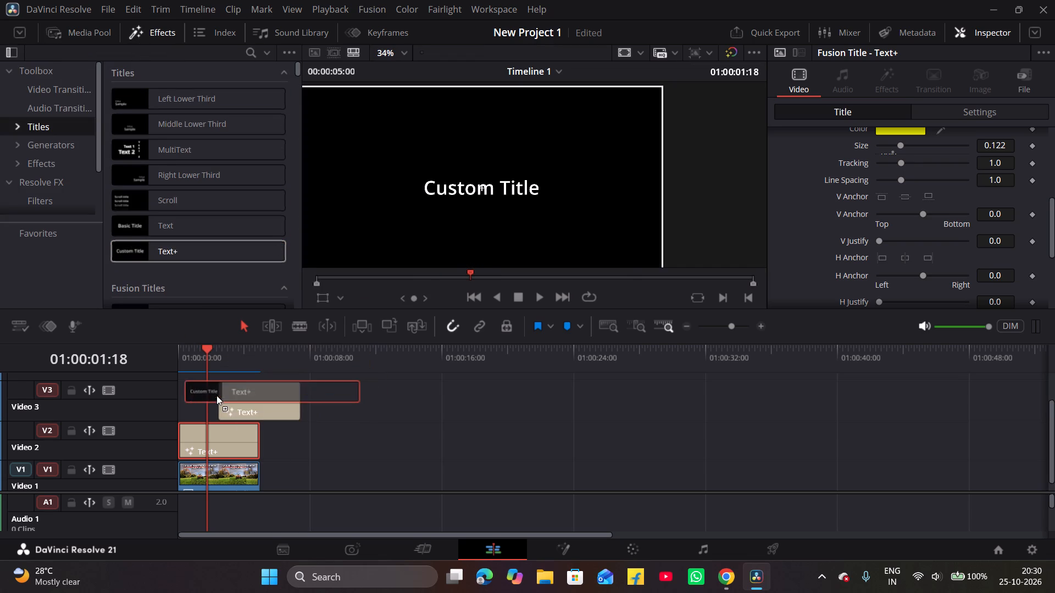
{"action": "left_click_drag", "start_coordinate": [216, 395], "coordinate": [281, 399]}
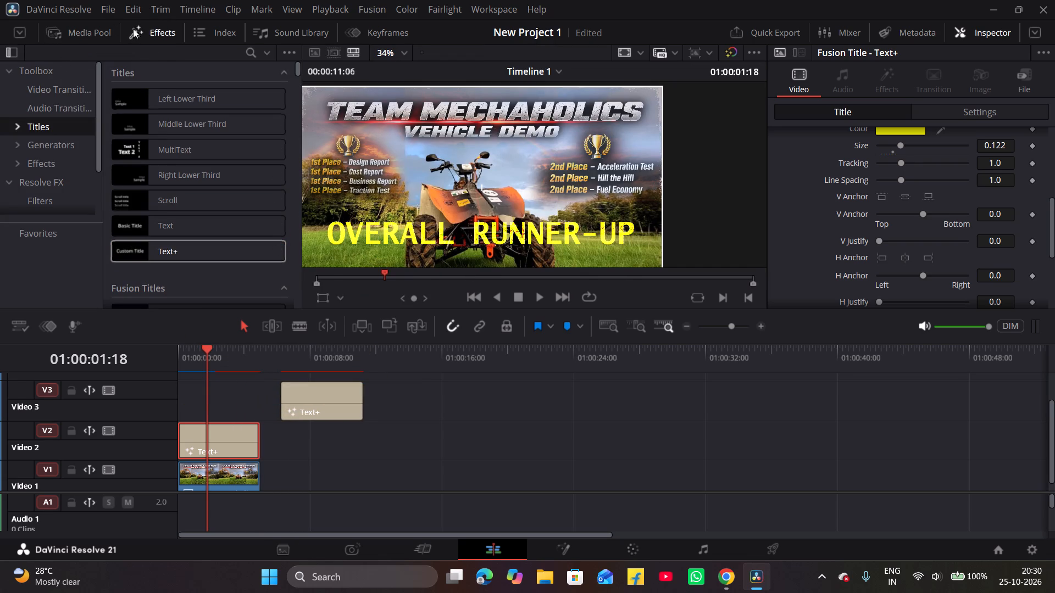
{"action": "left_click", "coordinate": [132, 29]}
Replace the new title's placeholder text with QUAD TORC SEASON 11.
{"action": "left_click", "coordinate": [309, 357]}
{"action": "left_click", "coordinate": [348, 407]}
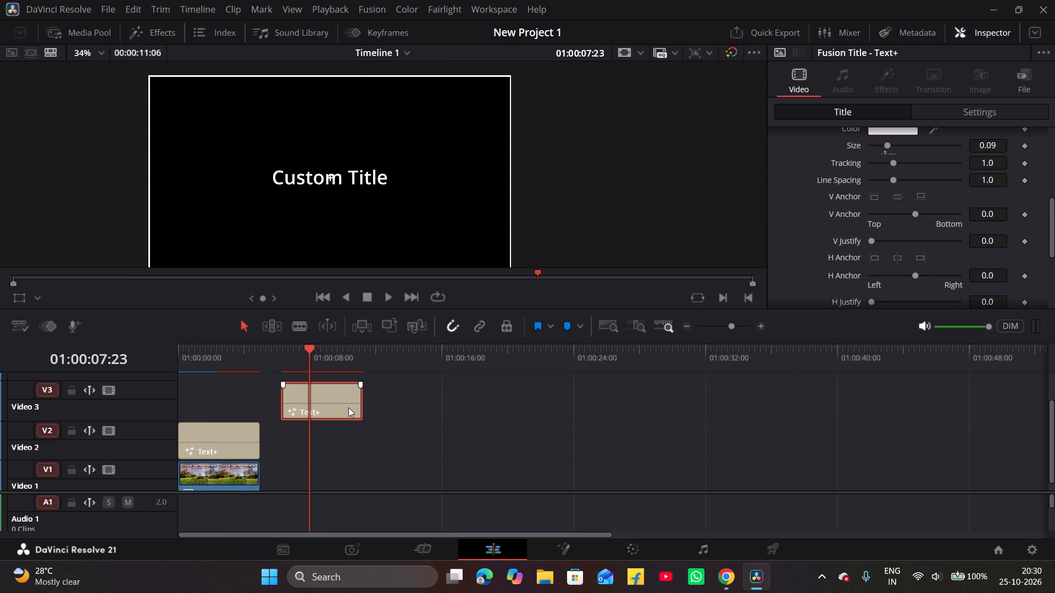
{"action": "scroll", "coordinate": [873, 150], "scroll_direction": "up", "scroll_amount": 5}
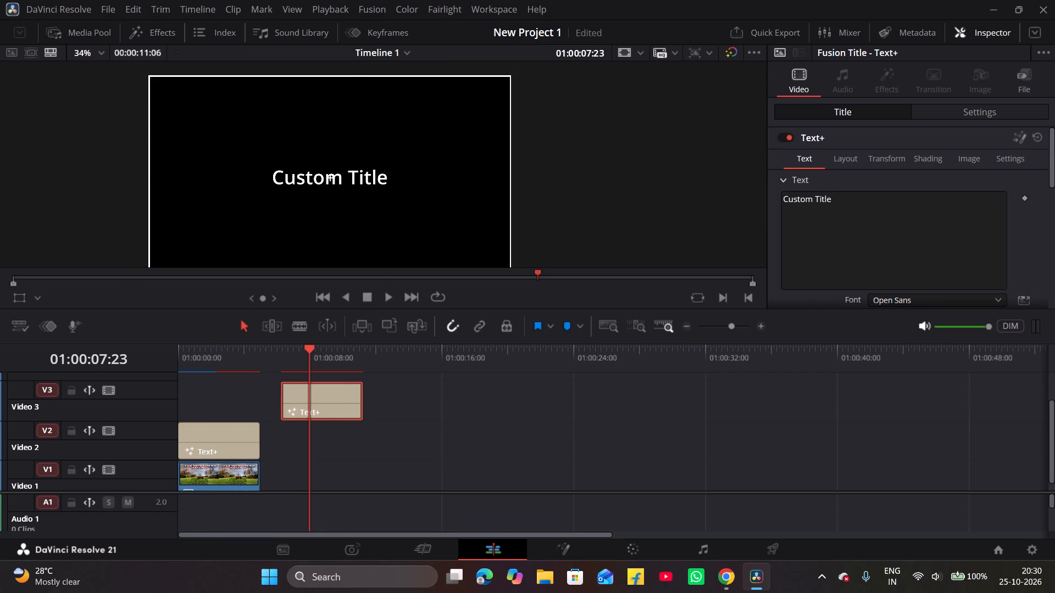
{"action": "double_click", "coordinate": [845, 201]}
{"action": "key", "text": "BackSpace"}
{"action": "key", "text": "BackSpace"}
{"action": "key", "text": "BackSpace"}
{"action": "key", "text": "BackSpace"}
{"action": "key", "text": "BackSpace"}
{"action": "key", "text": "BackSpace"}
{"action": "key", "text": "BackSpace"}
{"action": "key", "text": "BackSpace"}
{"action": "key", "text": "BackSpace"}
{"action": "key", "text": "BackSpace"}
{"action": "key", "text": "BackSpace"}
{"action": "key", "text": "BackSpace"}
{"action": "key", "text": "BackSpace"}
{"action": "key", "text": "BackSpace"}
{"action": "key", "text": "BackSpace"}
{"action": "key", "text": "BackSpace"}
{"action": "key", "text": "BackSpace"}
{"action": "key", "text": "BackSpace"}
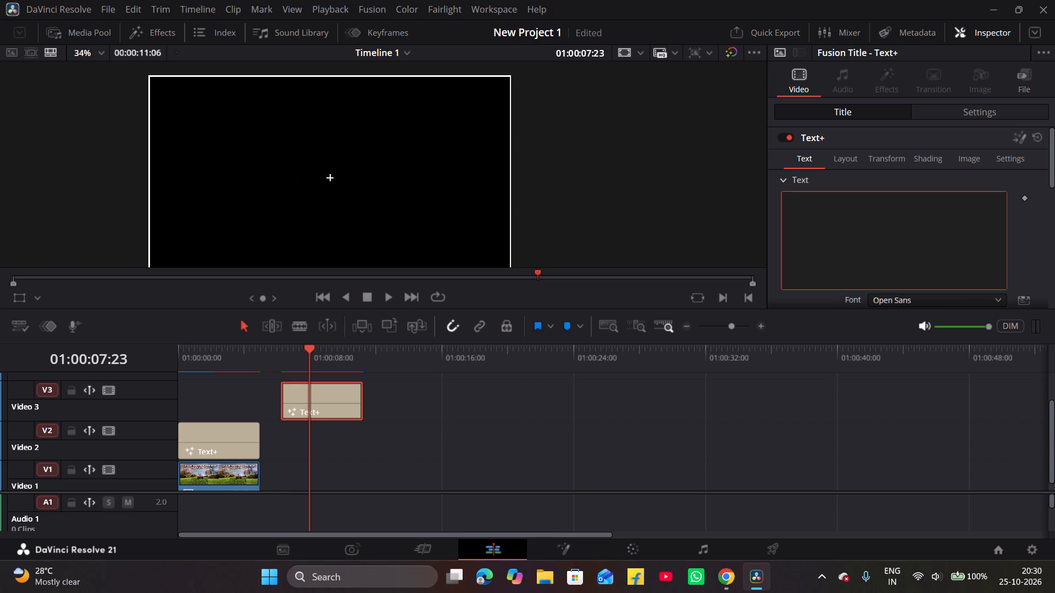
{"action": "type", "text": "QUADTORC"}
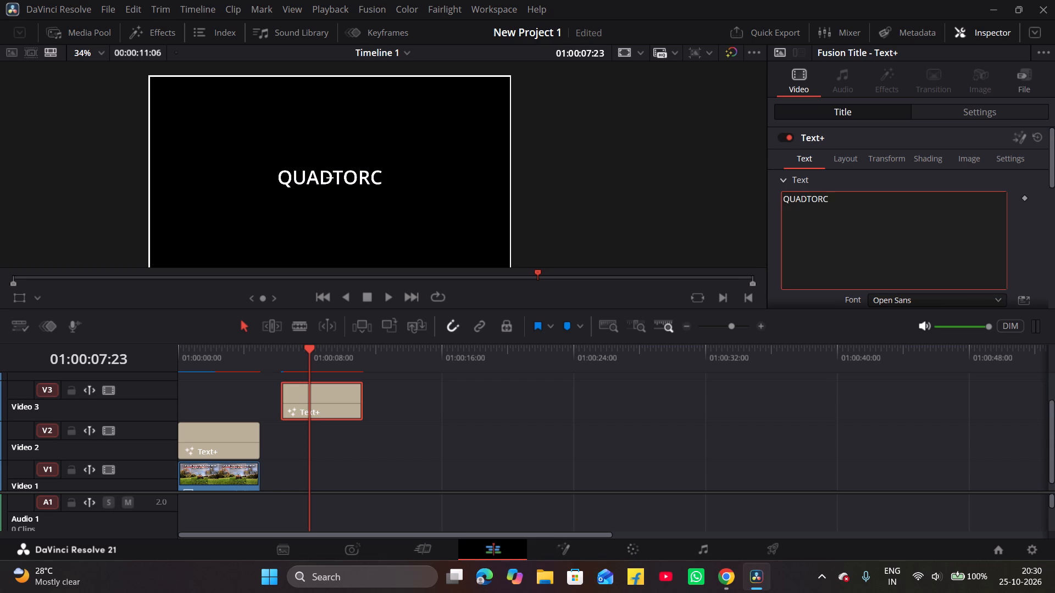
{"action": "key", "text": "space"}
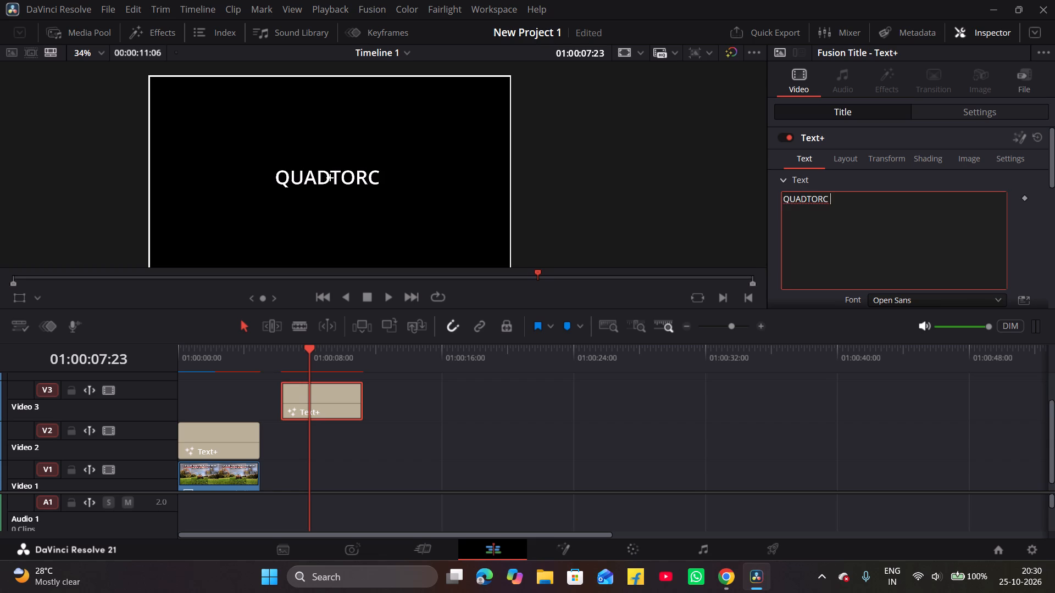
{"action": "type", "text": "SEASON 11"}
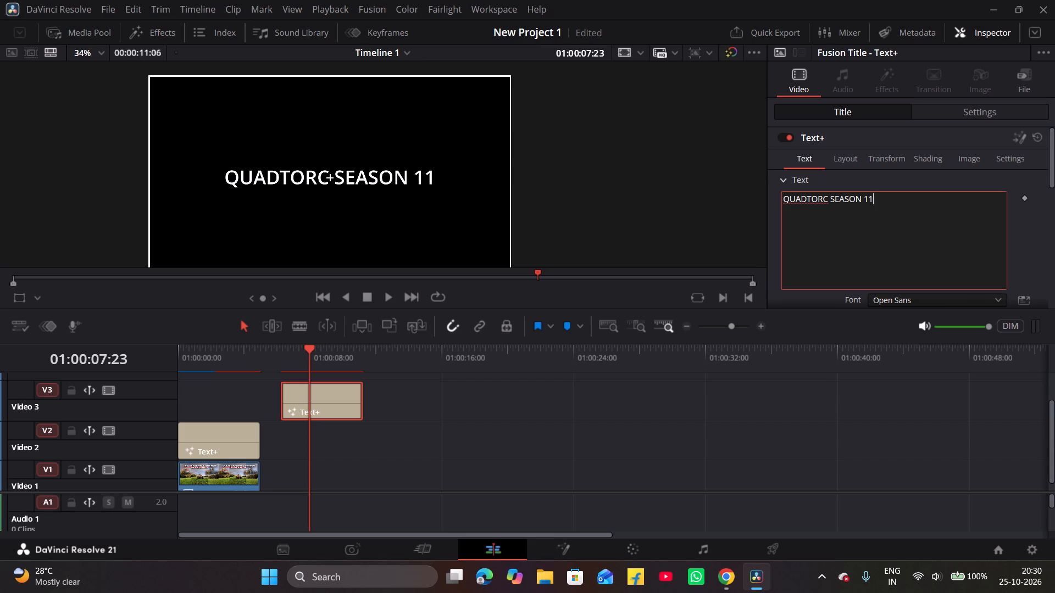
{"action": "left_click", "coordinate": [807, 198]}
{"action": "key", "text": "space"}
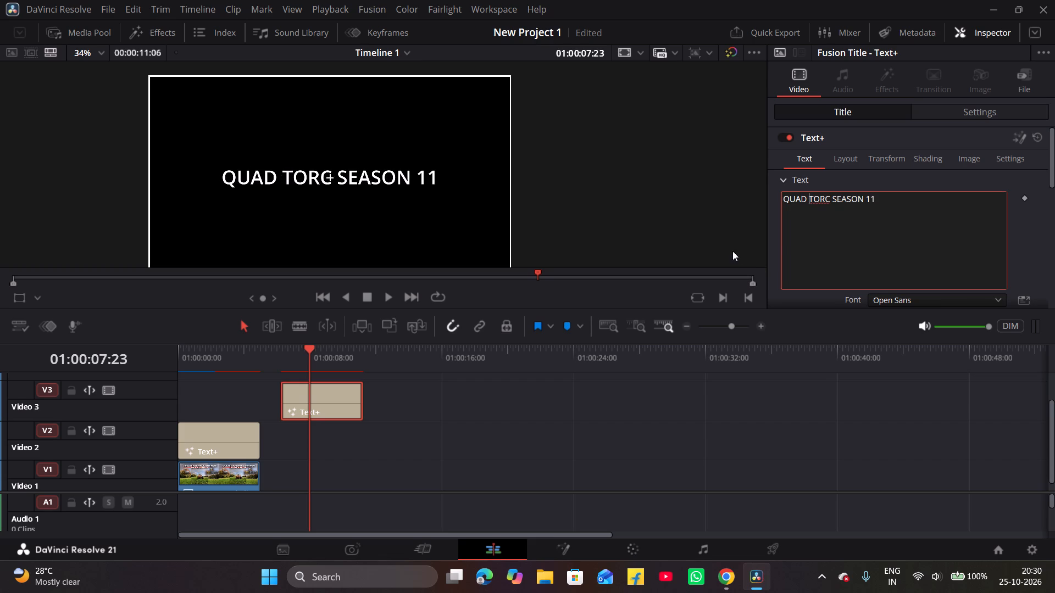
Move the QUAD TORC SEASON 11 clip to the start of Video 3, and place the playhead over the stacked clips.
{"action": "left_click_drag", "start_coordinate": [326, 405], "coordinate": [196, 391]}
{"action": "left_click", "coordinate": [214, 352]}
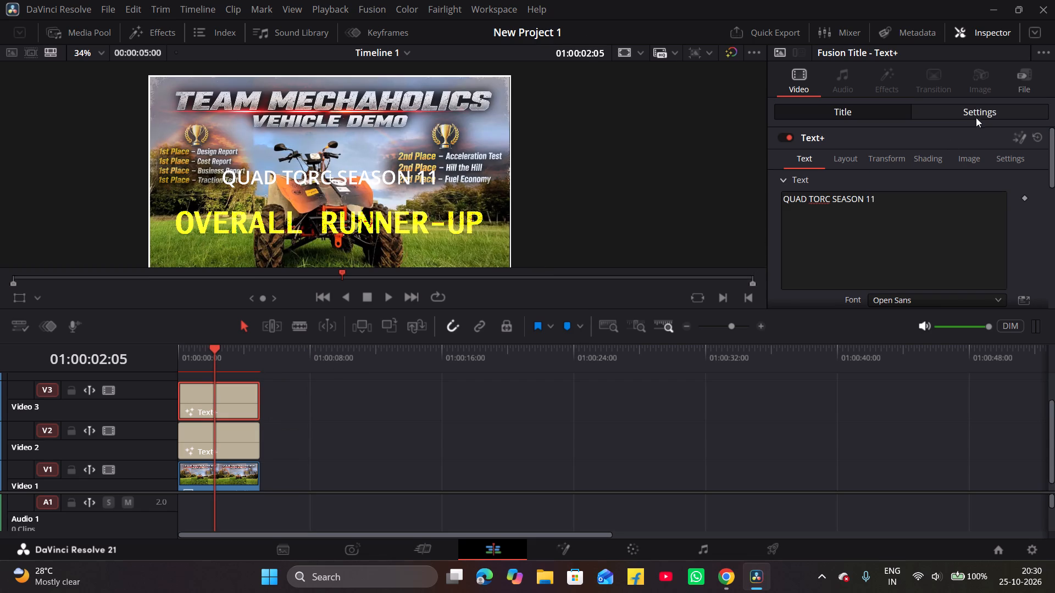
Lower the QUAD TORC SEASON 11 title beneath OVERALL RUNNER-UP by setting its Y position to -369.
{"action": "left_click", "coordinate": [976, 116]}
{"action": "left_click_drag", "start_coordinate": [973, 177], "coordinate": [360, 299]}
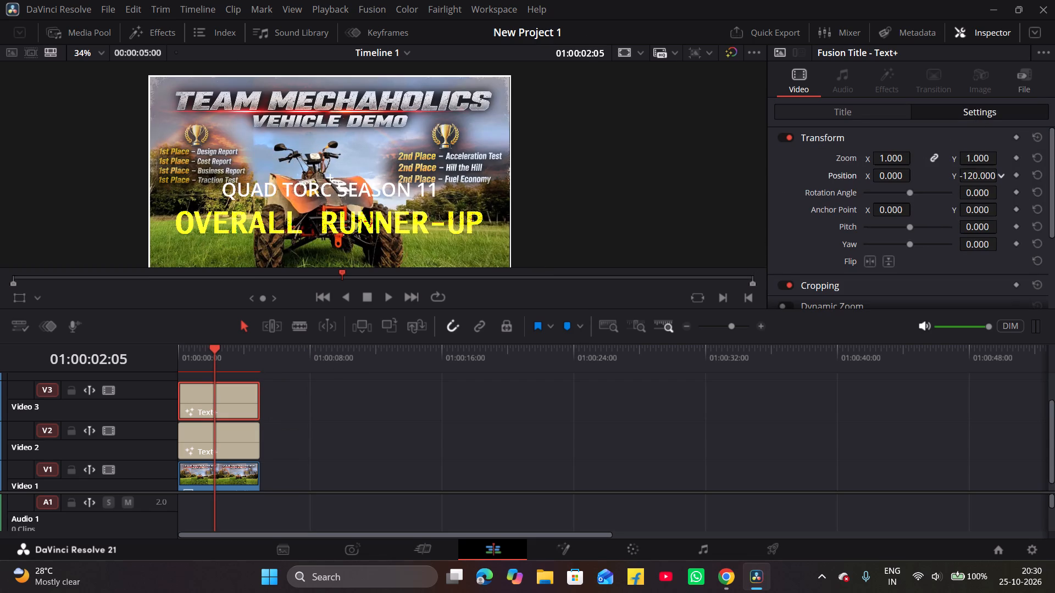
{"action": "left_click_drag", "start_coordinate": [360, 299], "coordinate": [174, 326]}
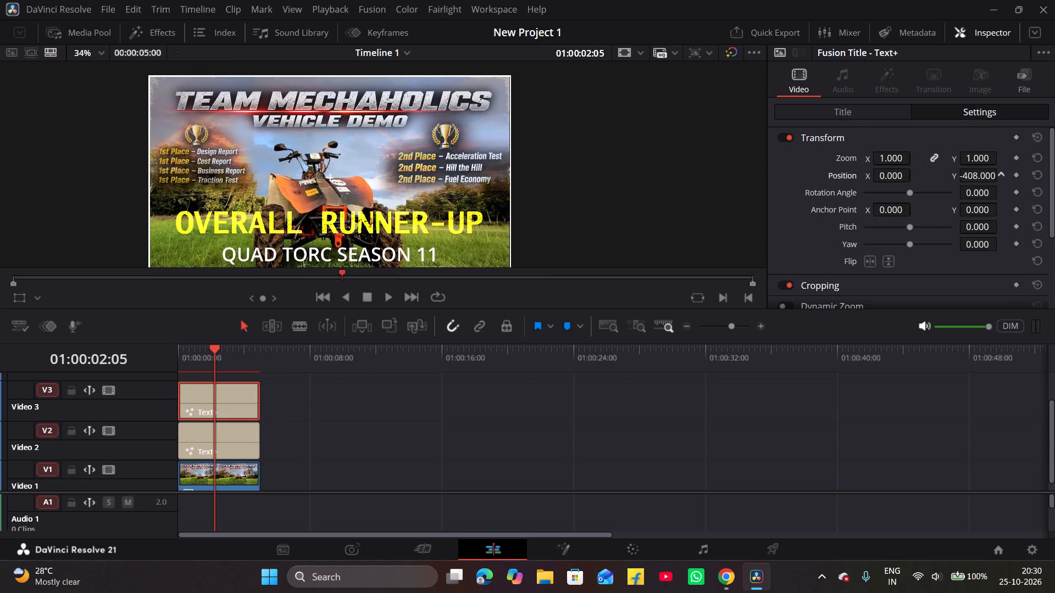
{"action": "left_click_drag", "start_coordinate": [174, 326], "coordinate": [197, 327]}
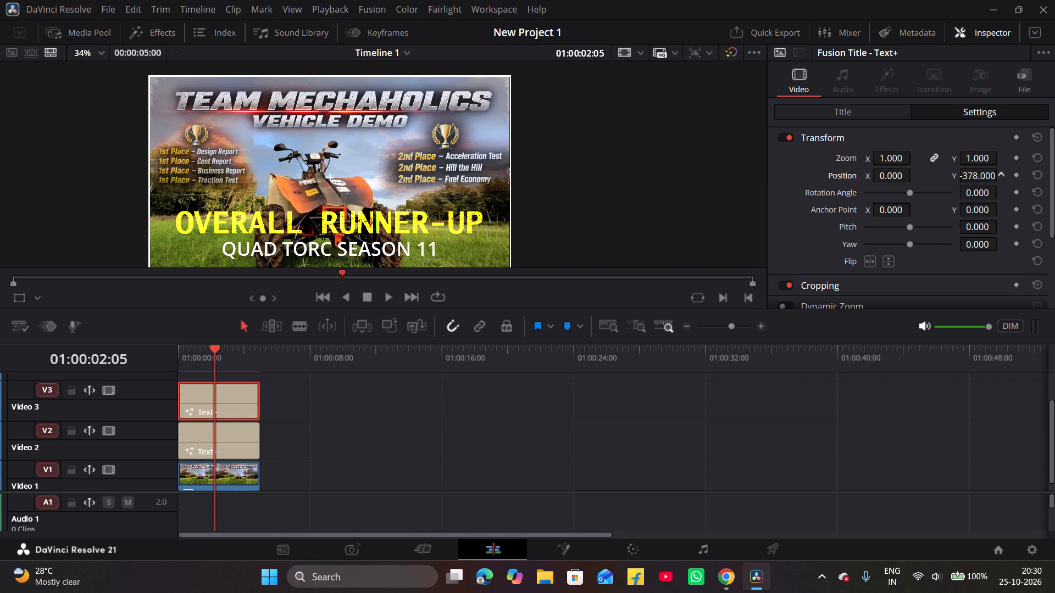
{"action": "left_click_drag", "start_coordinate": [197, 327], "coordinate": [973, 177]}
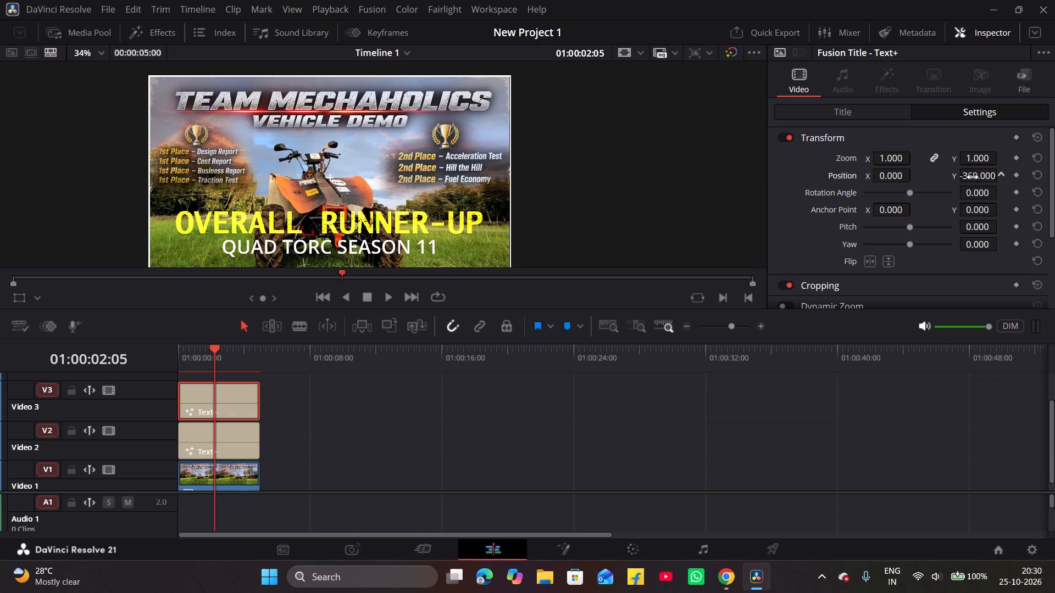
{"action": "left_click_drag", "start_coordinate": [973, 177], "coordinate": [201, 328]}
Raise the OVERALL RUNNER-UP title by setting its Y position to -137.
{"action": "left_click", "coordinate": [225, 446]}
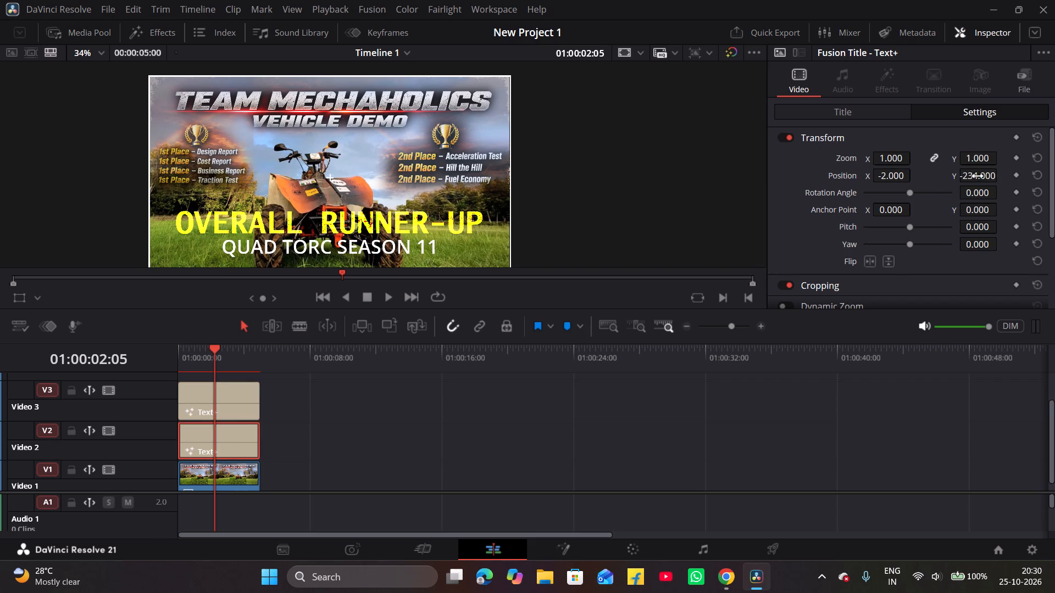
{"action": "left_click_drag", "start_coordinate": [980, 178], "coordinate": [1016, 172]}
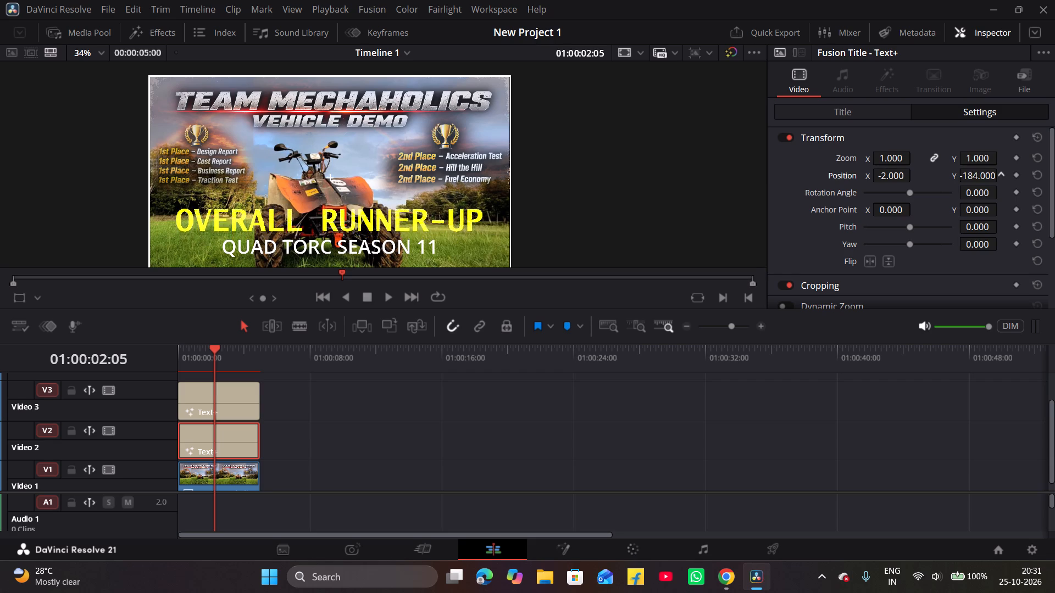
{"action": "left_click_drag", "start_coordinate": [1016, 172], "coordinate": [530, 294]}
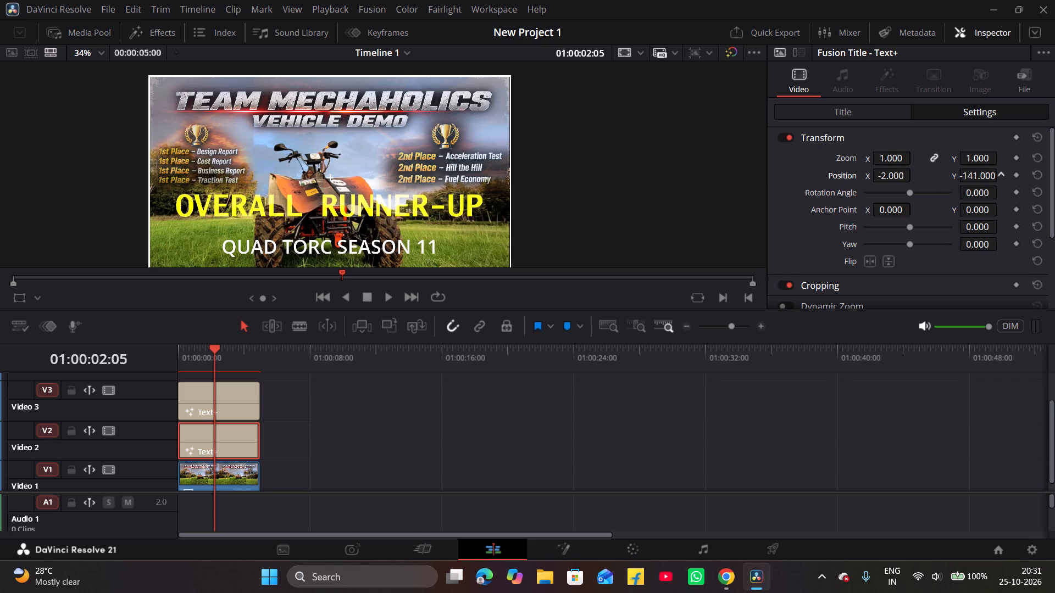
{"action": "left_click_drag", "start_coordinate": [530, 294], "coordinate": [532, 294]}
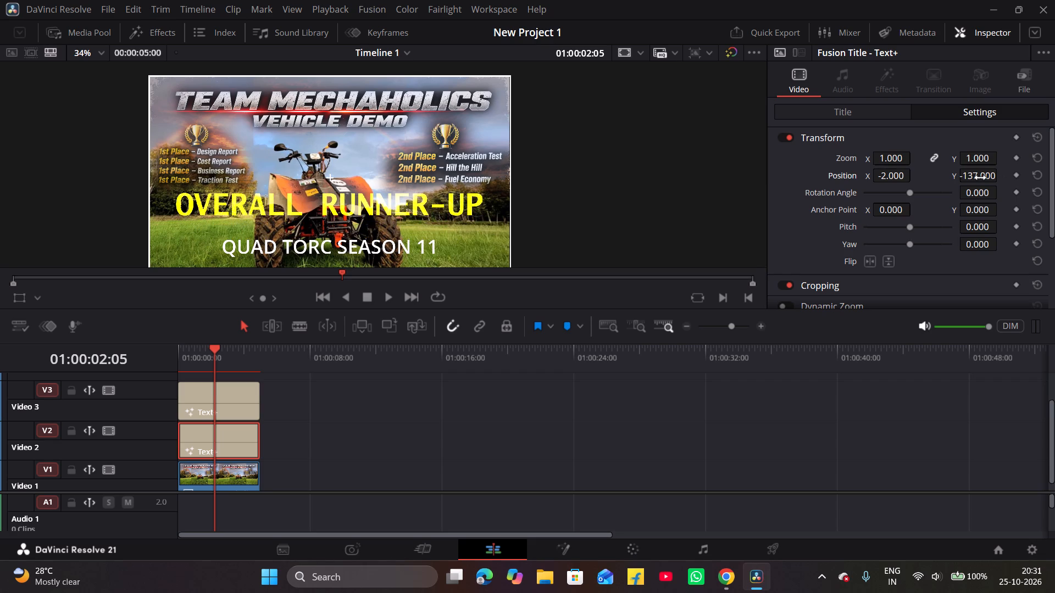
Place the QUAD TORC SEASON 11 title just below OVERALL RUNNER-UP, offset to the left, at position X -273, Y -291.
{"action": "left_click", "coordinate": [229, 405]}
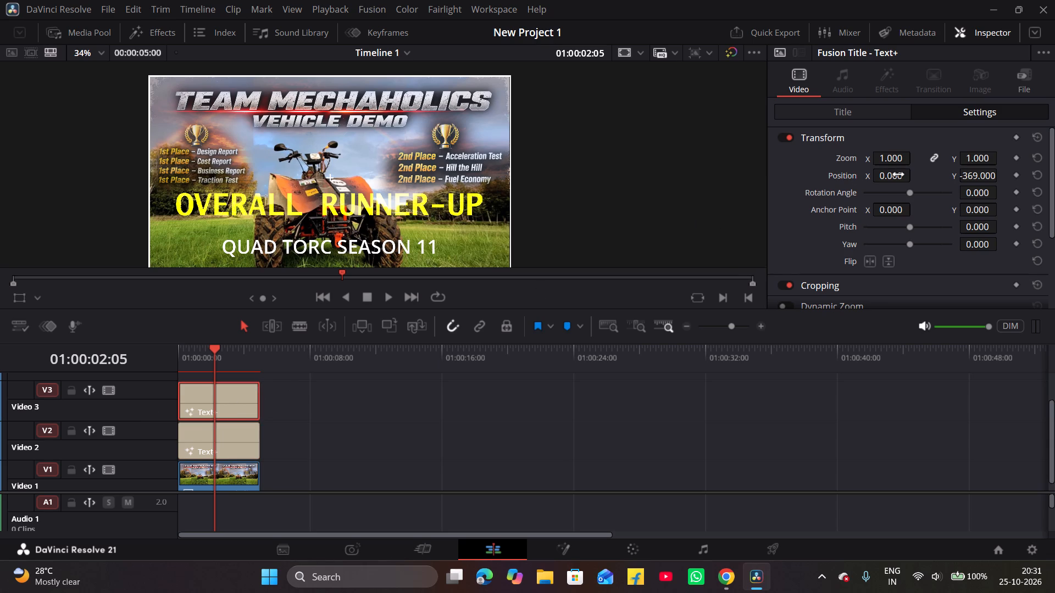
{"action": "left_click_drag", "start_coordinate": [898, 175], "coordinate": [686, 224]}
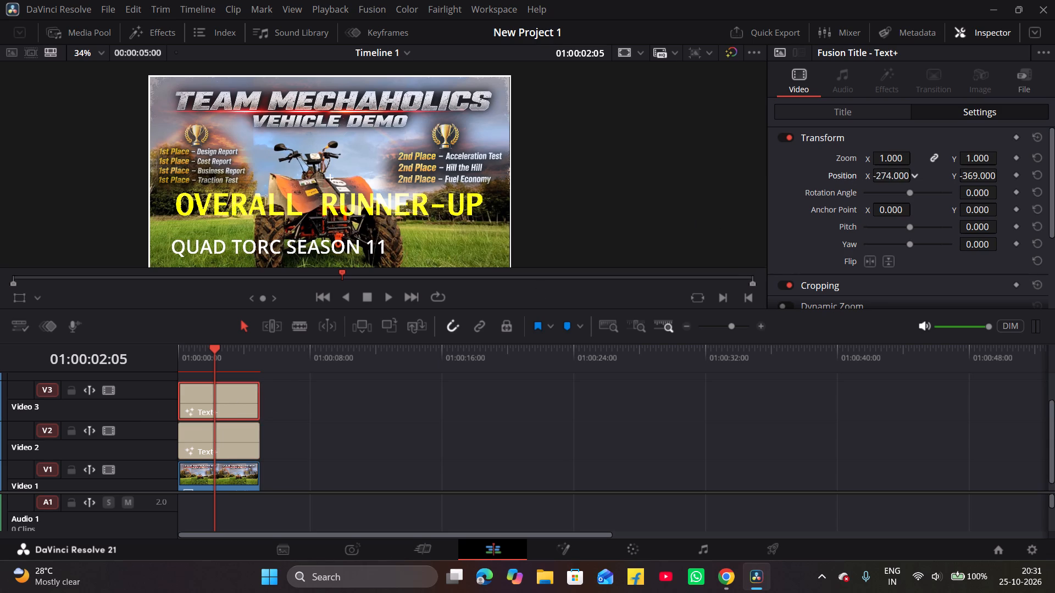
{"action": "left_click_drag", "start_coordinate": [686, 224], "coordinate": [710, 216]}
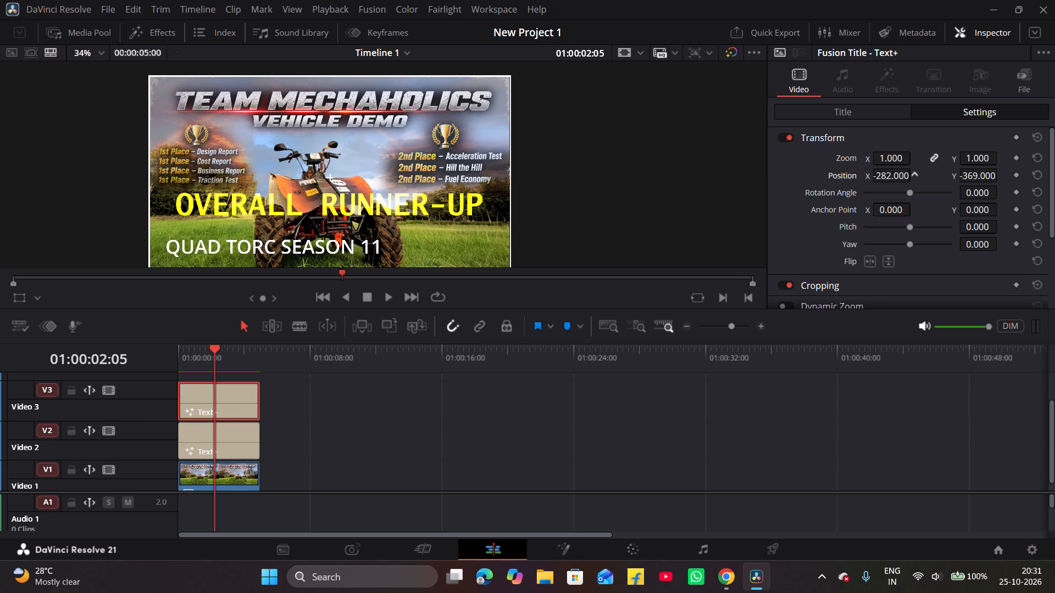
{"action": "left_click_drag", "start_coordinate": [710, 216], "coordinate": [711, 216]}
{"action": "left_click_drag", "start_coordinate": [970, 180], "coordinate": [1024, 164]}
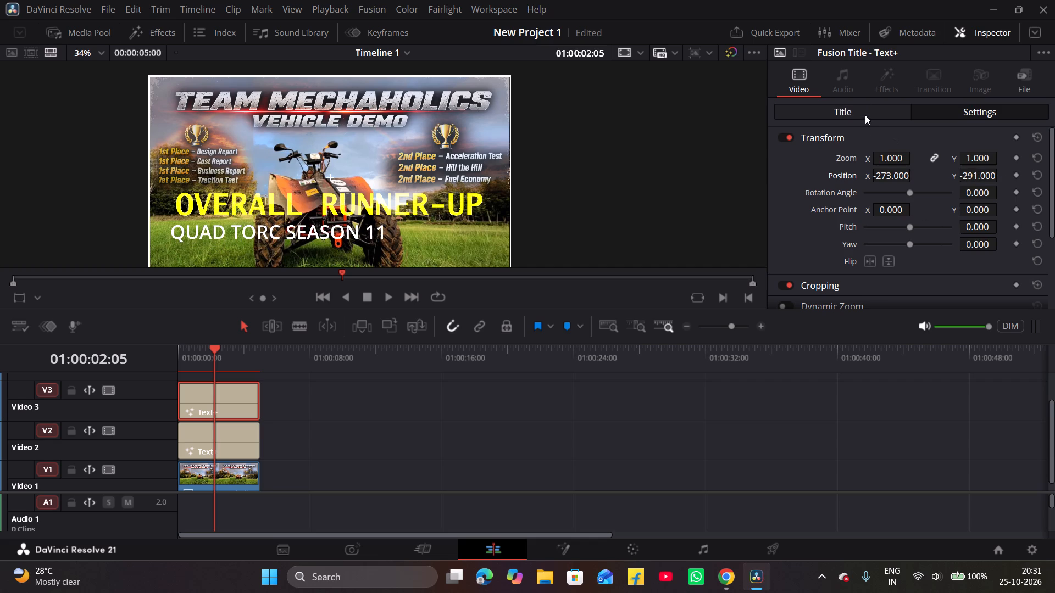
Change the QUAD TORC SEASON 11 title's font to Montserrat Alternates.
{"action": "left_click", "coordinate": [865, 115]}
{"action": "scroll", "coordinate": [945, 188], "scroll_direction": "down", "scroll_amount": 3}
{"action": "left_click", "coordinate": [969, 181]}
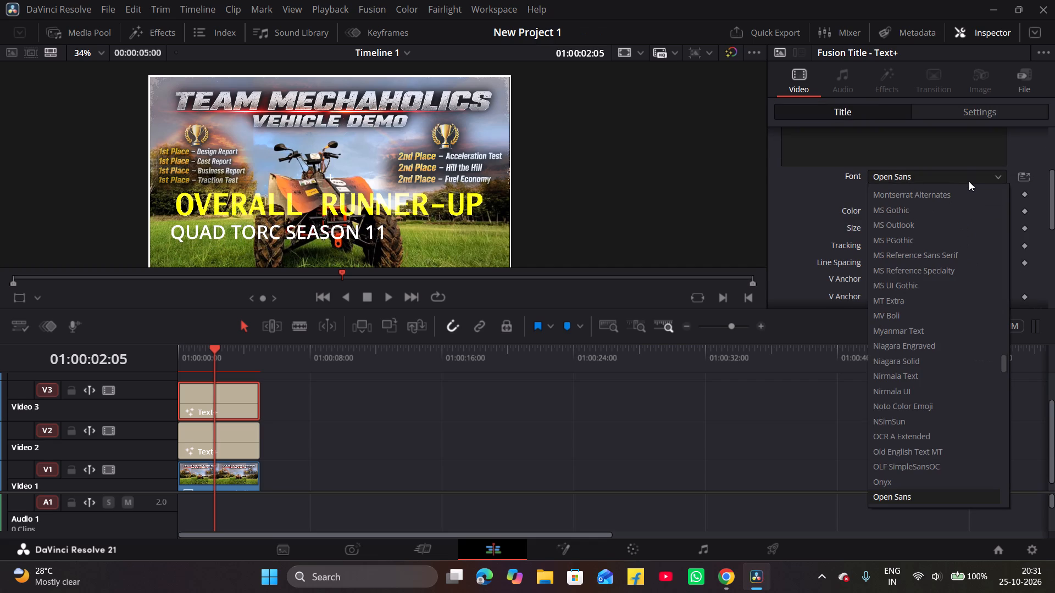
{"action": "key", "text": "m"}
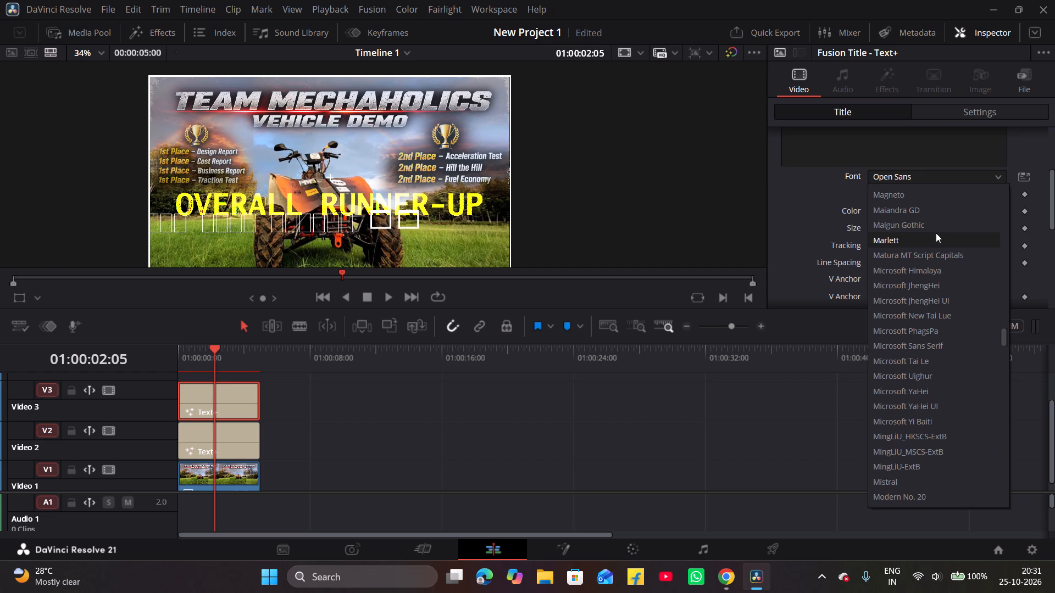
{"action": "scroll", "coordinate": [947, 310], "scroll_direction": "down", "scroll_amount": 2}
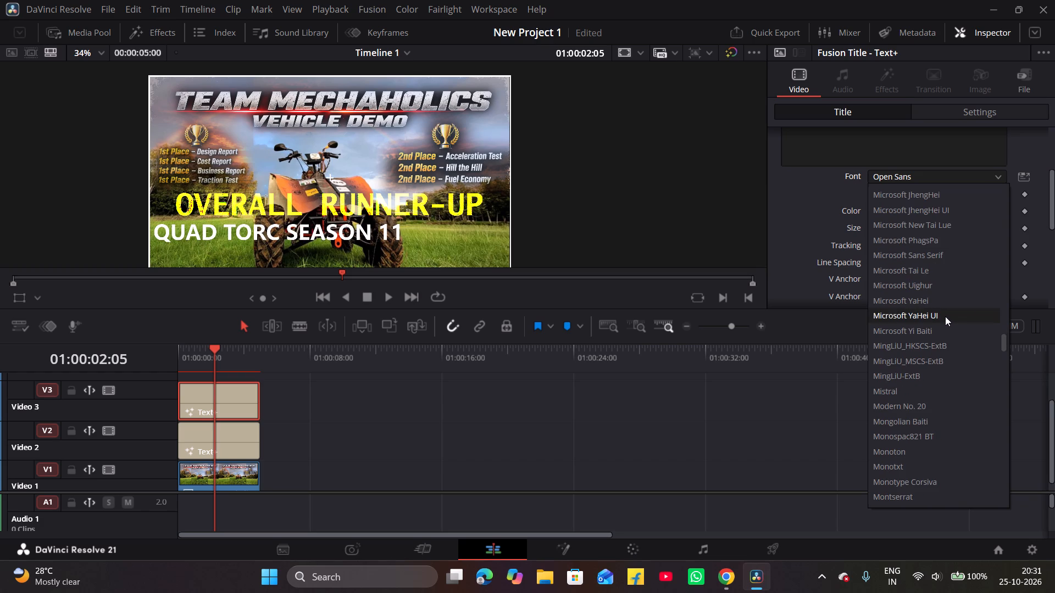
{"action": "scroll", "coordinate": [945, 316], "scroll_direction": "down", "scroll_amount": 3}
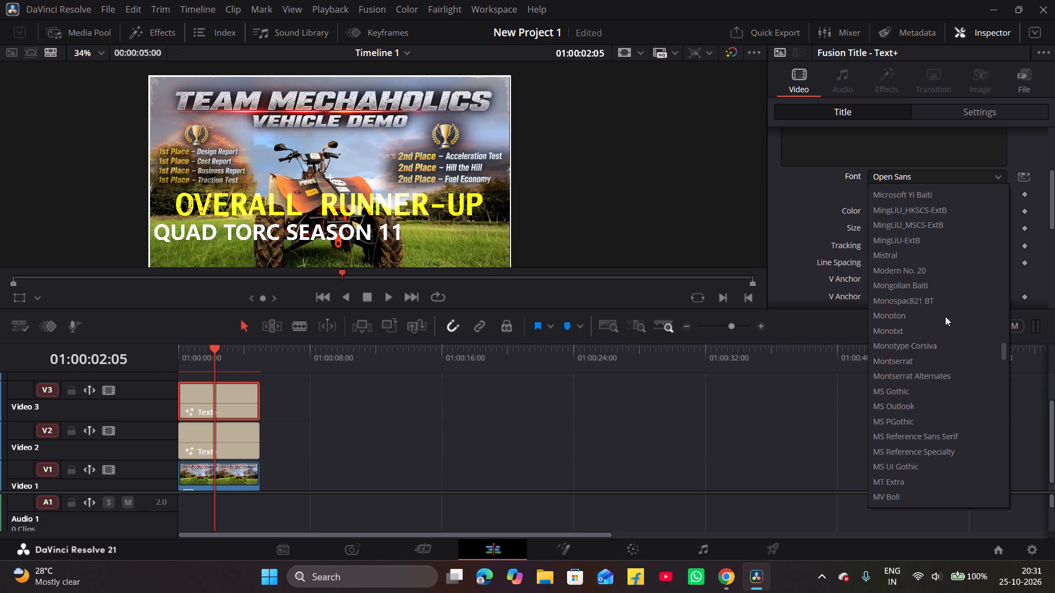
{"action": "scroll", "coordinate": [944, 318], "scroll_direction": "down", "scroll_amount": 3}
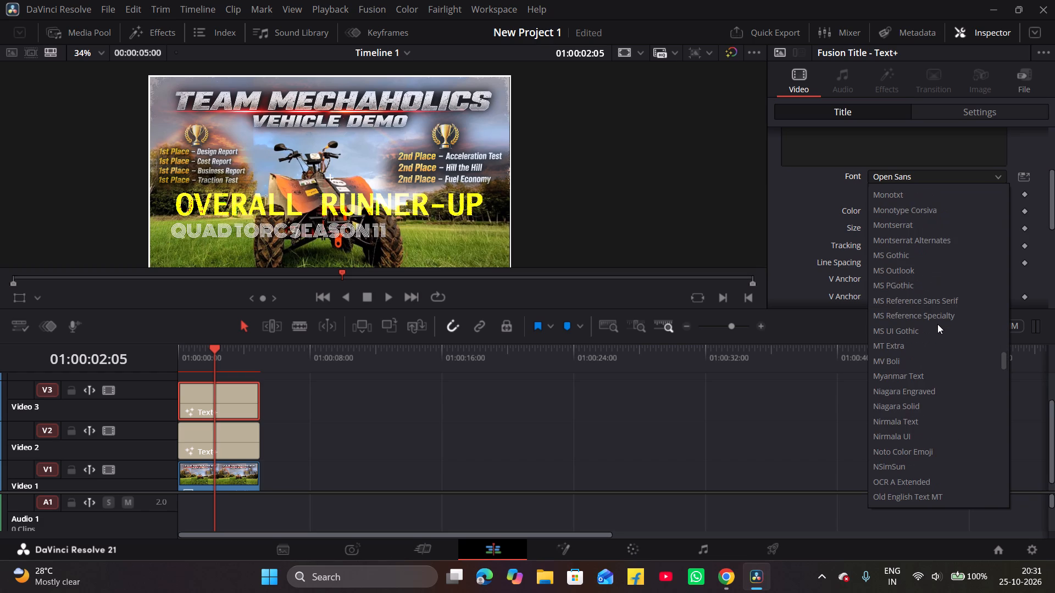
{"action": "scroll", "coordinate": [928, 334], "scroll_direction": "up", "scroll_amount": 2}
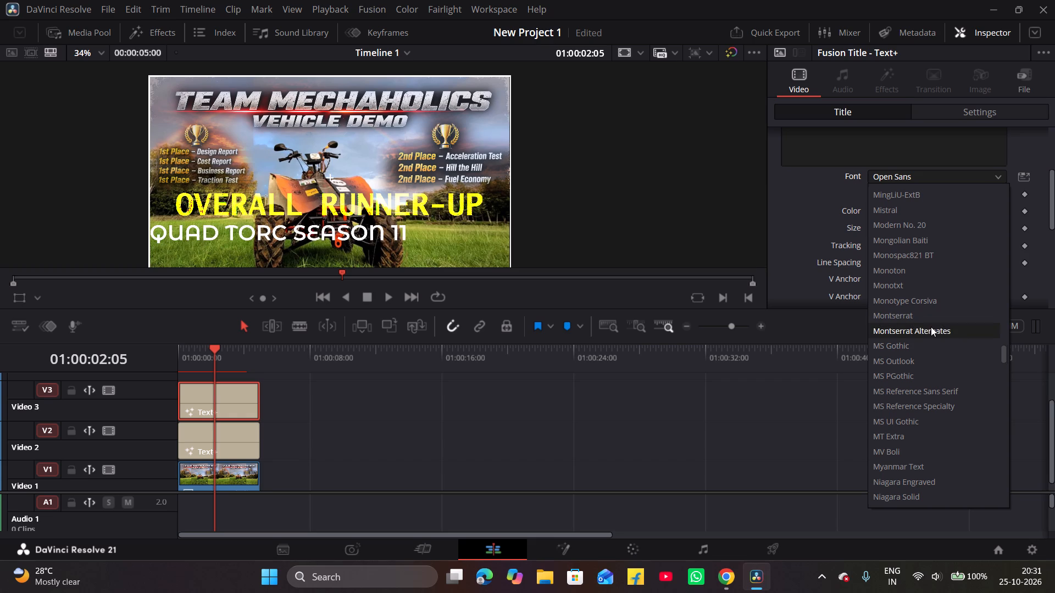
{"action": "left_click", "coordinate": [931, 327]}
{"action": "scroll", "coordinate": [920, 253], "scroll_direction": "up", "scroll_amount": 4}
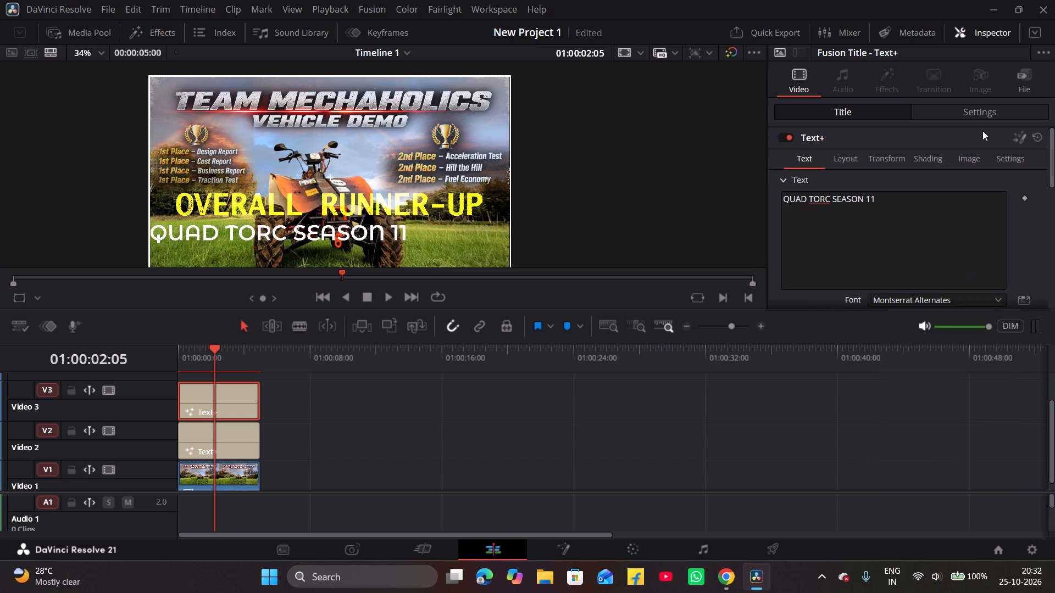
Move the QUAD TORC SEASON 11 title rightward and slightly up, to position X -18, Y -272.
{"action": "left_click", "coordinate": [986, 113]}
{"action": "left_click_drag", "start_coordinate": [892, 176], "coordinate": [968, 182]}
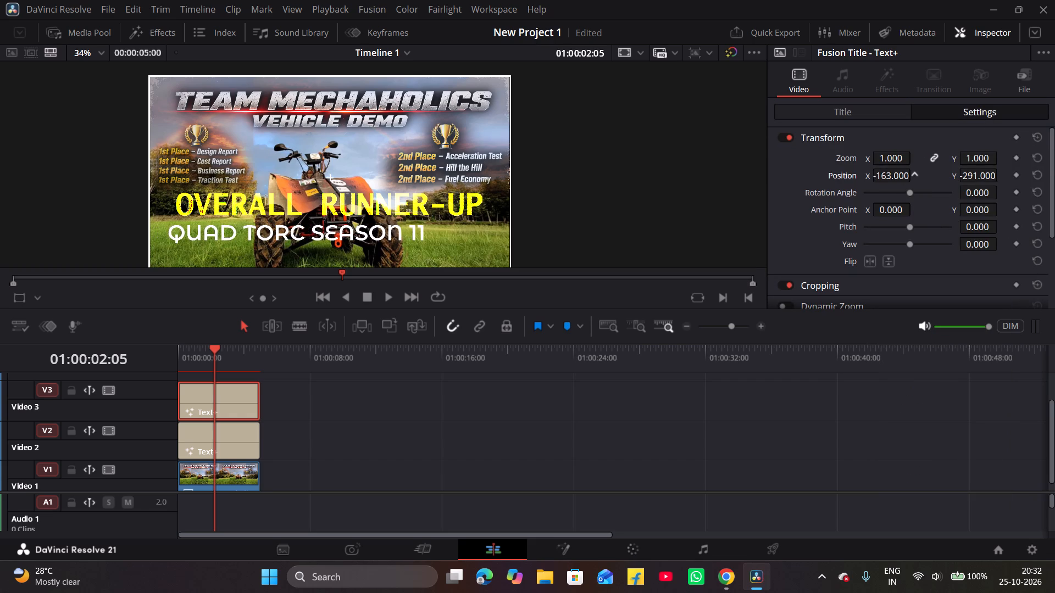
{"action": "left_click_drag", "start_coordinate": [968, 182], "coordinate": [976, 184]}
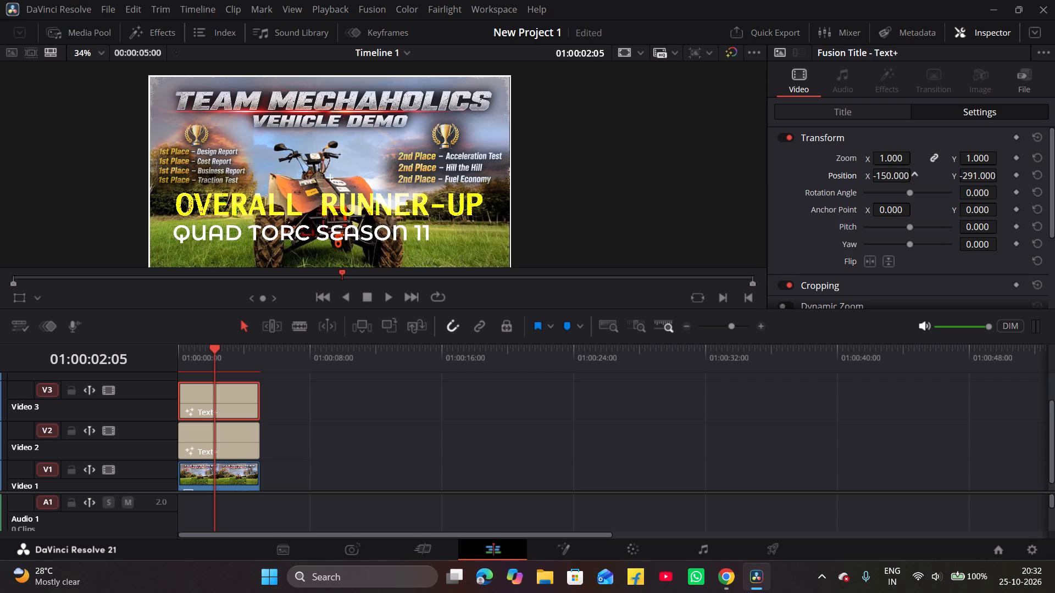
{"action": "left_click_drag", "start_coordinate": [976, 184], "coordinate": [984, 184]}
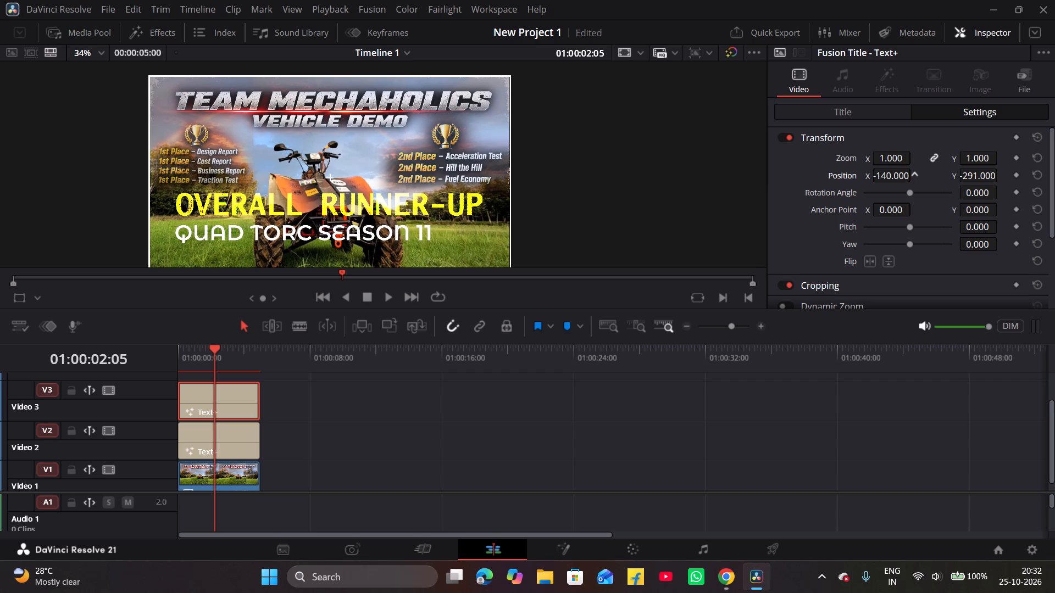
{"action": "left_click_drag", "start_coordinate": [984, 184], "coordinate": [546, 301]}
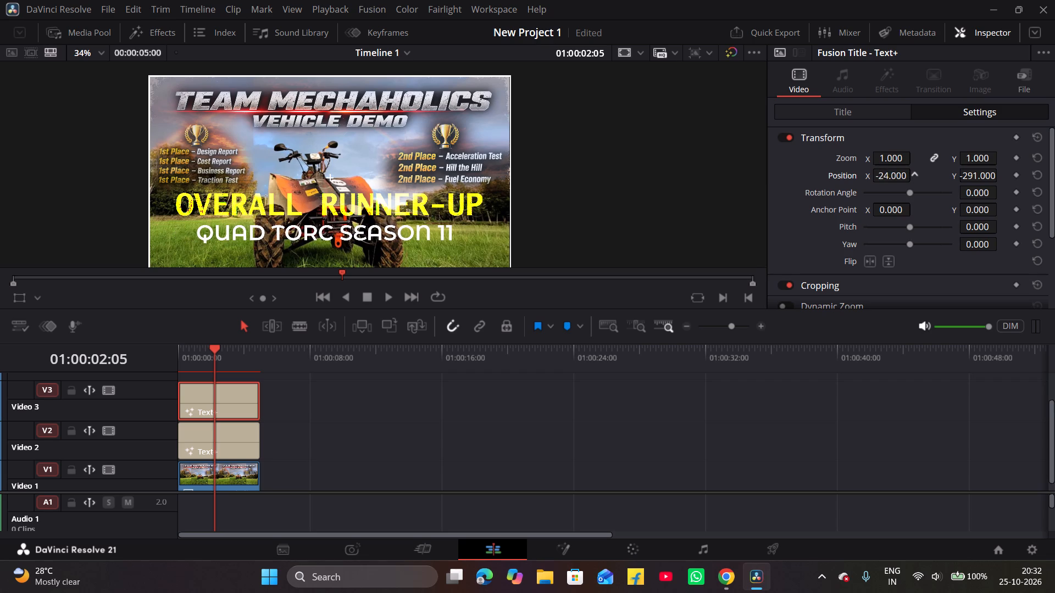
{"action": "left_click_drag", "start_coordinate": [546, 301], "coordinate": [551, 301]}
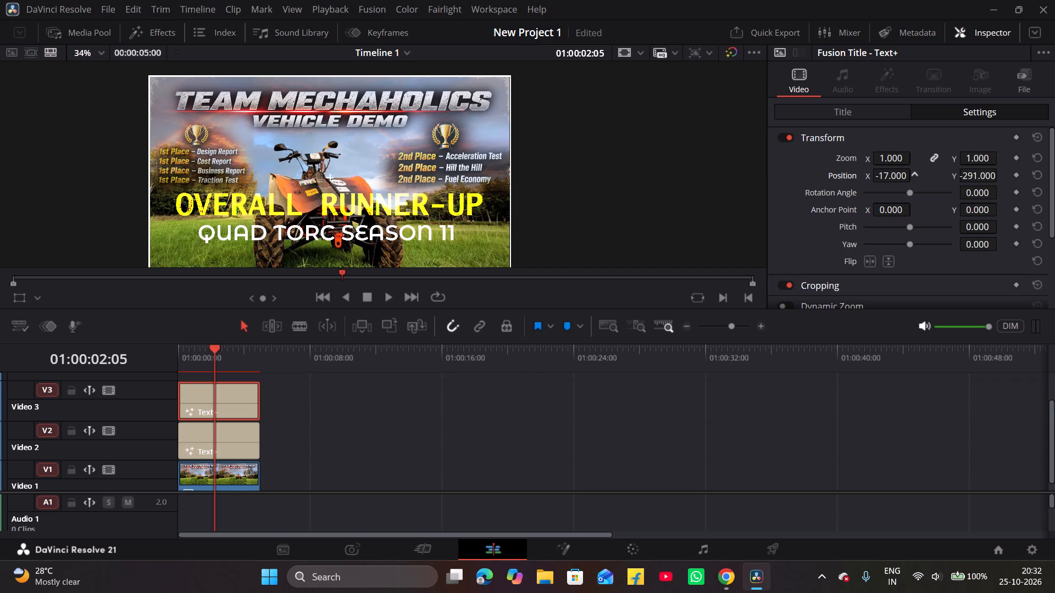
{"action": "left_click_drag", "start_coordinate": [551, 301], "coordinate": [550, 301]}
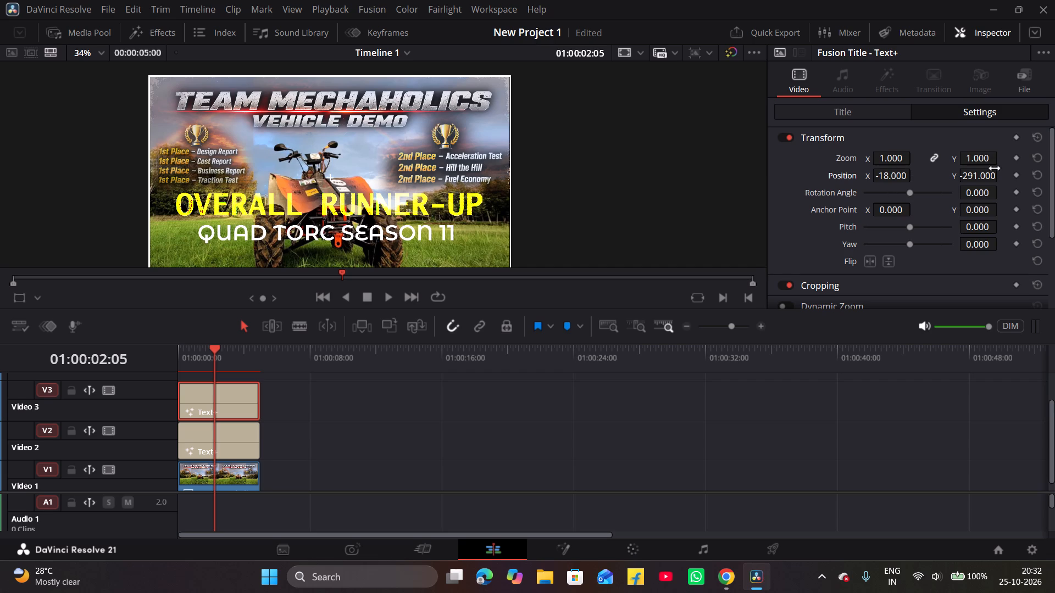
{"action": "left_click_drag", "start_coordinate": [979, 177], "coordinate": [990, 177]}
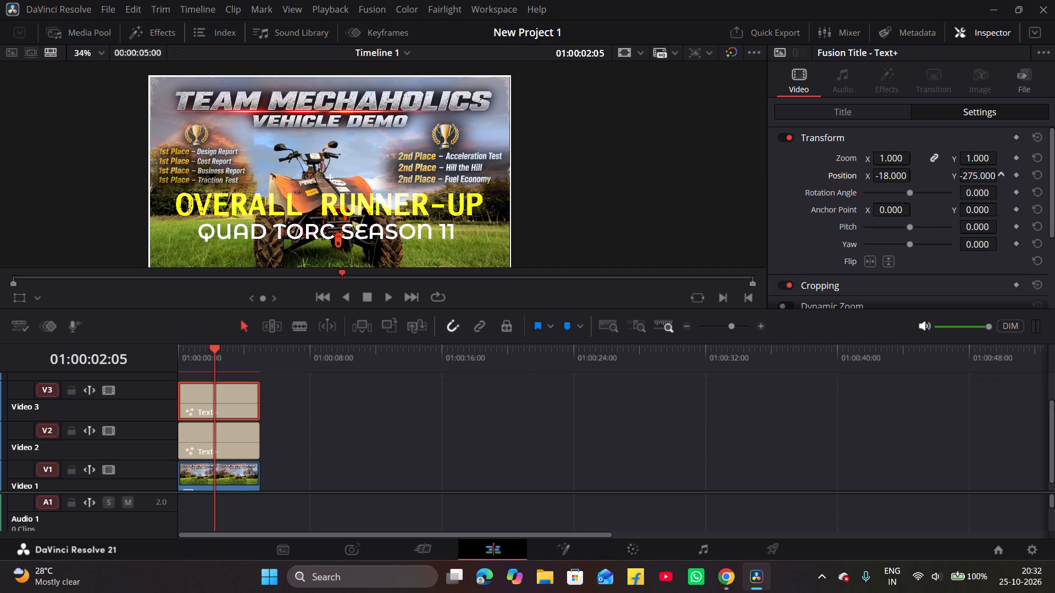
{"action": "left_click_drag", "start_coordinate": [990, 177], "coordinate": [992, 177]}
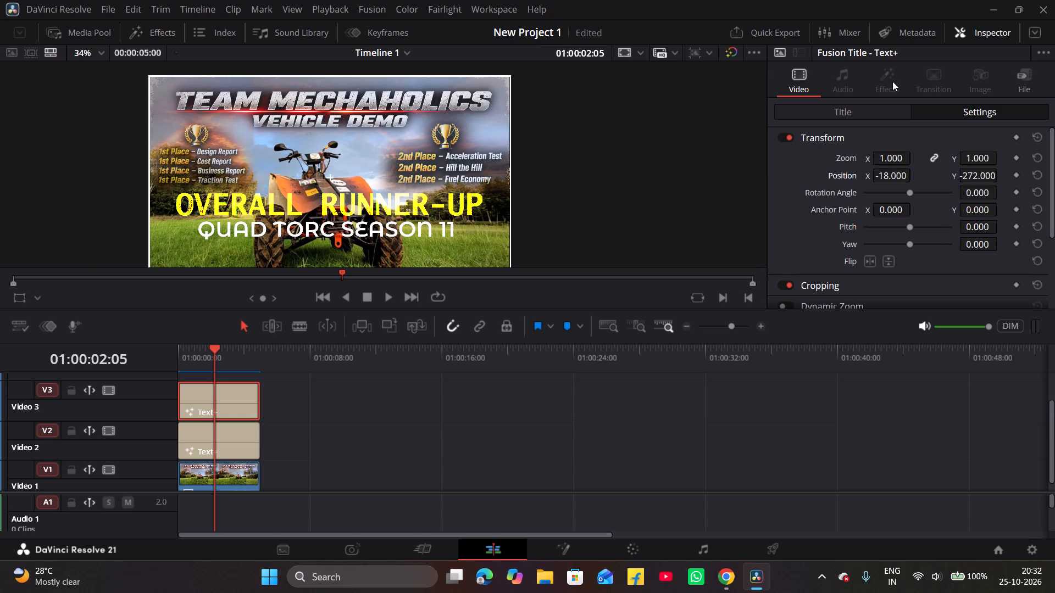
Reposition the QUAD TORC SEASON 11 title lower on the poster, at position X -39, Y -340.
{"action": "scroll", "coordinate": [439, 228], "scroll_direction": "down", "scroll_amount": 3}
{"action": "middle_click_drag", "start_coordinate": [482, 232], "coordinate": [468, 204]}
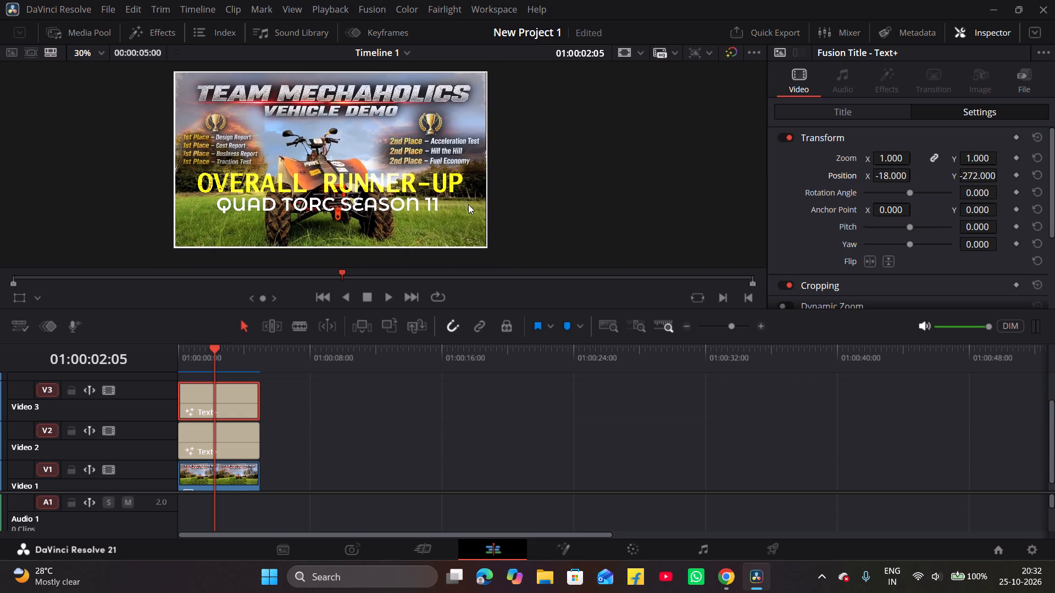
{"action": "middle_click_drag", "start_coordinate": [468, 204], "coordinate": [475, 206]}
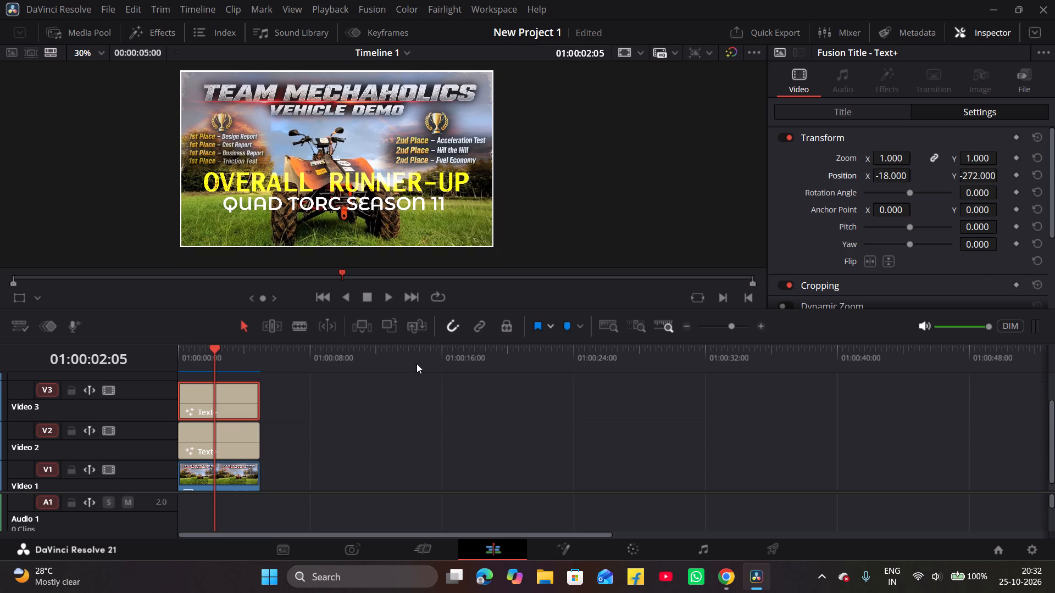
{"action": "left_click", "coordinate": [238, 439]}
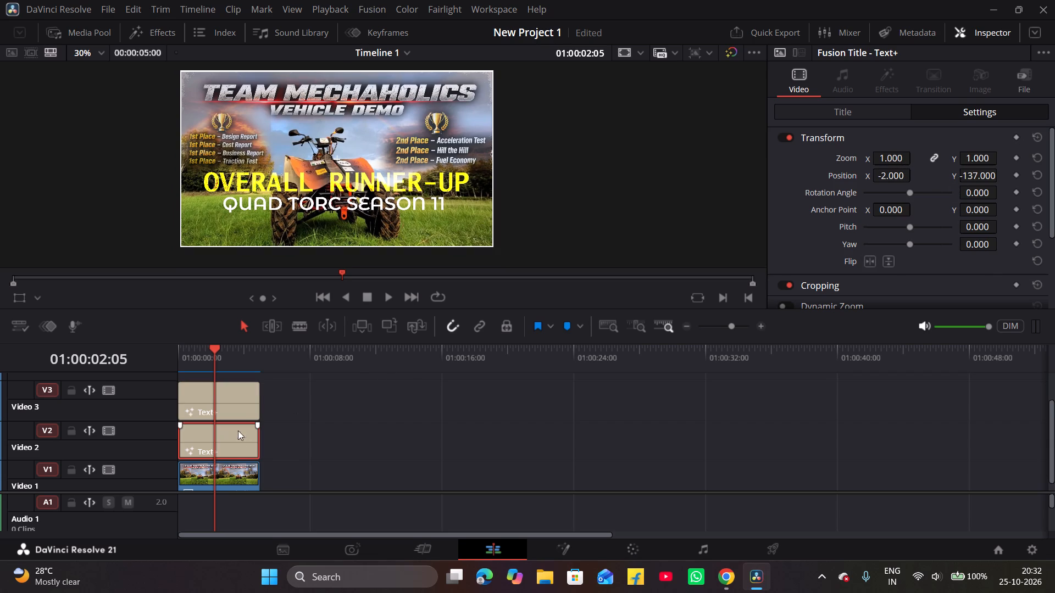
{"action": "left_click", "coordinate": [237, 402]}
{"action": "left_click_drag", "start_coordinate": [898, 178], "coordinate": [872, 183]}
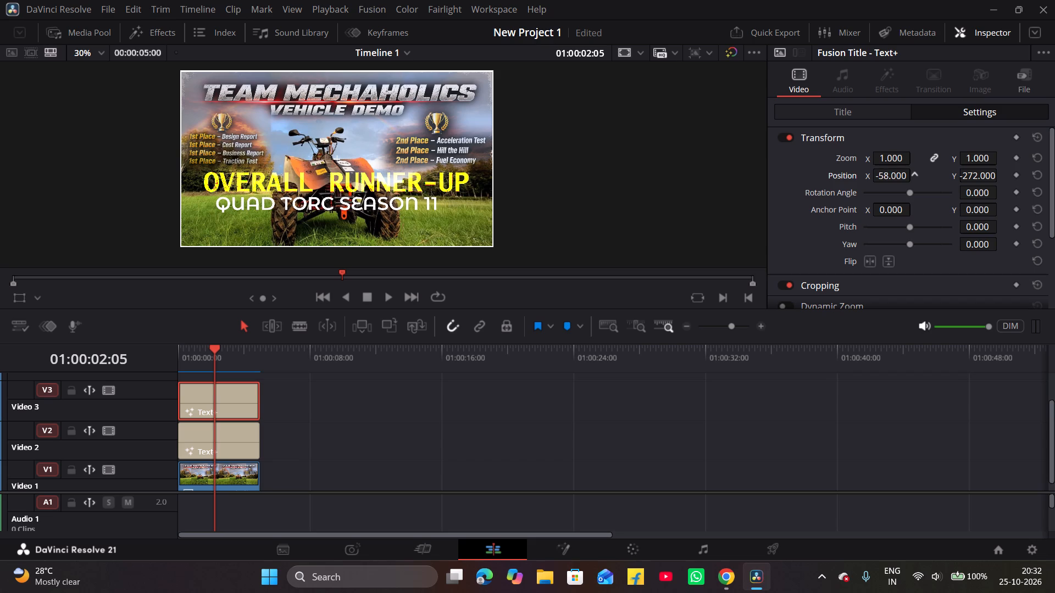
{"action": "left_click_drag", "start_coordinate": [872, 183], "coordinate": [884, 181]}
{"action": "left_click_drag", "start_coordinate": [975, 178], "coordinate": [963, 180]}
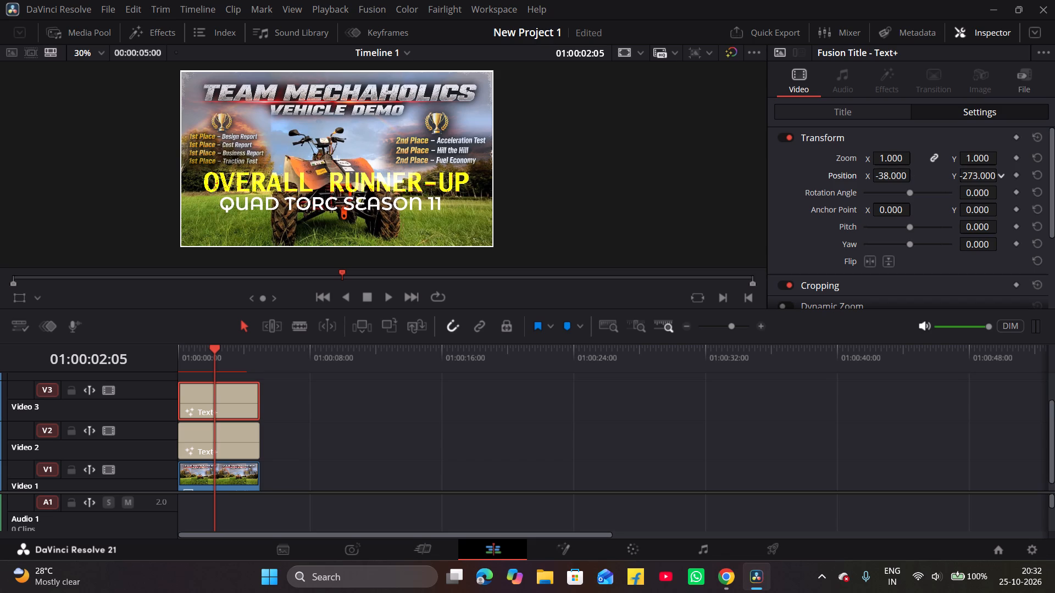
{"action": "left_click_drag", "start_coordinate": [963, 180], "coordinate": [928, 189]}
{"action": "left_click", "coordinate": [890, 181]}
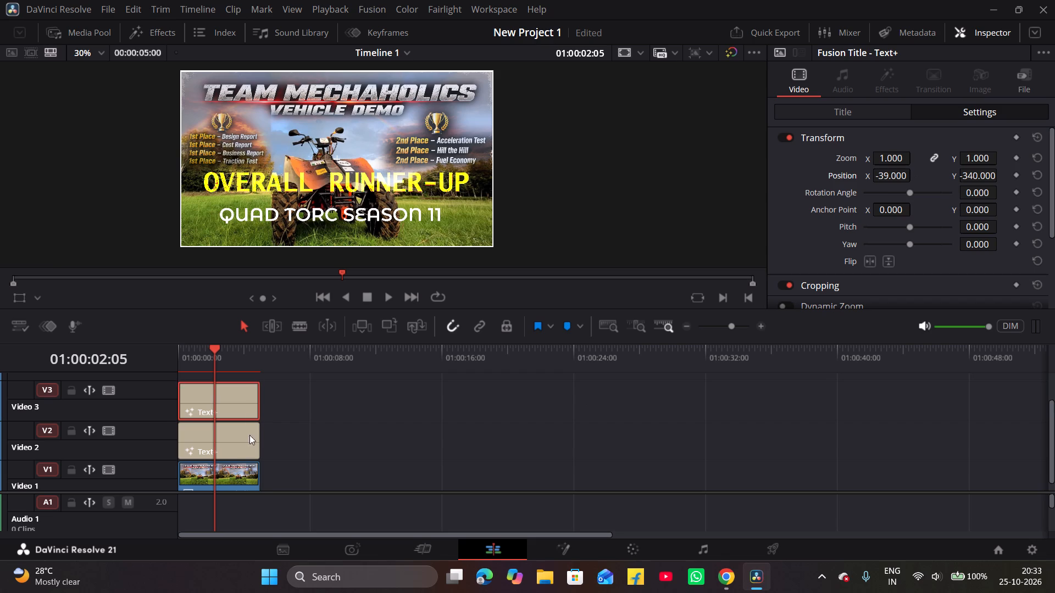
Lower the OVERALL RUNNER-UP title to just above QUAD TORC SEASON 11 by setting its Y position to -210.
{"action": "left_click", "coordinate": [237, 447]}
{"action": "left_click_drag", "start_coordinate": [978, 180], "coordinate": [970, 181]}
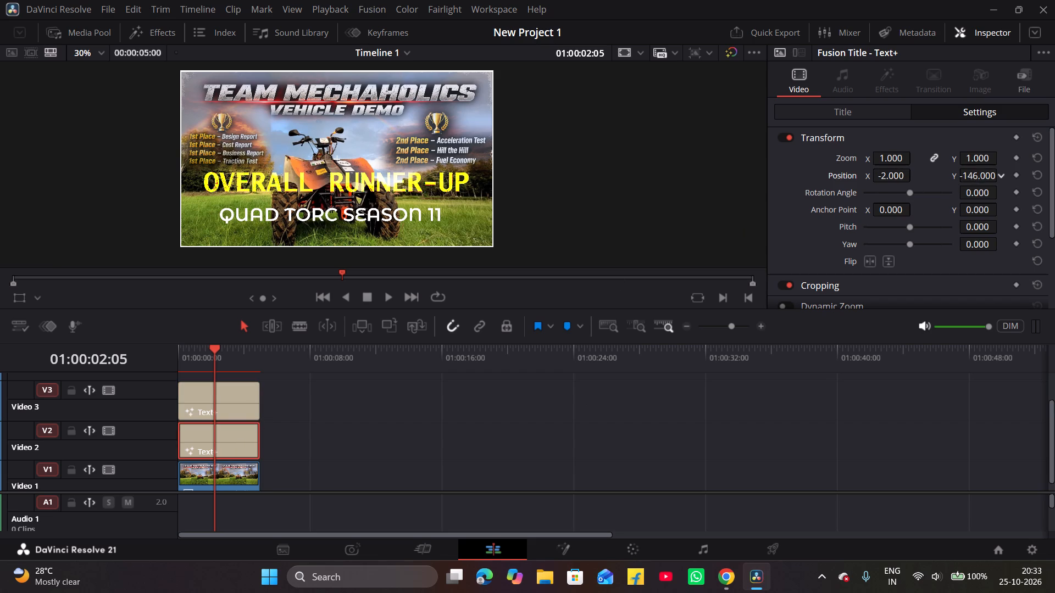
{"action": "left_click_drag", "start_coordinate": [970, 181], "coordinate": [930, 192]}
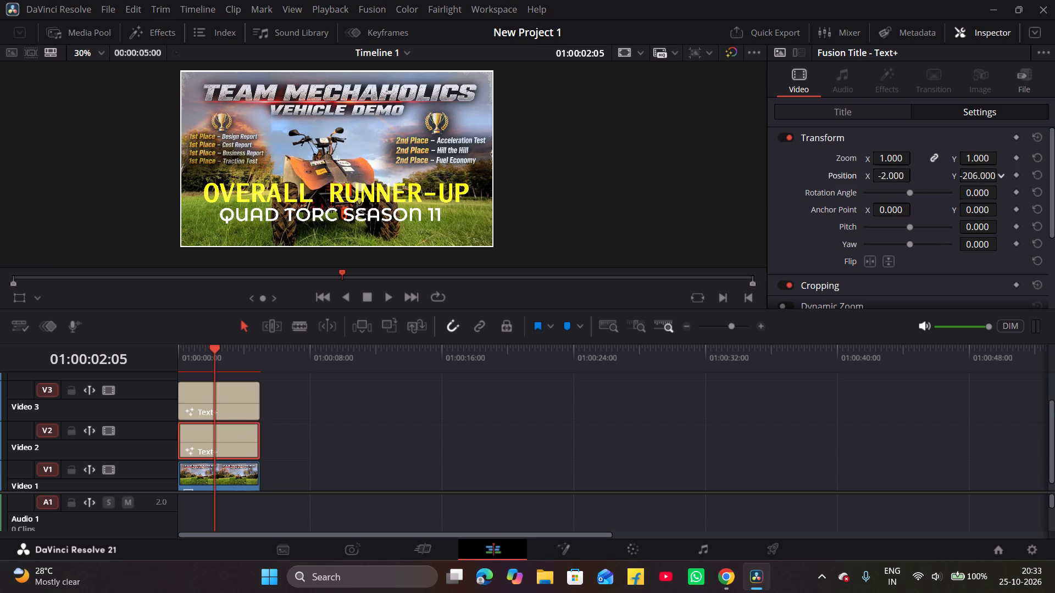
{"action": "left_click_drag", "start_coordinate": [930, 192], "coordinate": [927, 193]}
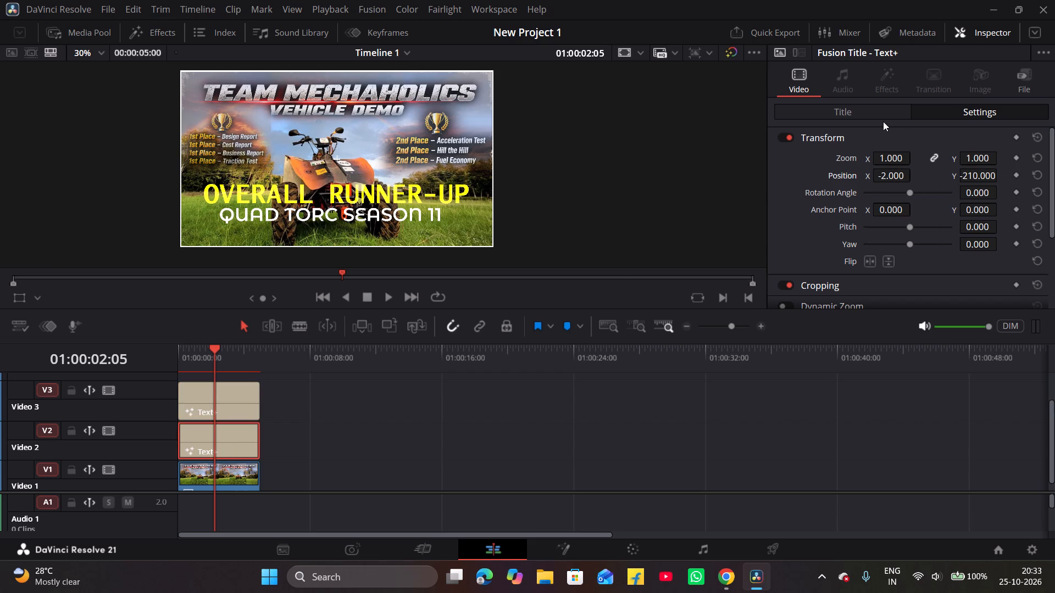
Look through the OVERALL RUNNER-UP title's layout, character transform and shading settings.
{"action": "left_click", "coordinate": [863, 116]}
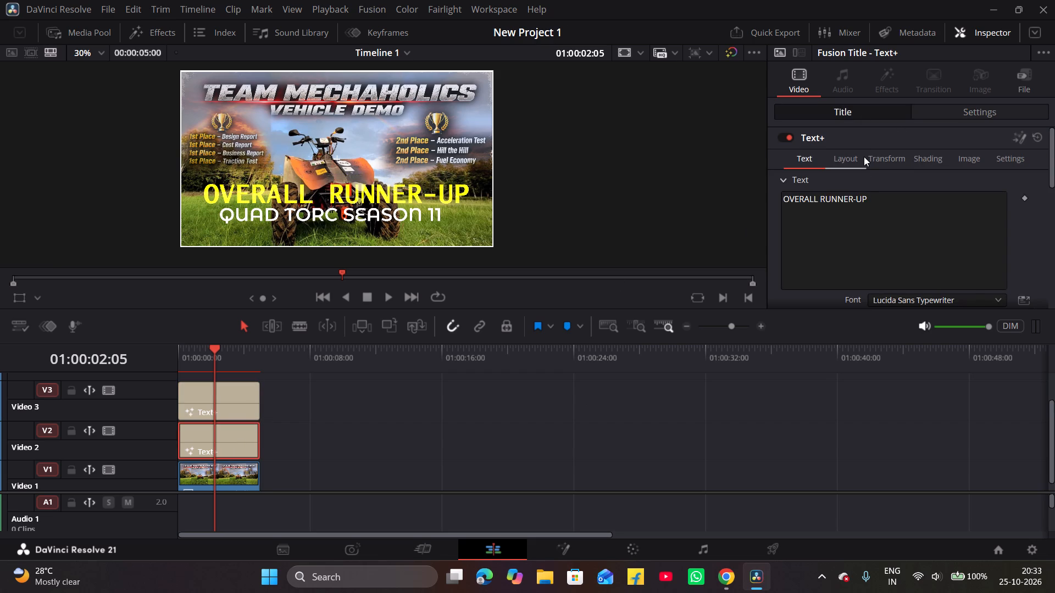
{"action": "left_click", "coordinate": [864, 156]}
{"action": "scroll", "coordinate": [906, 187], "scroll_direction": "down", "scroll_amount": 1}
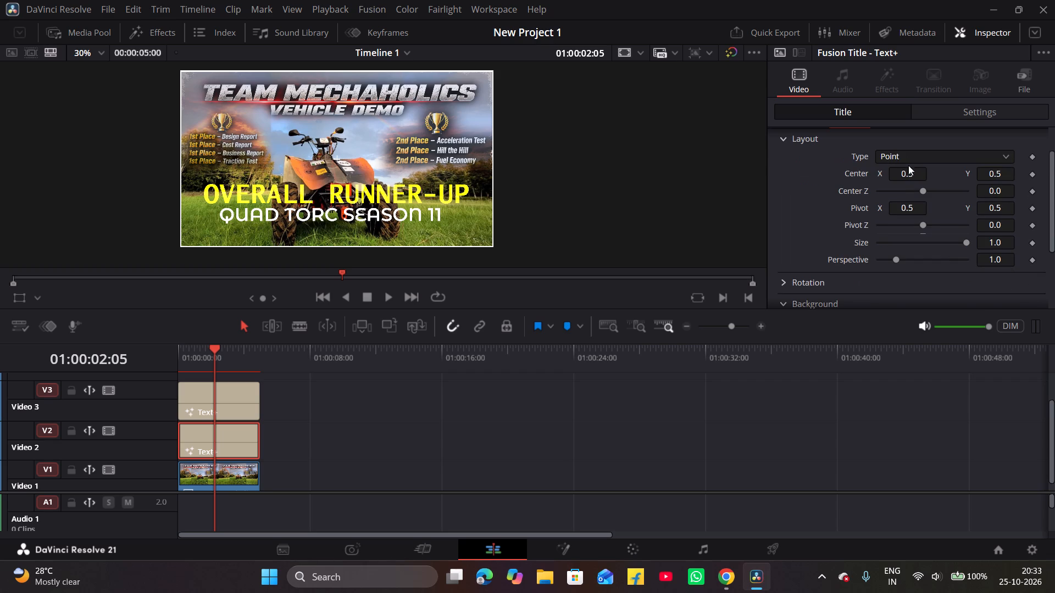
{"action": "scroll", "coordinate": [885, 144], "scroll_direction": "up", "scroll_amount": 1}
{"action": "left_click", "coordinate": [881, 160]}
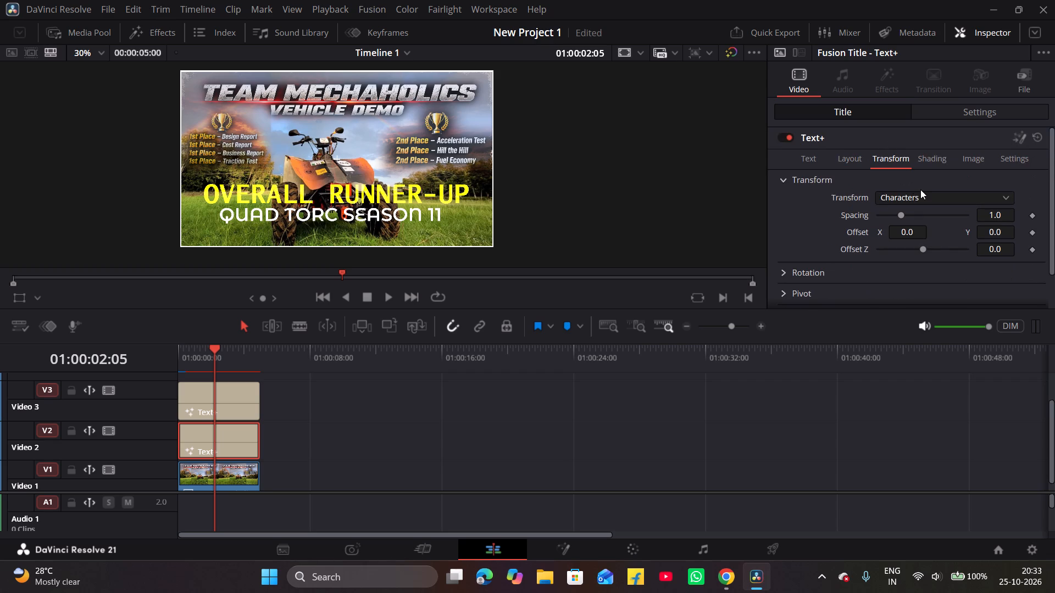
{"action": "left_click", "coordinate": [922, 160]}
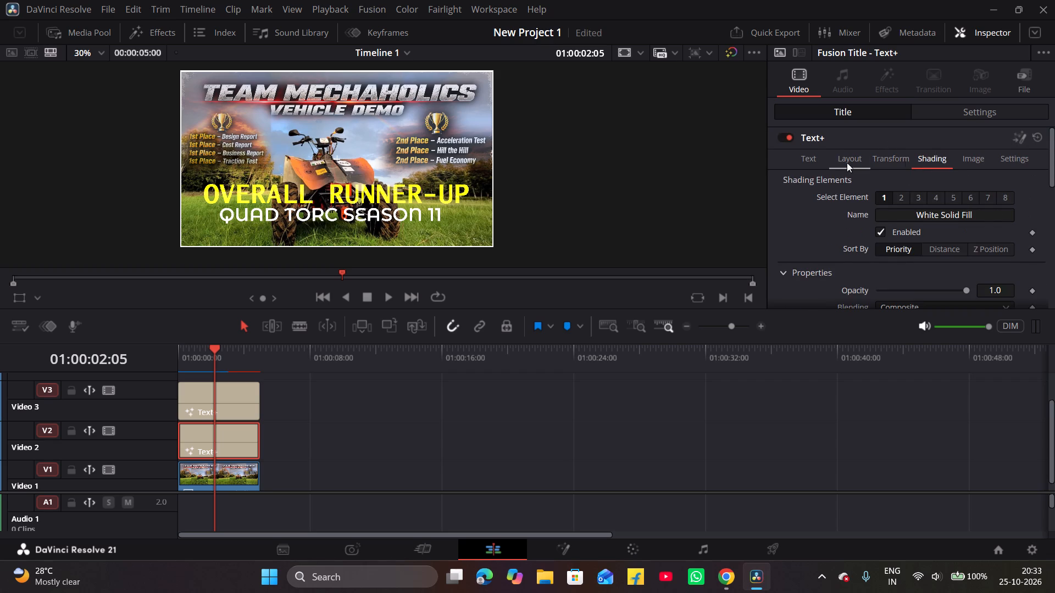
{"action": "left_click", "coordinate": [837, 161]}
{"action": "scroll", "coordinate": [907, 181], "scroll_direction": "down", "scroll_amount": 1}
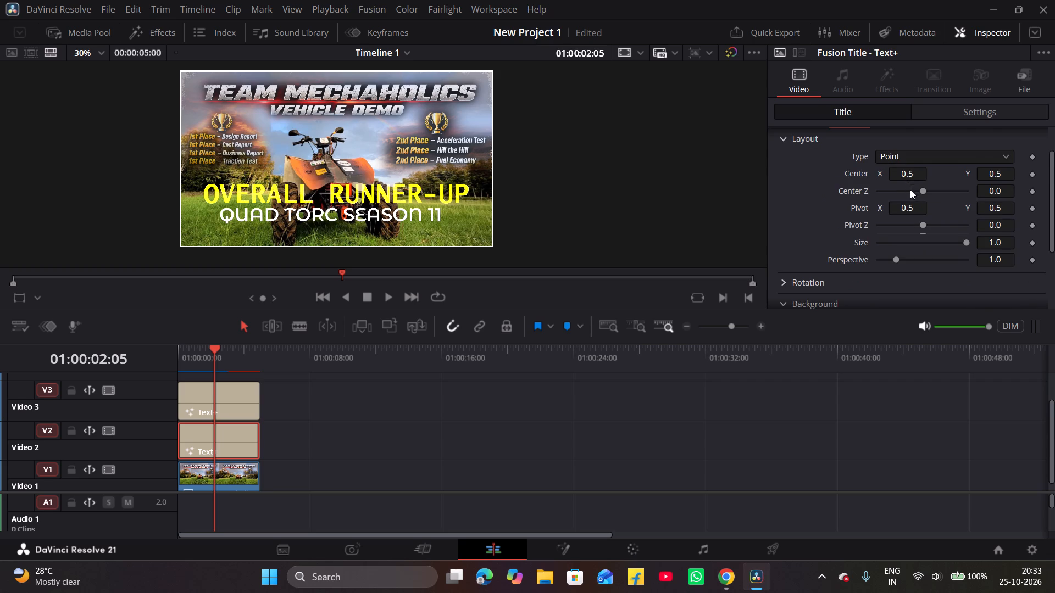
{"action": "scroll", "coordinate": [920, 216], "scroll_direction": "down", "scroll_amount": 6}
{"action": "scroll", "coordinate": [920, 216], "scroll_direction": "up", "scroll_amount": 2}
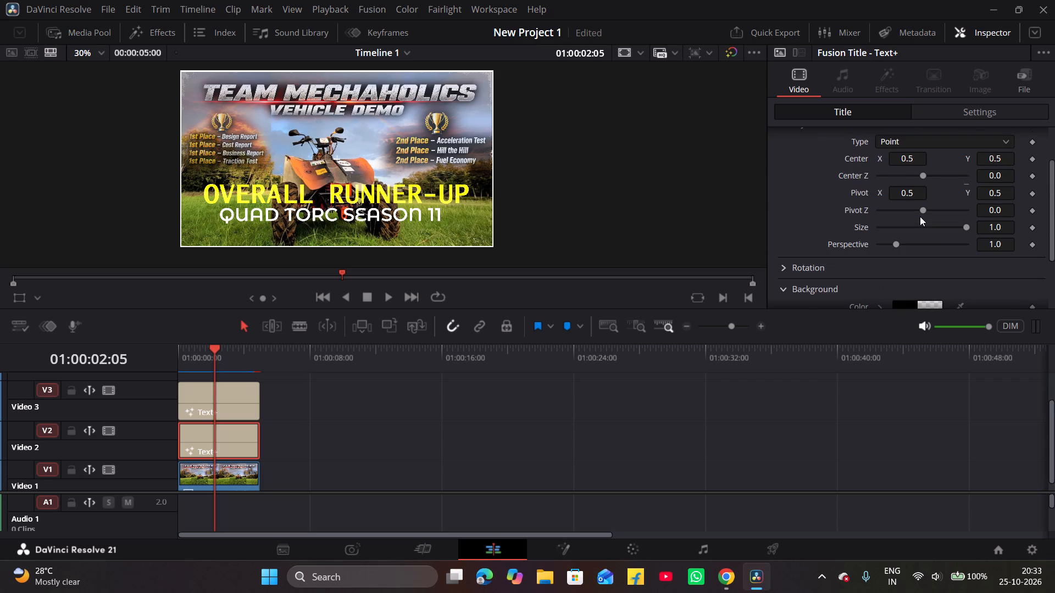
{"action": "scroll", "coordinate": [920, 216], "scroll_direction": "up", "scroll_amount": 1}
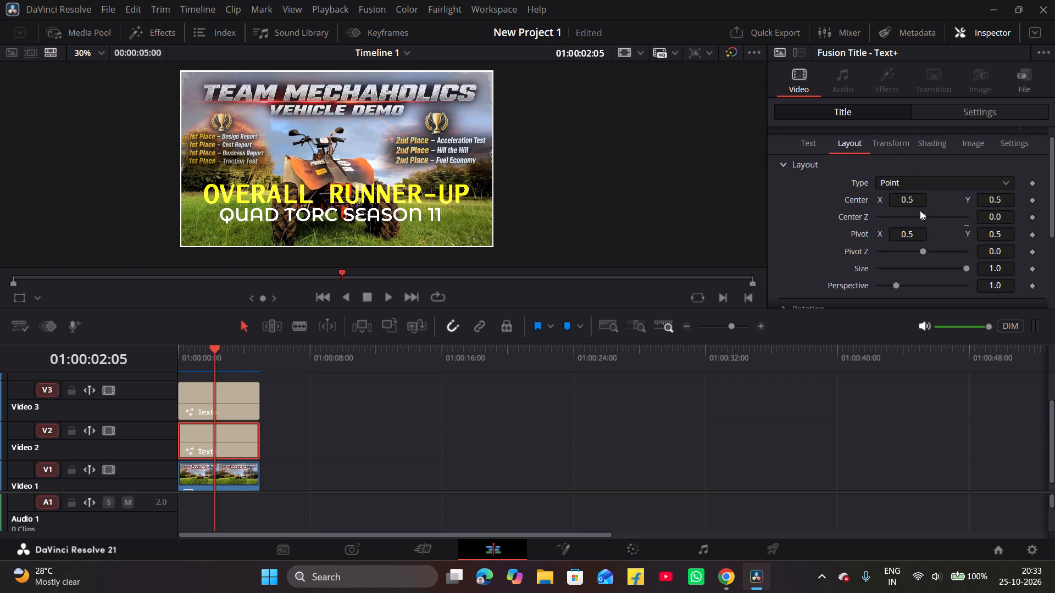
{"action": "scroll", "coordinate": [929, 223], "scroll_direction": "down", "scroll_amount": 1}
Tilt the OVERALL RUNNER-UP title by setting its layout rotation around X to 31.3.
{"action": "left_click", "coordinate": [786, 265]}
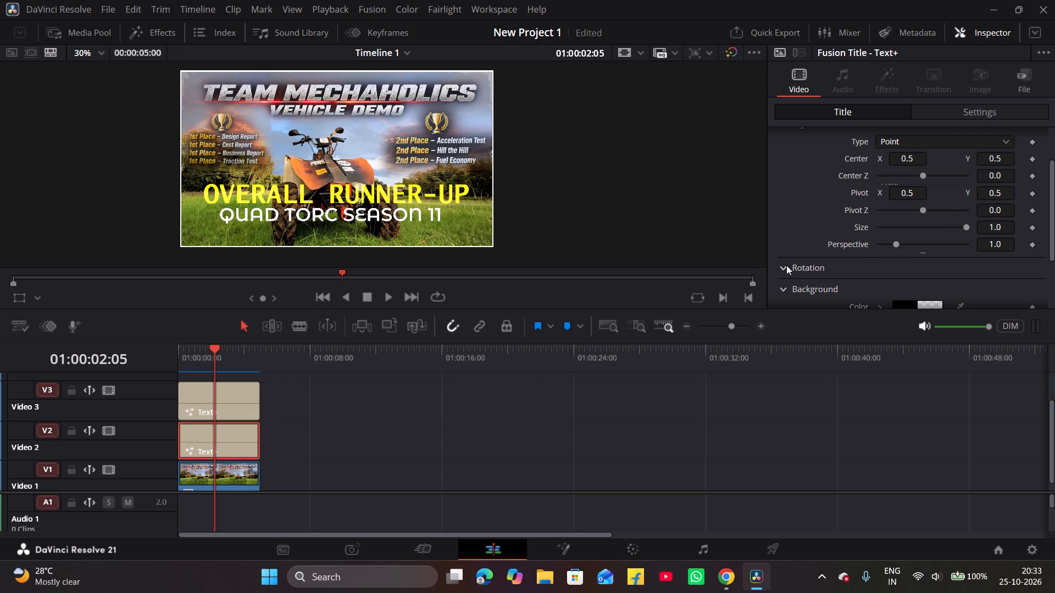
{"action": "scroll", "coordinate": [858, 265], "scroll_direction": "down", "scroll_amount": 2}
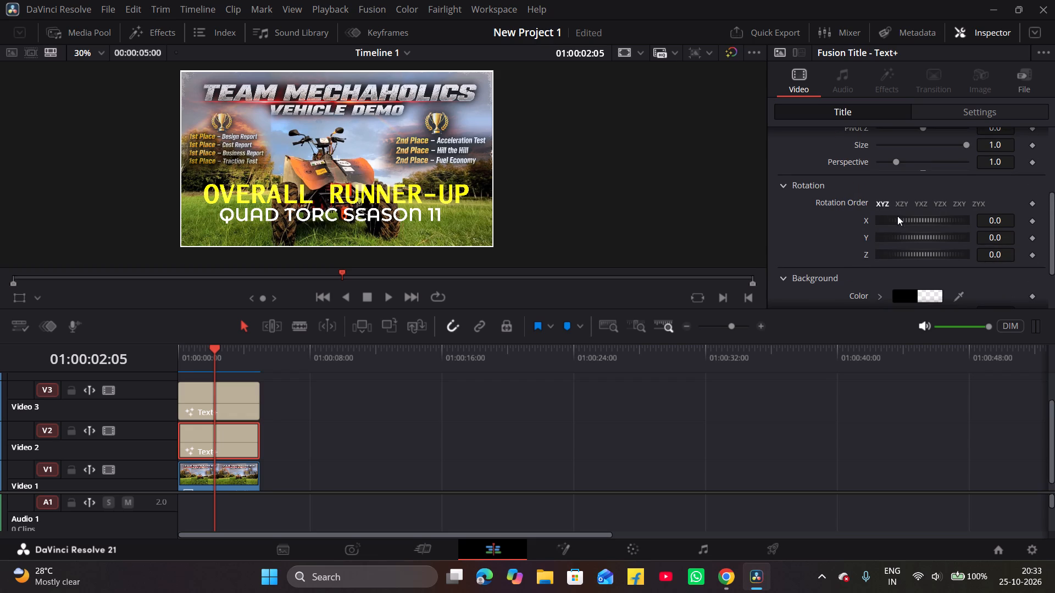
{"action": "left_click_drag", "start_coordinate": [899, 219], "coordinate": [921, 221]}
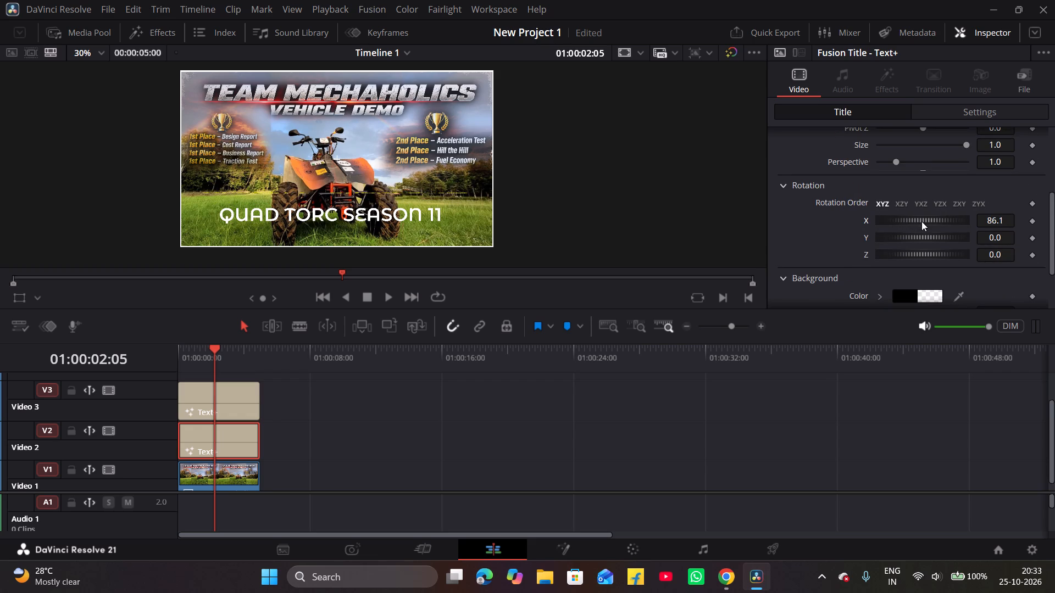
{"action": "left_click_drag", "start_coordinate": [921, 221], "coordinate": [907, 222]}
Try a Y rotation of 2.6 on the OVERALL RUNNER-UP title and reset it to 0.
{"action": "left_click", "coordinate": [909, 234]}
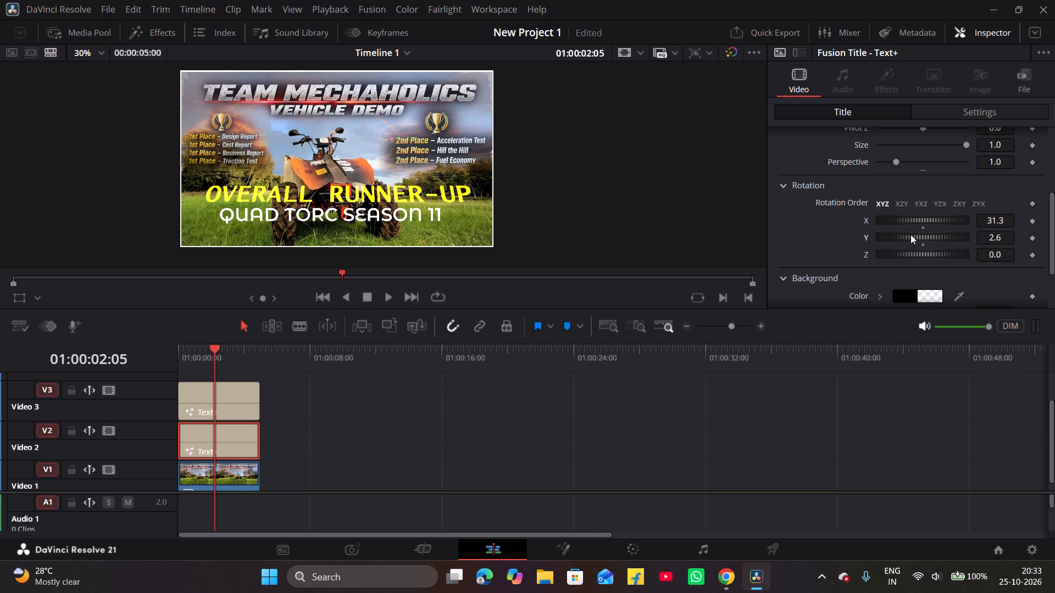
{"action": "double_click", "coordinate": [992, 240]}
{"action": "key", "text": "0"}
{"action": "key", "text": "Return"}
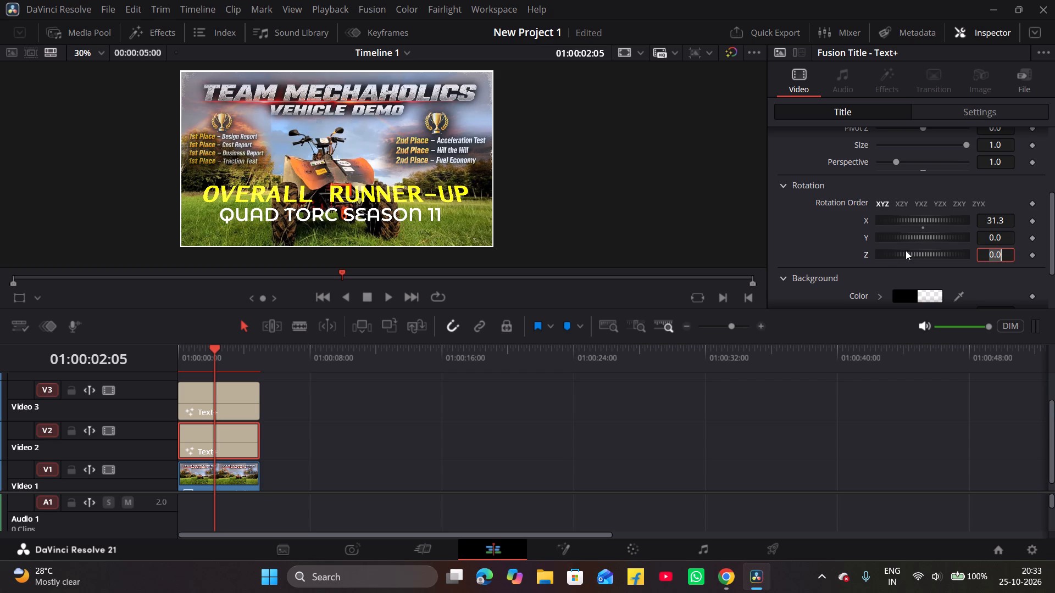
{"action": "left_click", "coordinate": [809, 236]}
Set the OVERALL RUNNER-UP title's character size to about 1.063 in X and 0.866 in Y.
{"action": "scroll", "coordinate": [879, 200], "scroll_direction": "up", "scroll_amount": 3}
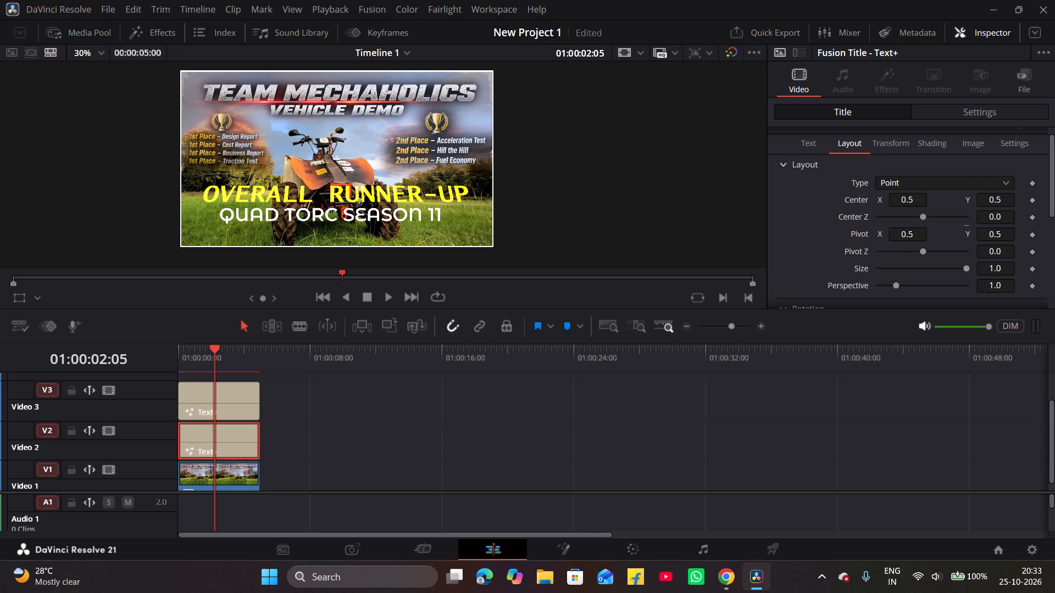
{"action": "left_click", "coordinate": [891, 144]}
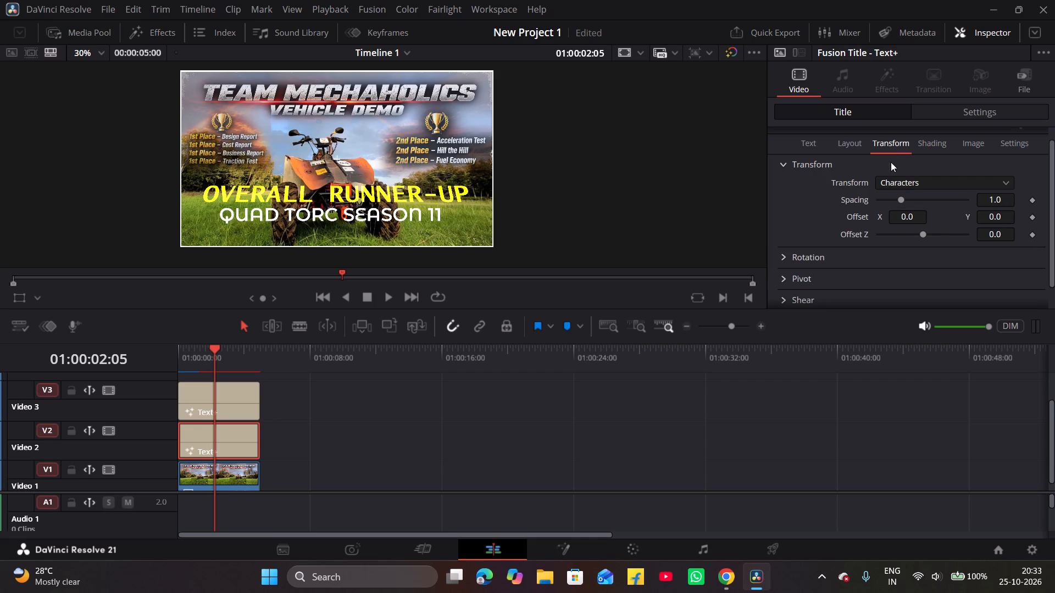
{"action": "scroll", "coordinate": [906, 201], "scroll_direction": "down", "scroll_amount": 1}
{"action": "scroll", "coordinate": [818, 279], "scroll_direction": "down", "scroll_amount": 2}
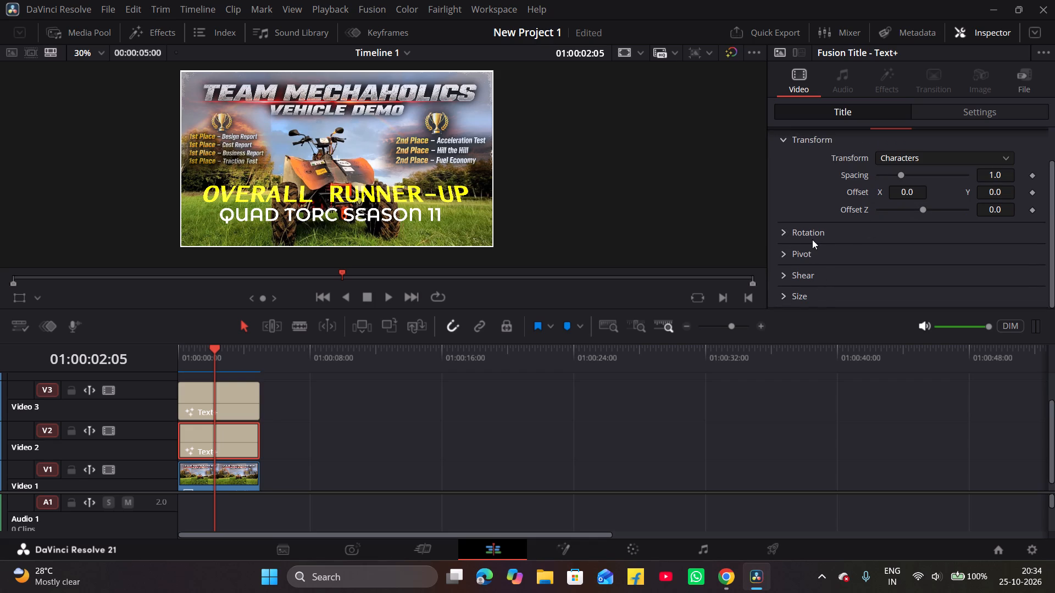
{"action": "left_click", "coordinate": [789, 296]}
{"action": "scroll", "coordinate": [862, 249], "scroll_direction": "down", "scroll_amount": 3}
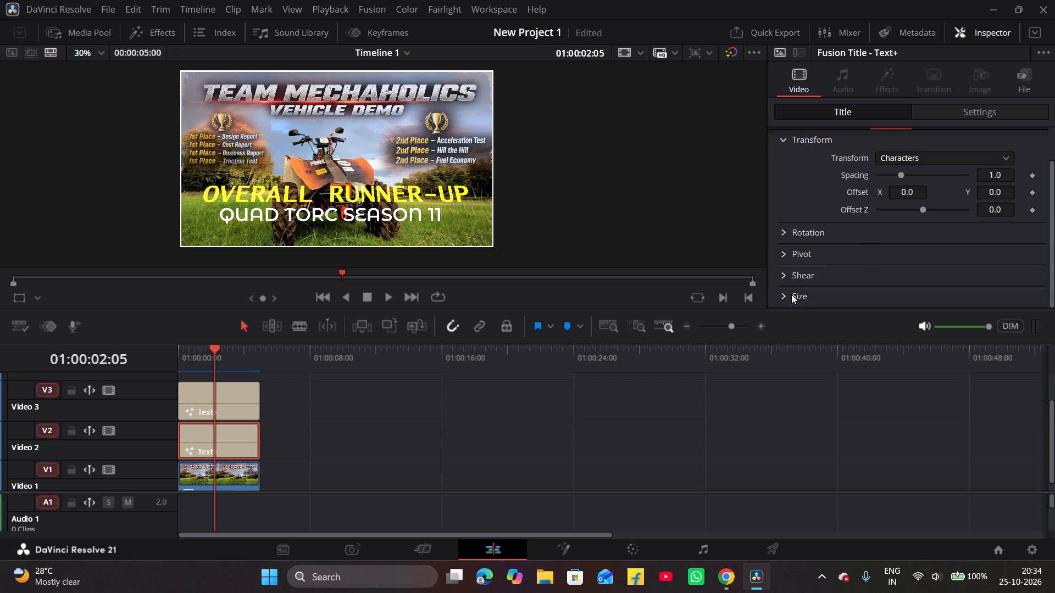
{"action": "left_click", "coordinate": [786, 294]}
{"action": "scroll", "coordinate": [854, 264], "scroll_direction": "down", "scroll_amount": 4}
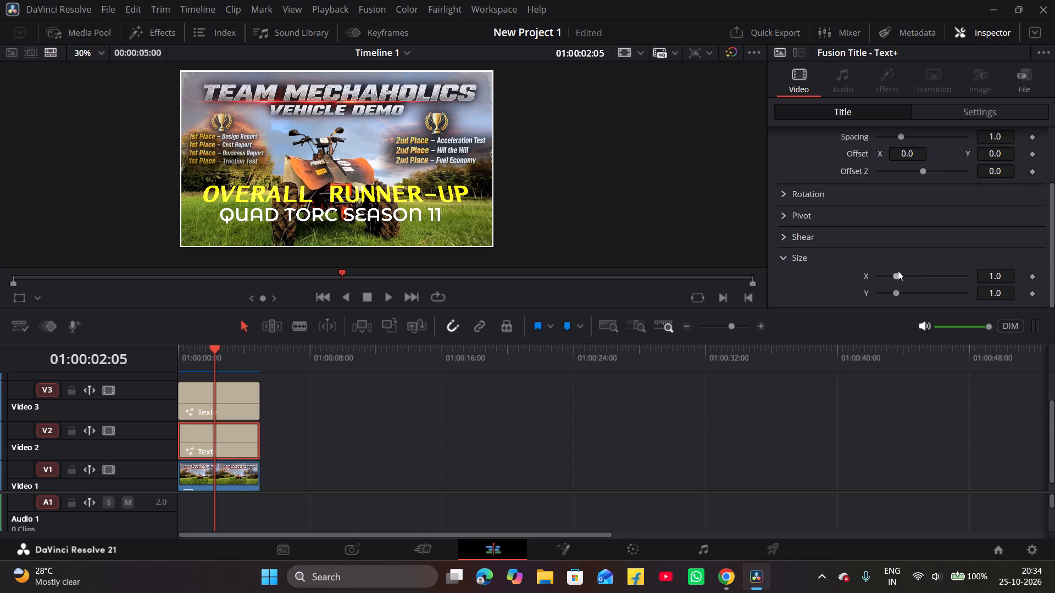
{"action": "left_click", "coordinate": [894, 276]}
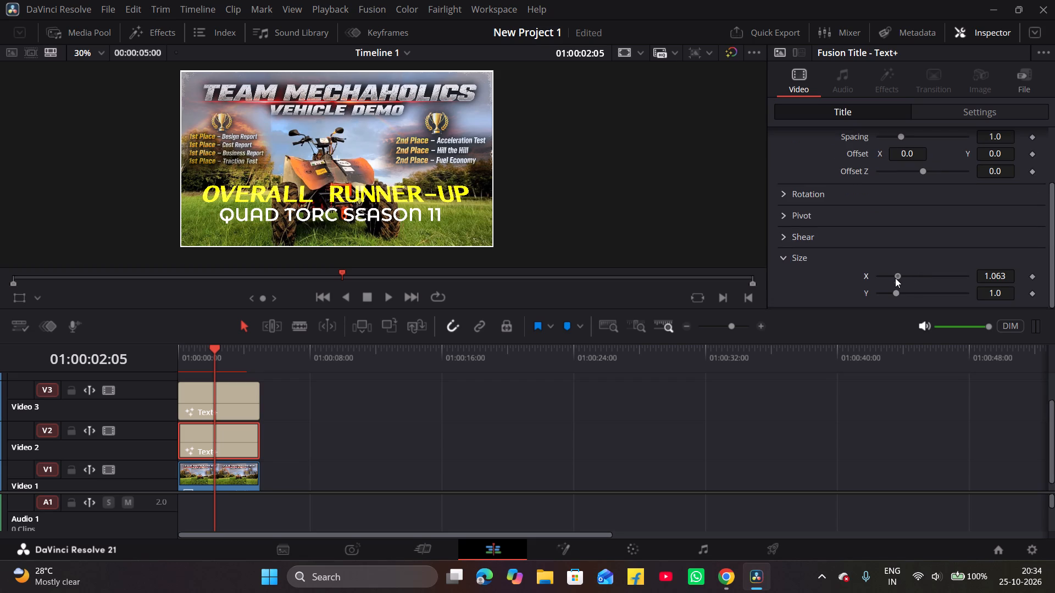
{"action": "left_click", "coordinate": [893, 293]}
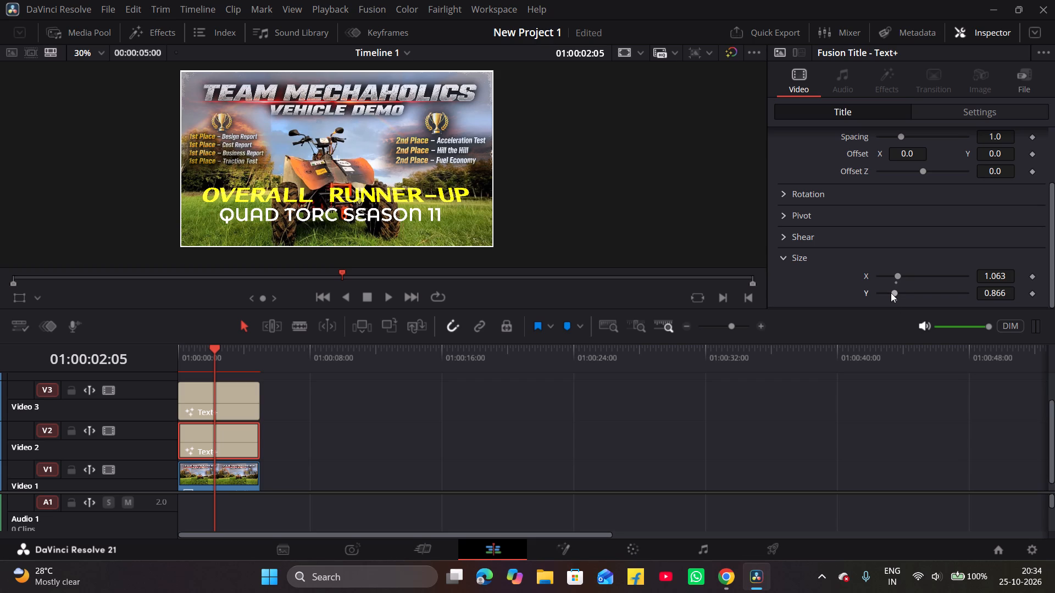
Remove the OVERALL RUNNER-UP title's tilt by setting its layout rotation around X to 0.
{"action": "scroll", "coordinate": [858, 222], "scroll_direction": "up", "scroll_amount": 3}
{"action": "left_click", "coordinate": [841, 161]}
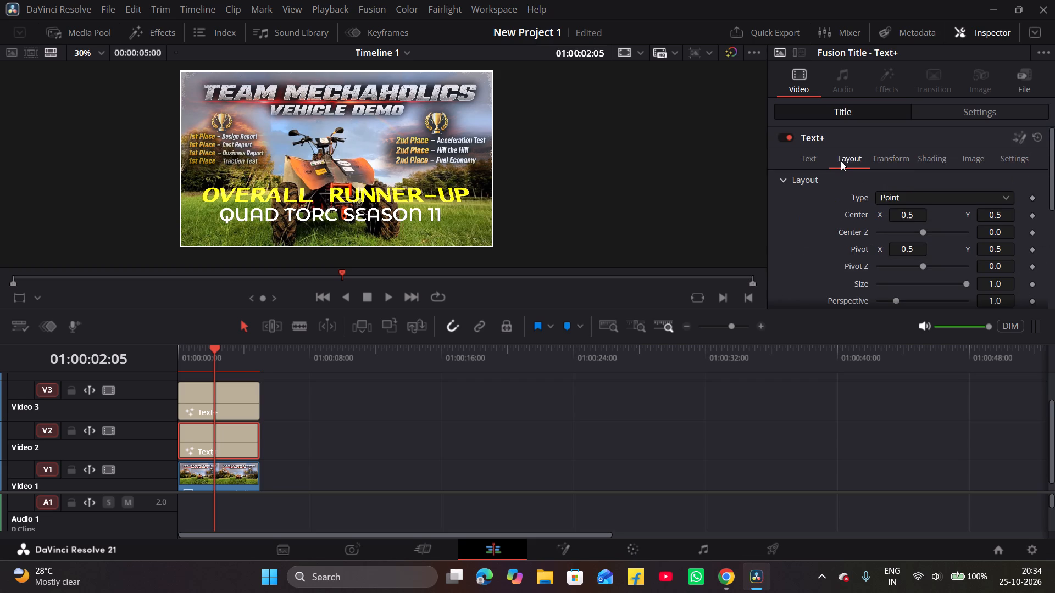
{"action": "scroll", "coordinate": [892, 203], "scroll_direction": "down", "scroll_amount": 3}
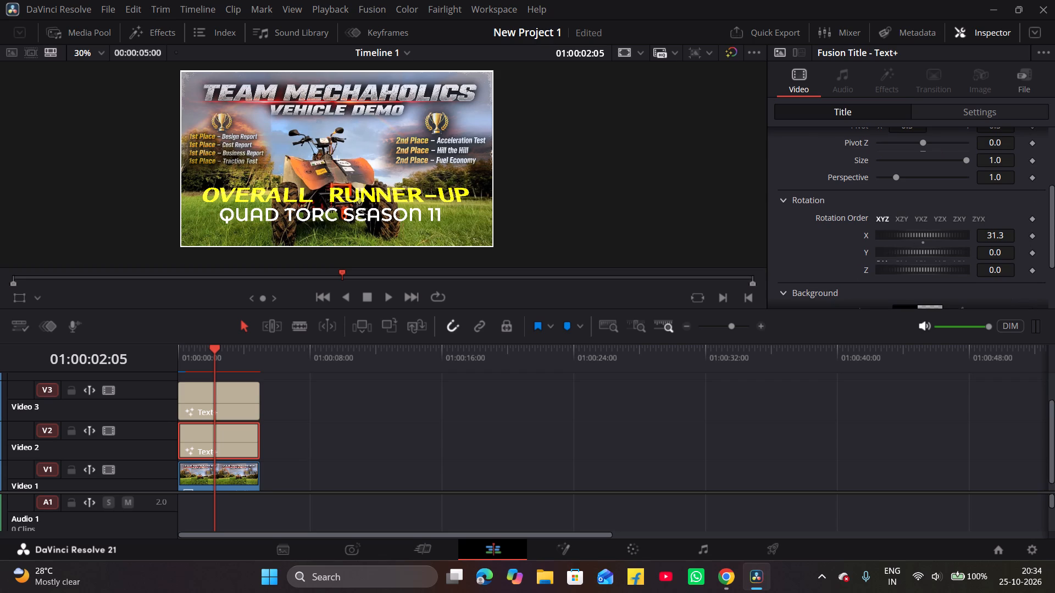
{"action": "double_click", "coordinate": [993, 236]}
{"action": "key", "text": "0"}
{"action": "key", "text": "Return"}
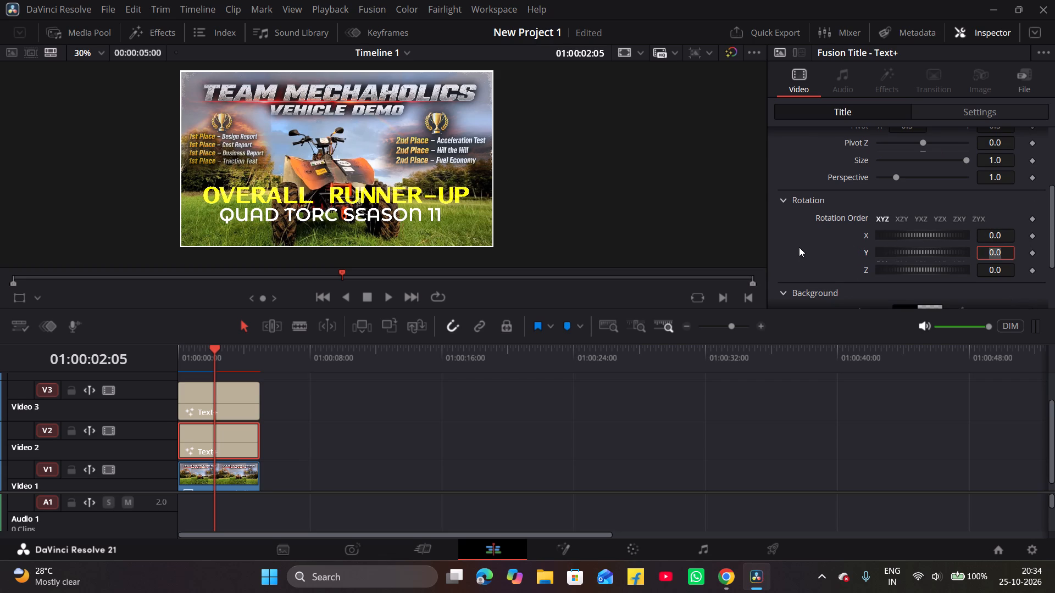
{"action": "left_click", "coordinate": [799, 247]}
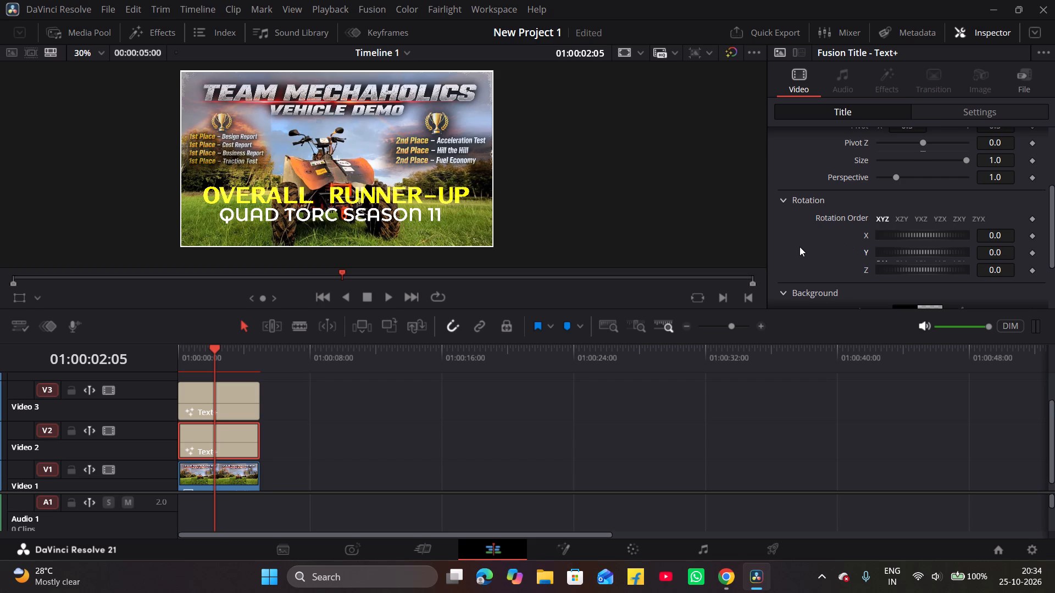
Review the OVERALL RUNNER-UP title's composite mode, keeping Color Dodge, and its font, colour and size settings.
{"action": "scroll", "coordinate": [806, 242], "scroll_direction": "up", "scroll_amount": 5}
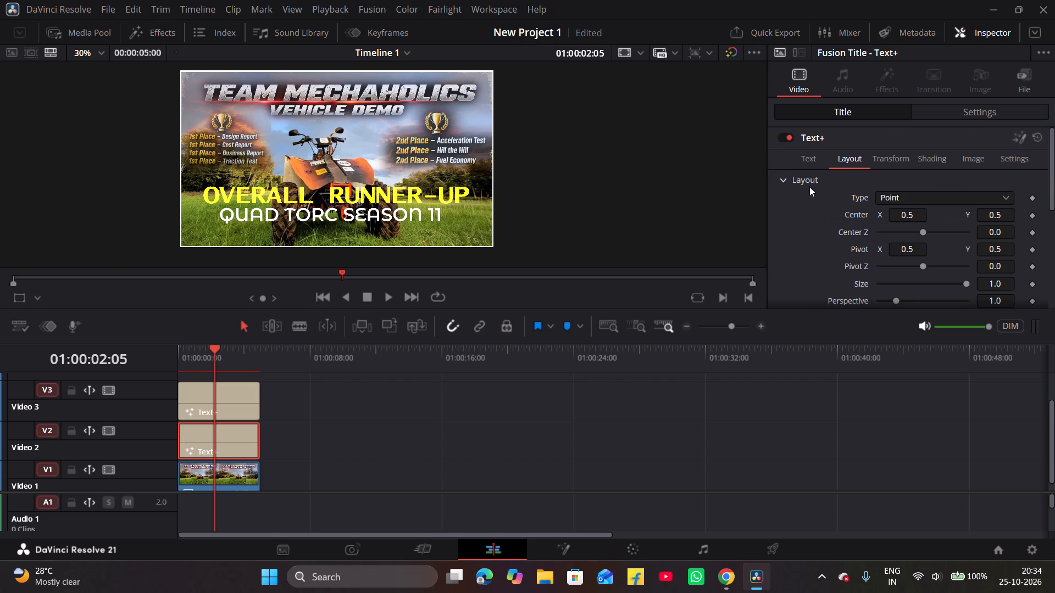
{"action": "left_click", "coordinate": [811, 154]}
{"action": "left_click", "coordinate": [1008, 113]}
{"action": "scroll", "coordinate": [947, 212], "scroll_direction": "down", "scroll_amount": 2}
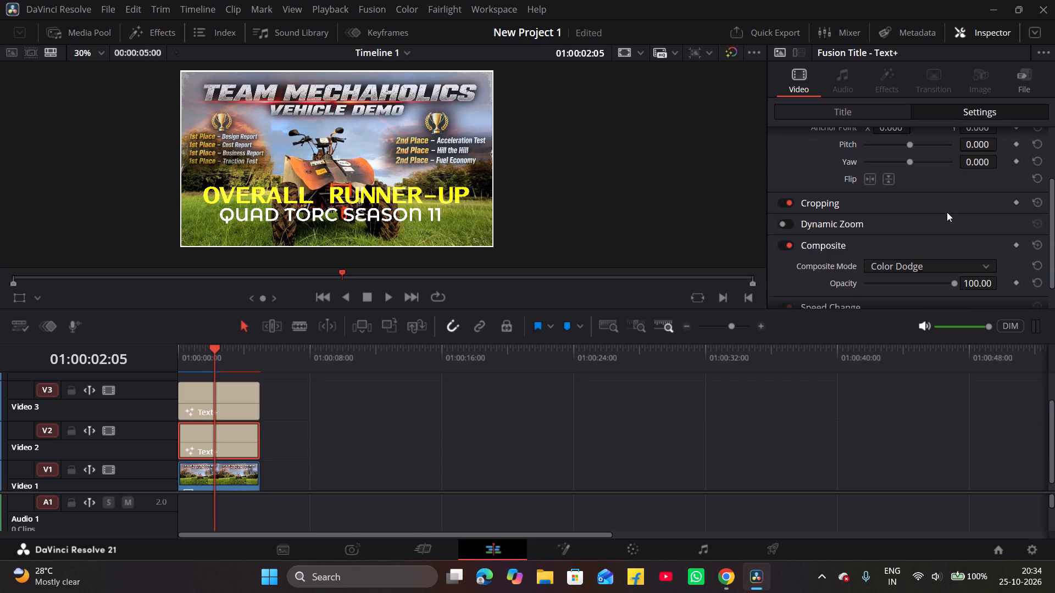
{"action": "scroll", "coordinate": [947, 212], "scroll_direction": "down", "scroll_amount": 2}
{"action": "left_click", "coordinate": [978, 234]}
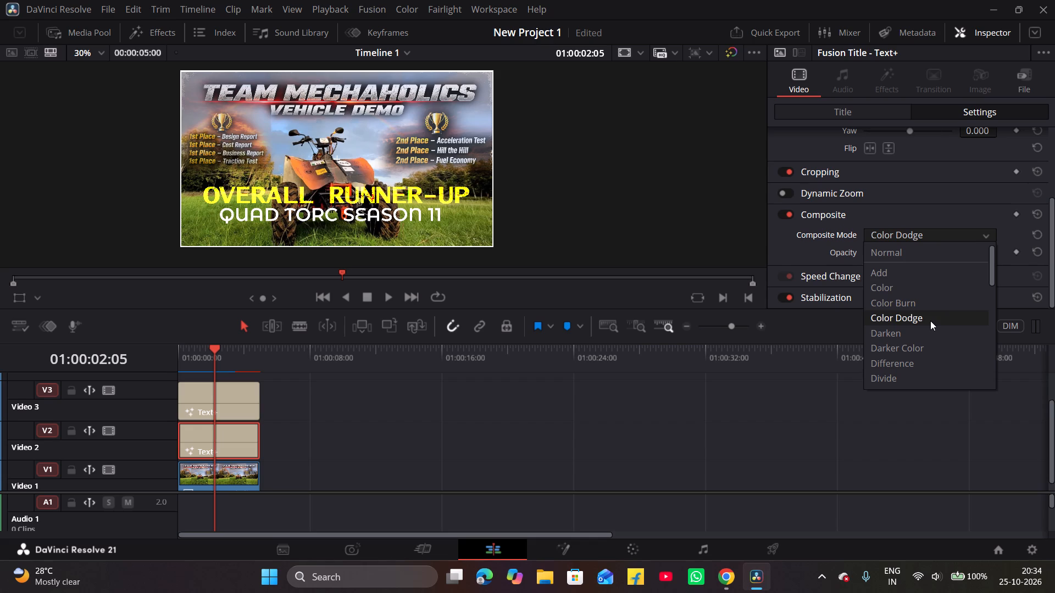
{"action": "left_click", "coordinate": [930, 321]}
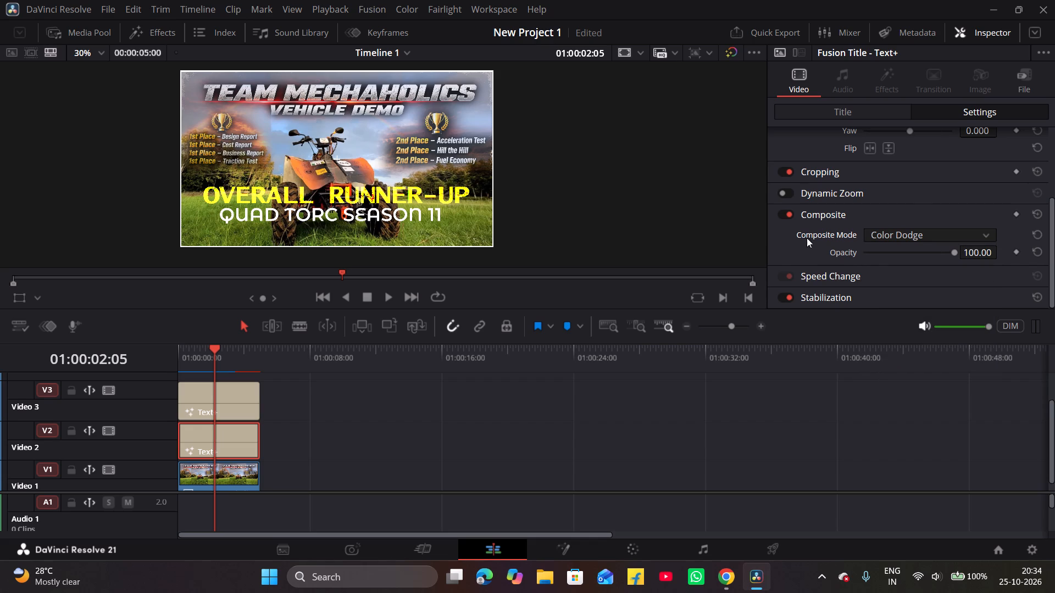
{"action": "scroll", "coordinate": [914, 196], "scroll_direction": "up", "scroll_amount": 4}
{"action": "left_click", "coordinate": [858, 113]}
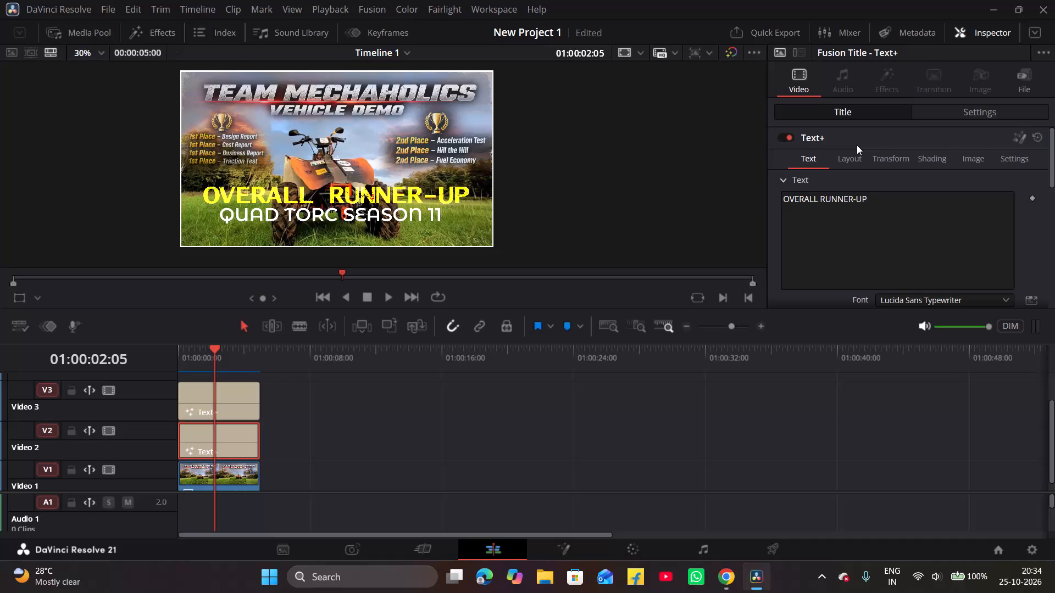
{"action": "scroll", "coordinate": [906, 263], "scroll_direction": "down", "scroll_amount": 4}
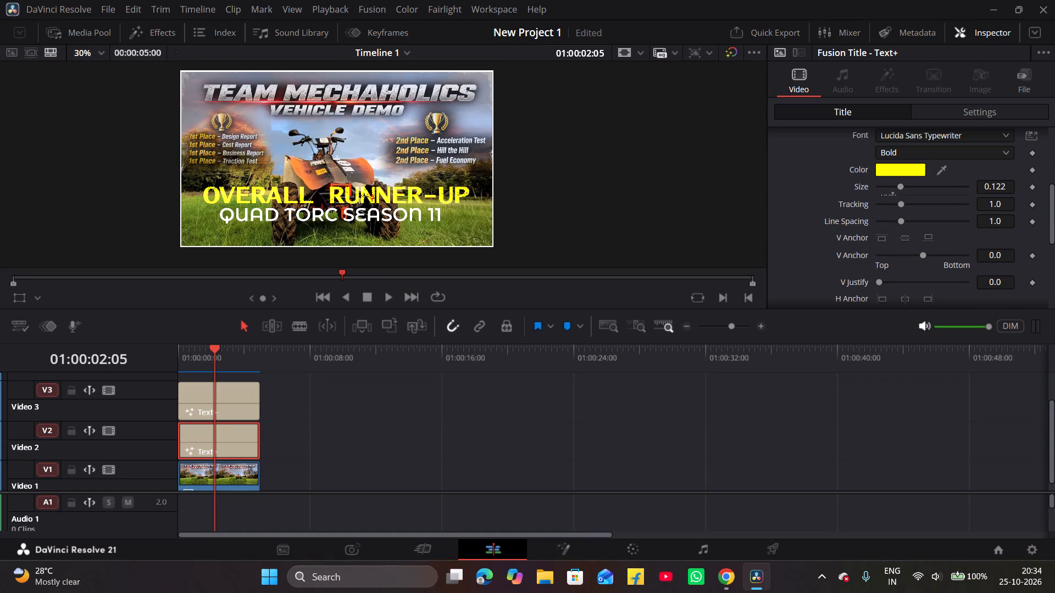
{"action": "scroll", "coordinate": [906, 263], "scroll_direction": "up", "scroll_amount": 5}
Slant the characters of the QUAD TORC SEASON 11 title with an X shear of about 0.06.
{"action": "left_click", "coordinate": [231, 404]}
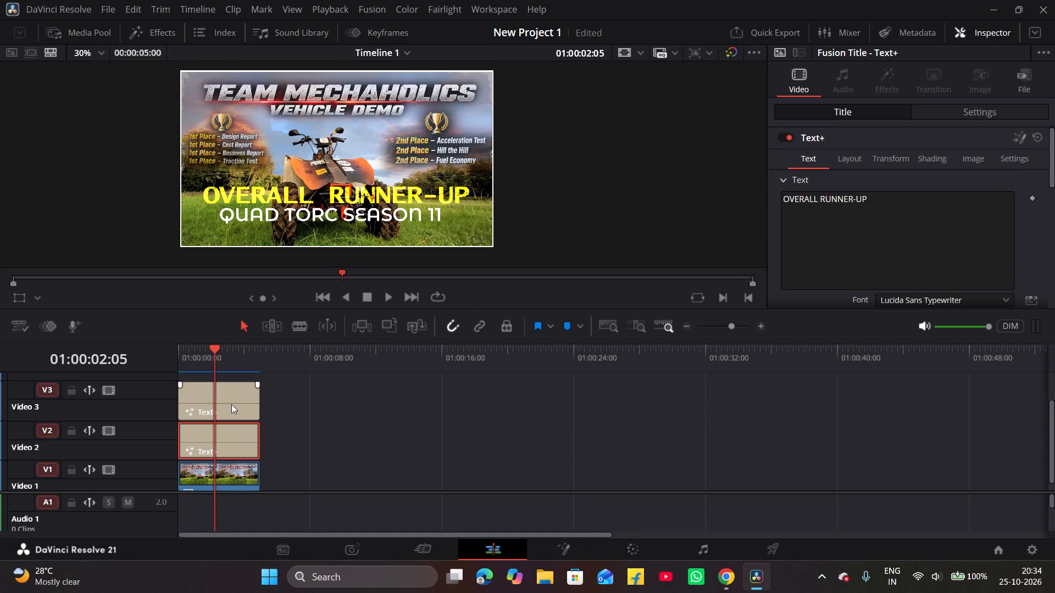
{"action": "scroll", "coordinate": [975, 229], "scroll_direction": "down", "scroll_amount": 1}
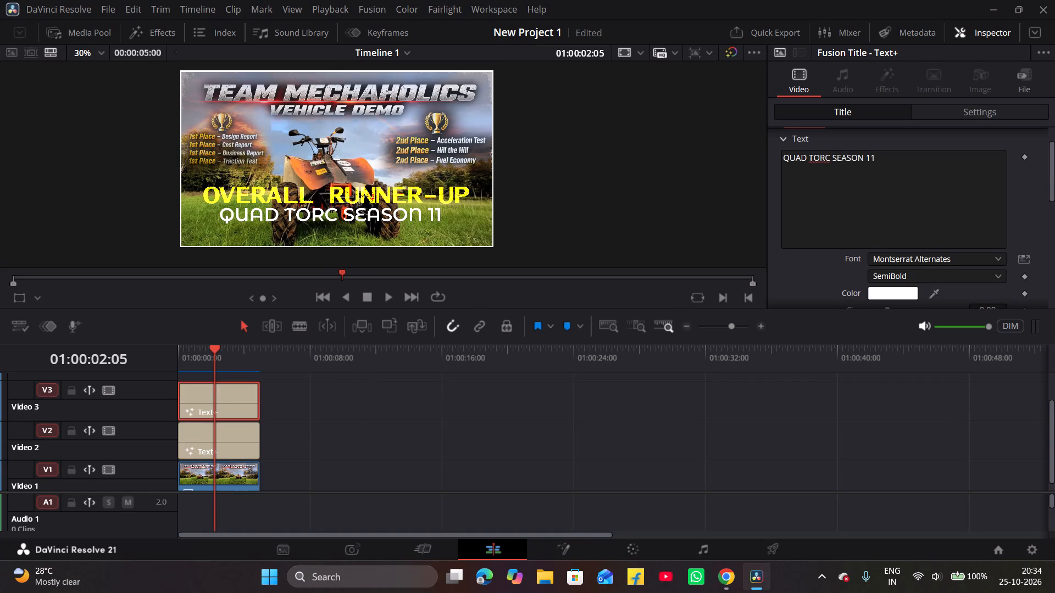
{"action": "scroll", "coordinate": [975, 229], "scroll_direction": "down", "scroll_amount": 2}
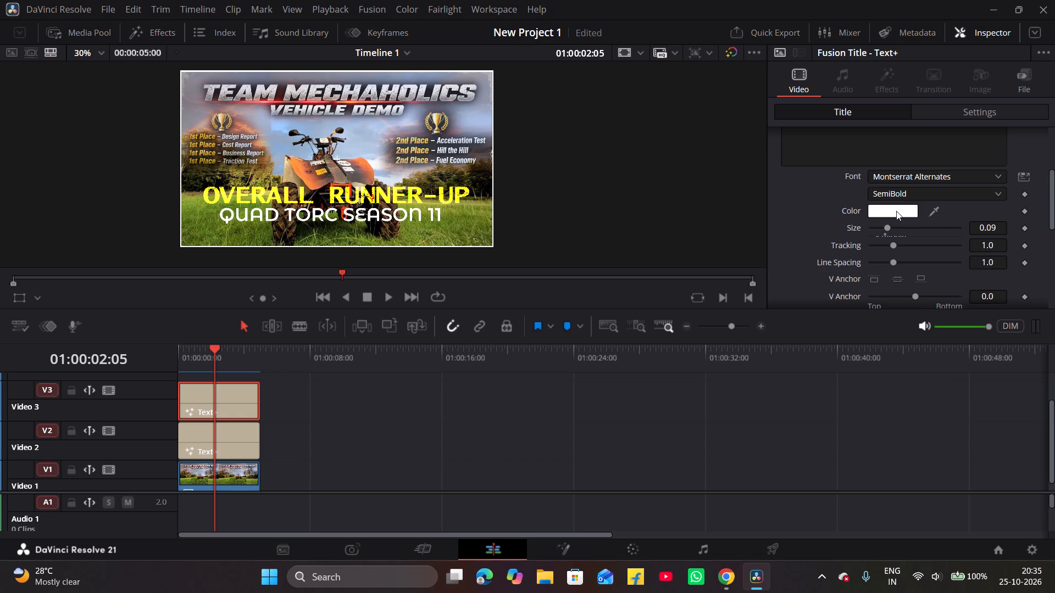
{"action": "scroll", "coordinate": [896, 211], "scroll_direction": "up", "scroll_amount": 3}
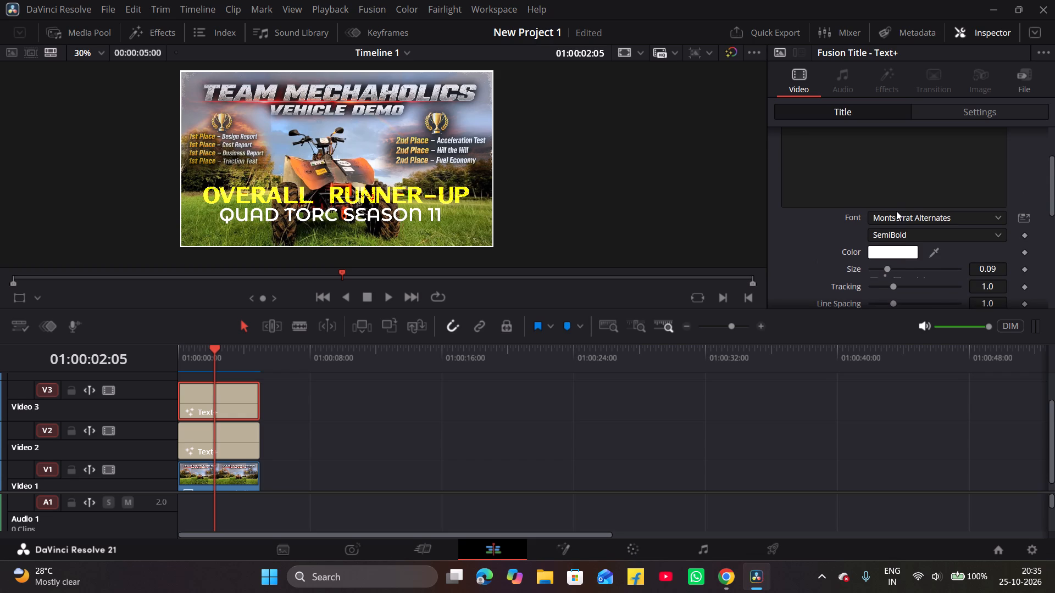
{"action": "scroll", "coordinate": [896, 211], "scroll_direction": "up", "scroll_amount": 1}
{"action": "left_click", "coordinate": [845, 160]}
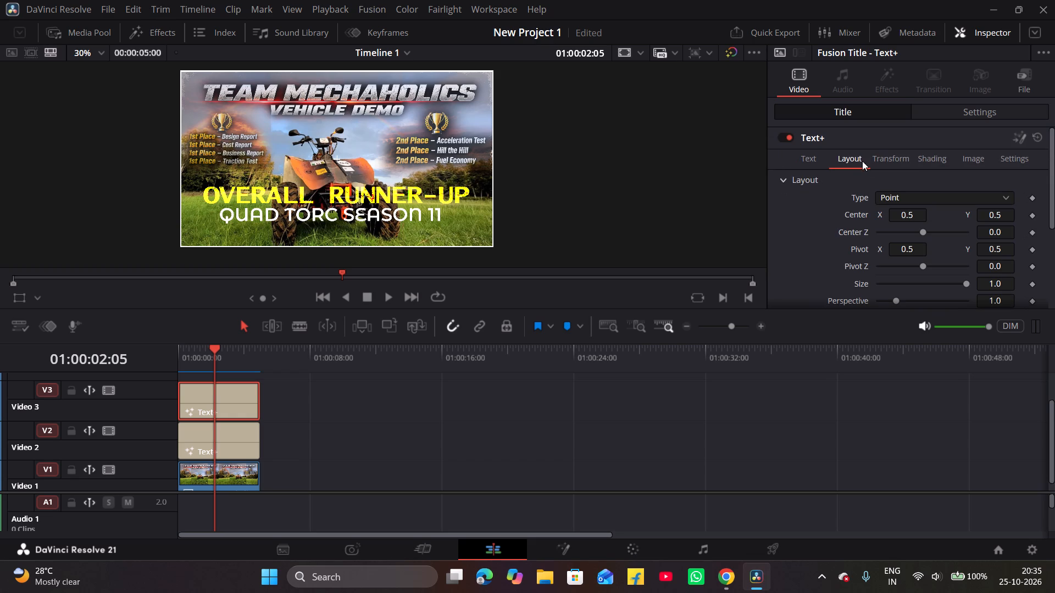
{"action": "left_click", "coordinate": [885, 166]}
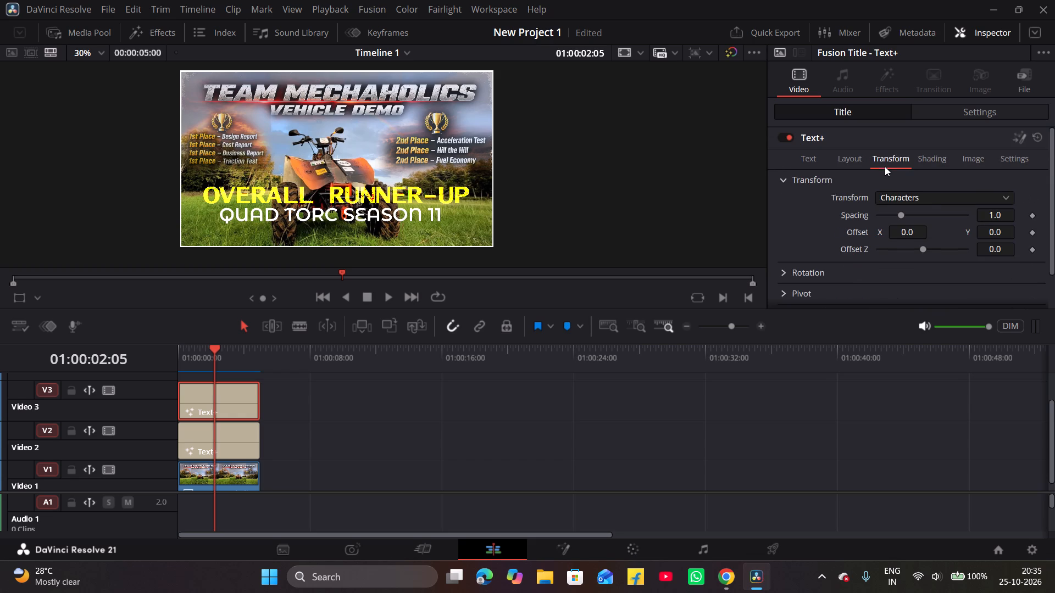
{"action": "scroll", "coordinate": [884, 176], "scroll_direction": "down", "scroll_amount": 1}
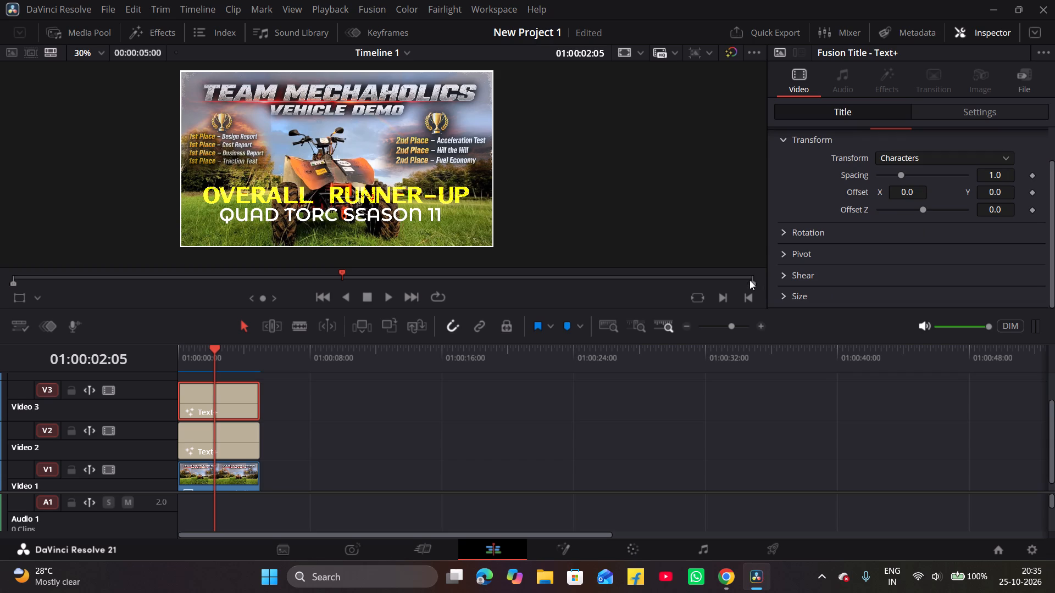
{"action": "left_click", "coordinate": [787, 271]}
{"action": "scroll", "coordinate": [839, 262], "scroll_direction": "down", "scroll_amount": 1}
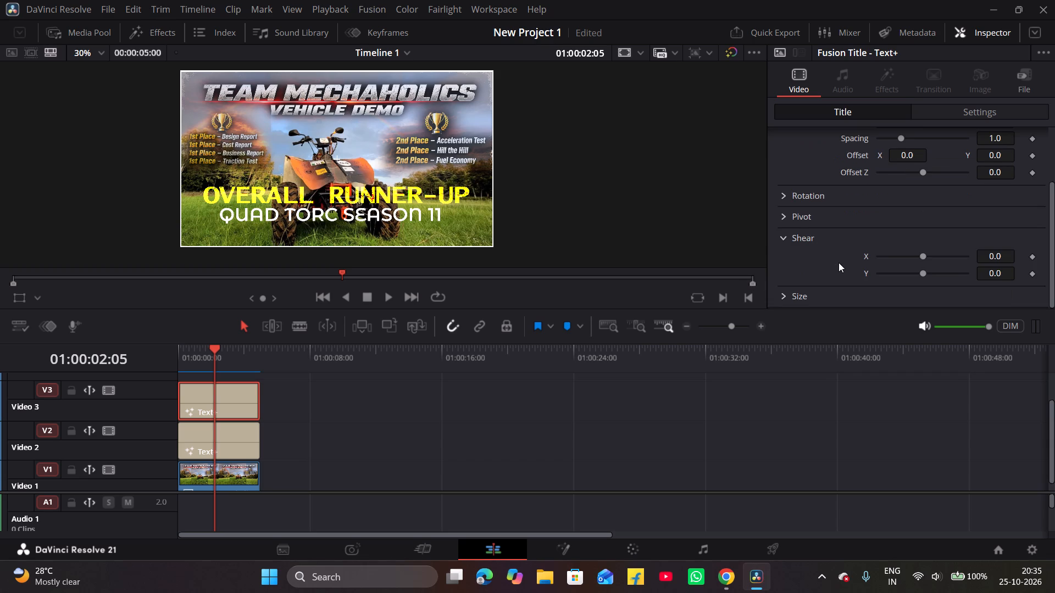
{"action": "left_click", "coordinate": [922, 255]}
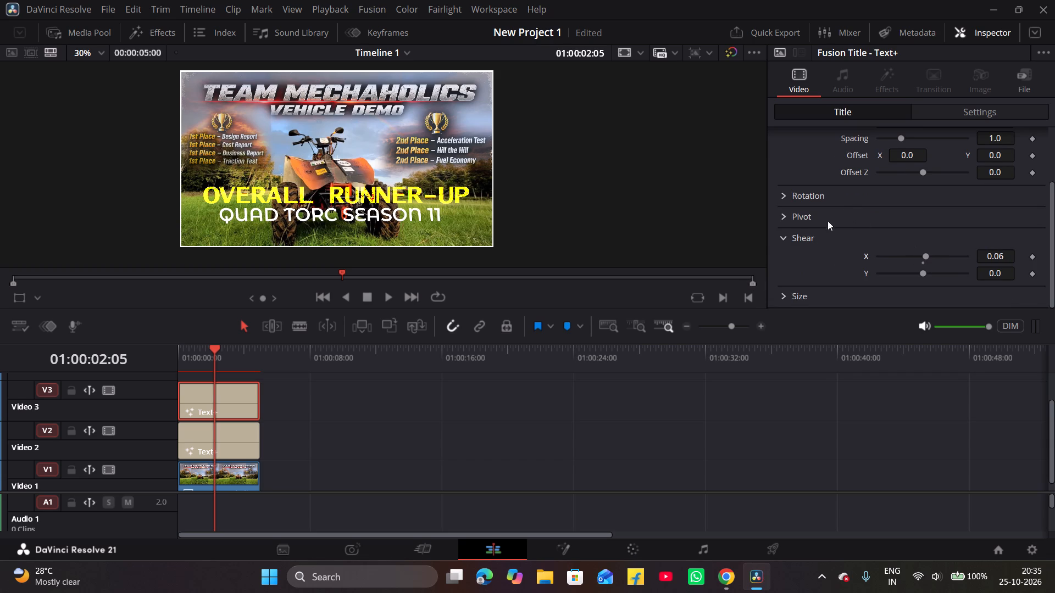
Rotate the QUAD TORC SEASON 11 title's characters about 10.4 around X.
{"action": "left_click", "coordinate": [790, 214]}
{"action": "left_click", "coordinate": [786, 193]}
{"action": "left_click", "coordinate": [920, 228]}
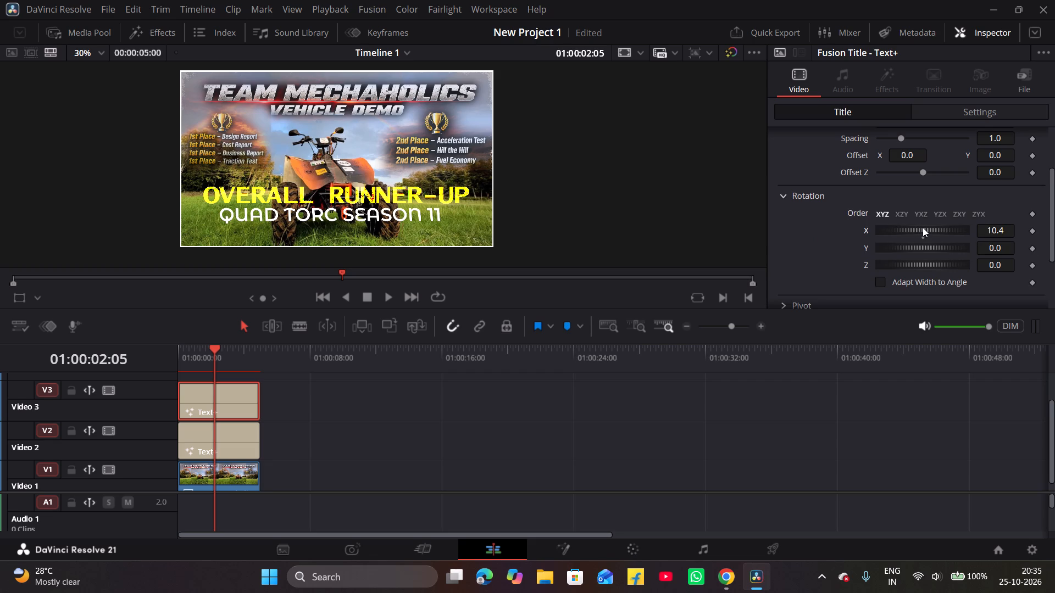
Reduce the QUAD TORC SEASON 11 title's character size in Y to about 0.945, keeping X at 1.0.
{"action": "scroll", "coordinate": [866, 233], "scroll_direction": "down", "scroll_amount": 2}
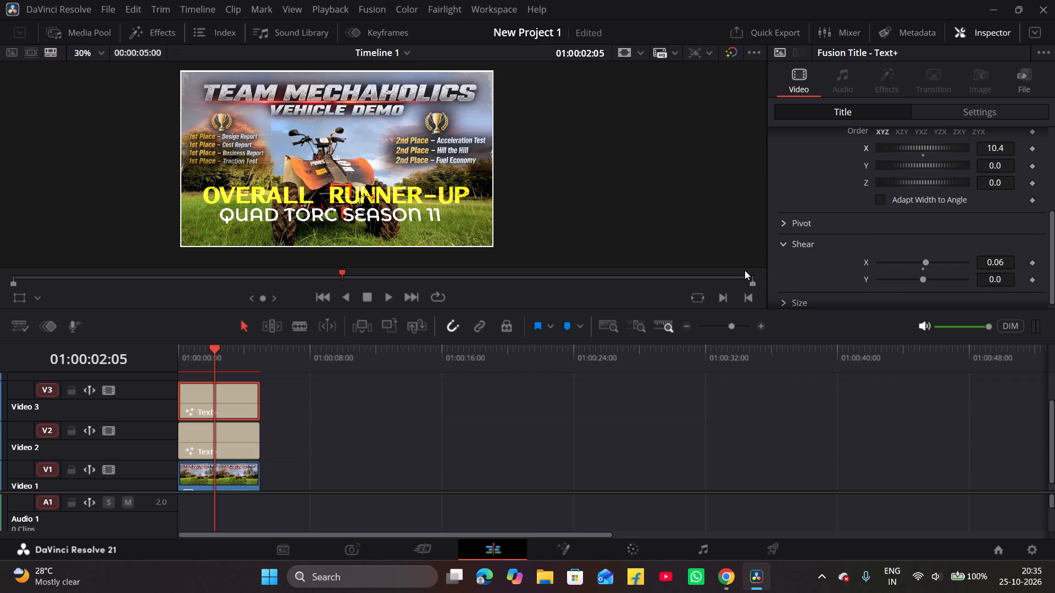
{"action": "left_click", "coordinate": [785, 304]}
{"action": "scroll", "coordinate": [824, 264], "scroll_direction": "down", "scroll_amount": 4}
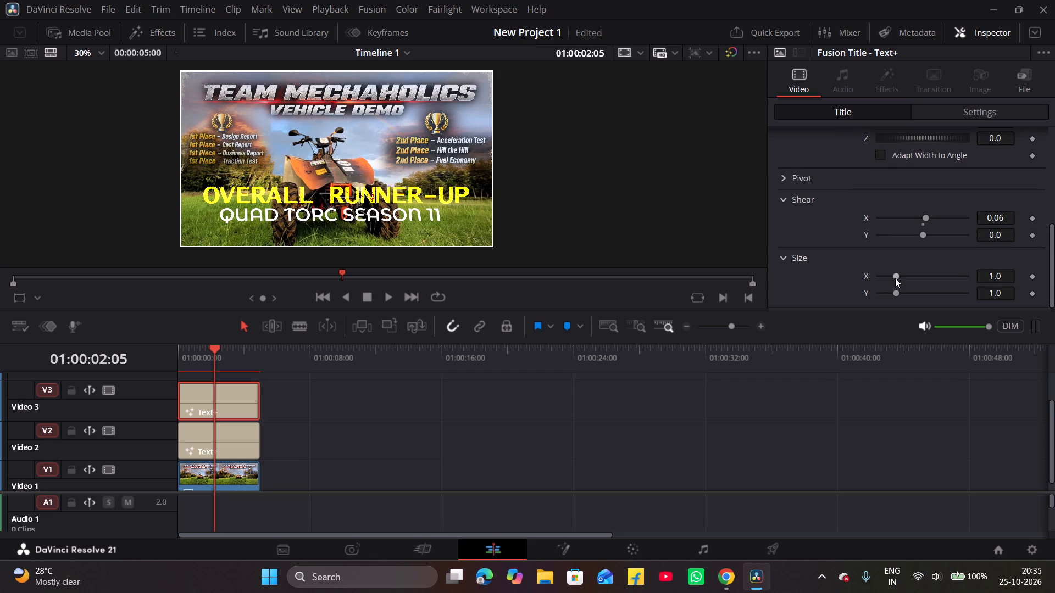
{"action": "left_click", "coordinate": [895, 278]}
{"action": "left_click", "coordinate": [895, 293]}
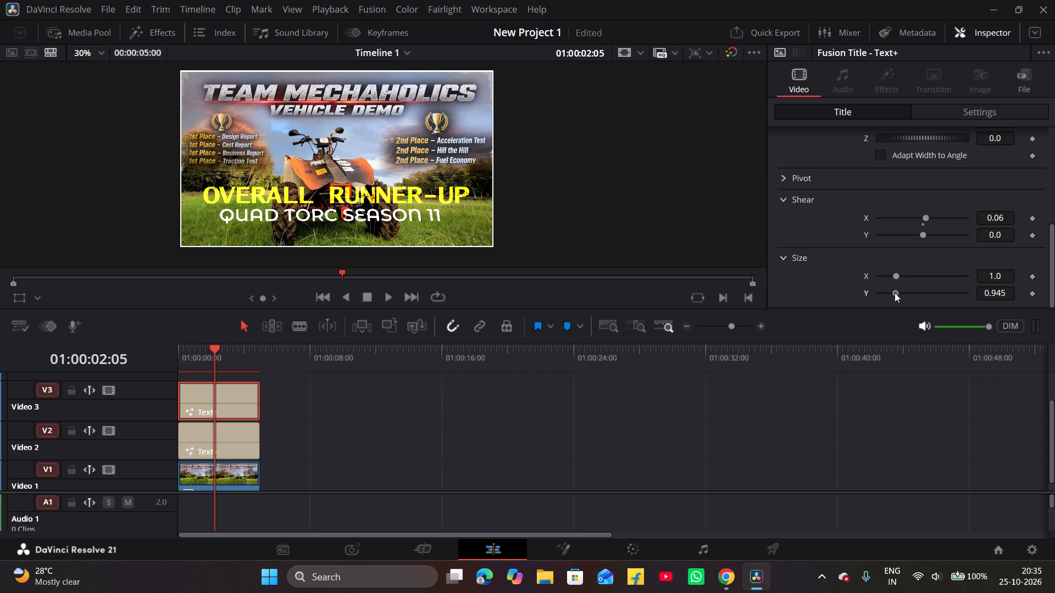
{"action": "scroll", "coordinate": [823, 167], "scroll_direction": "up", "scroll_amount": 4}
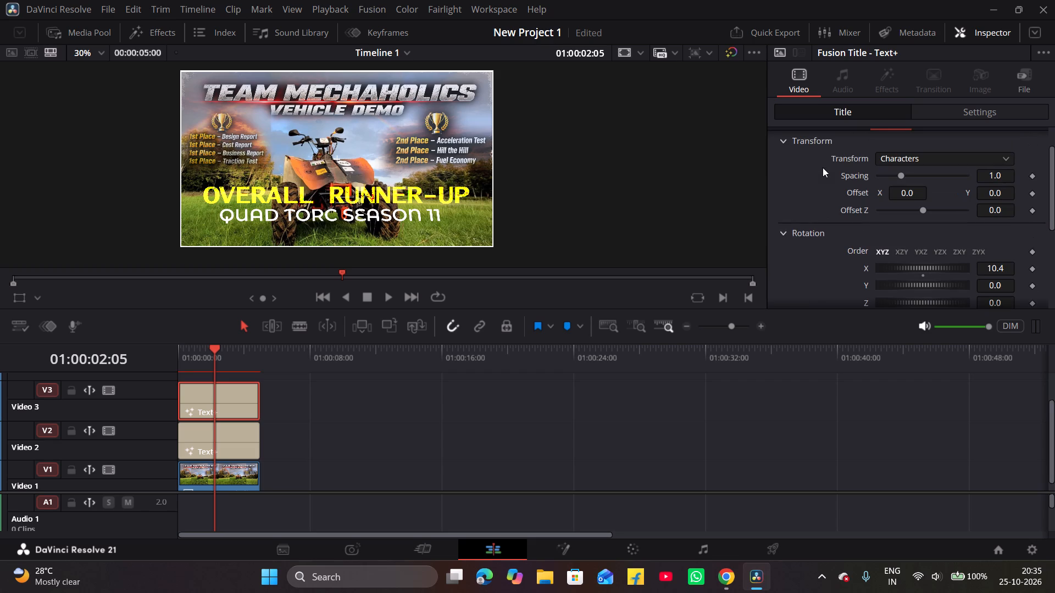
Check the OVERALL RUNNER-UP title's character transform and size settings.
{"action": "left_click", "coordinate": [237, 440]}
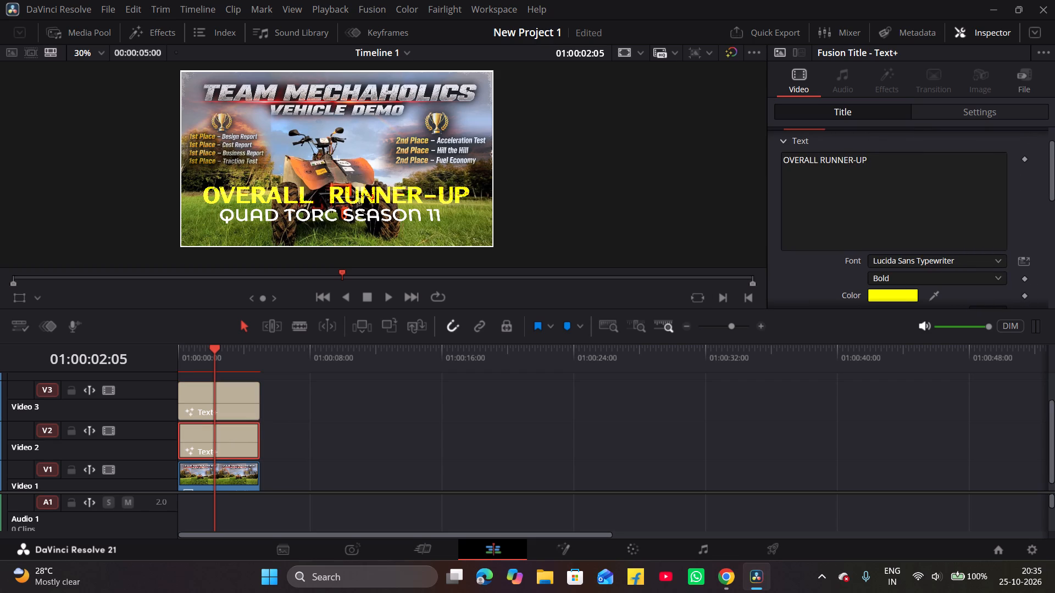
{"action": "scroll", "coordinate": [879, 156], "scroll_direction": "up", "scroll_amount": 3}
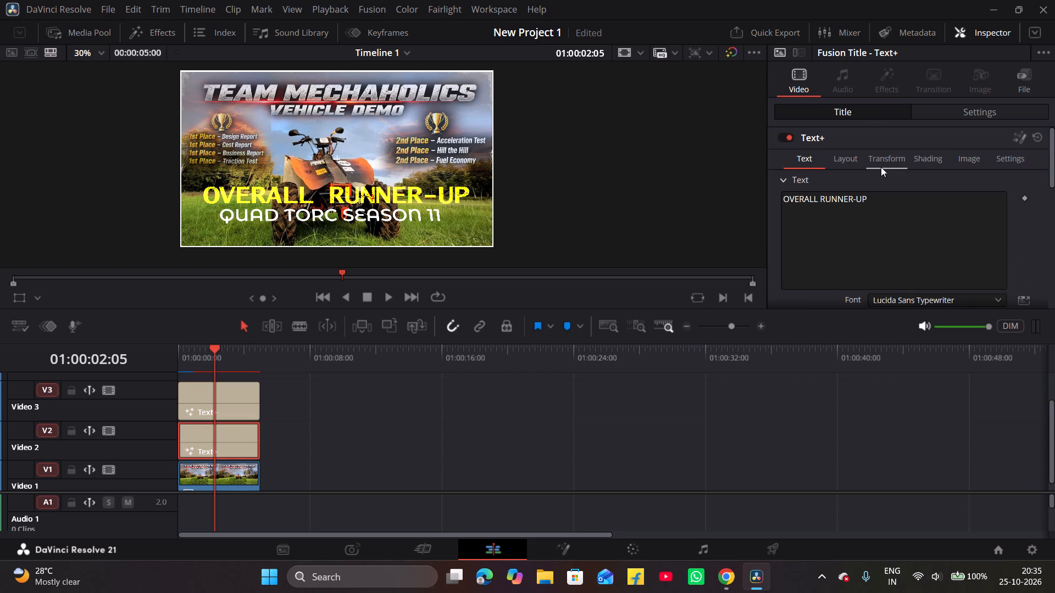
{"action": "left_click", "coordinate": [886, 158]}
{"action": "scroll", "coordinate": [898, 183], "scroll_direction": "down", "scroll_amount": 2}
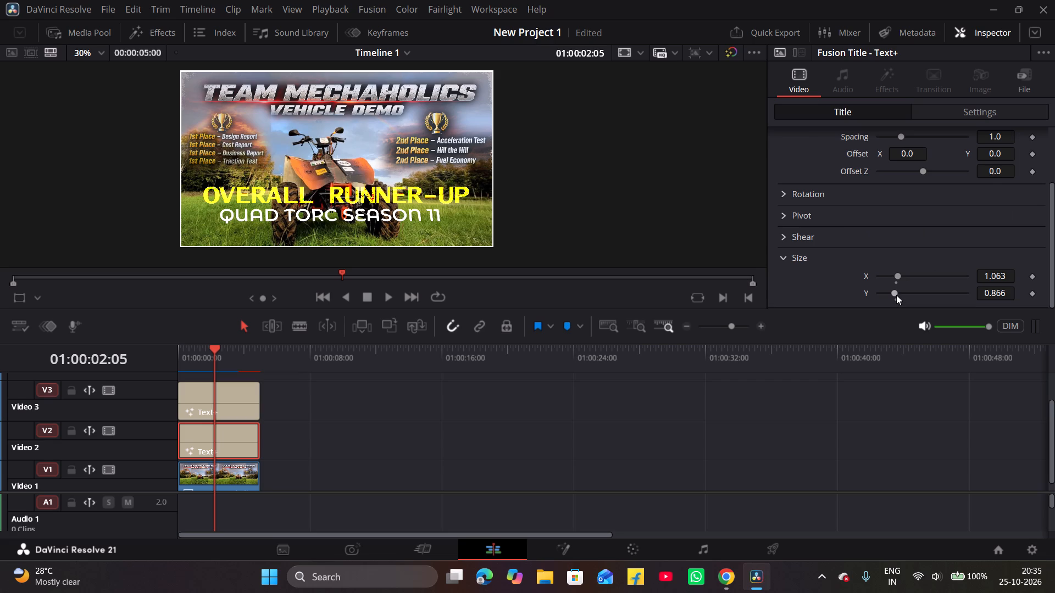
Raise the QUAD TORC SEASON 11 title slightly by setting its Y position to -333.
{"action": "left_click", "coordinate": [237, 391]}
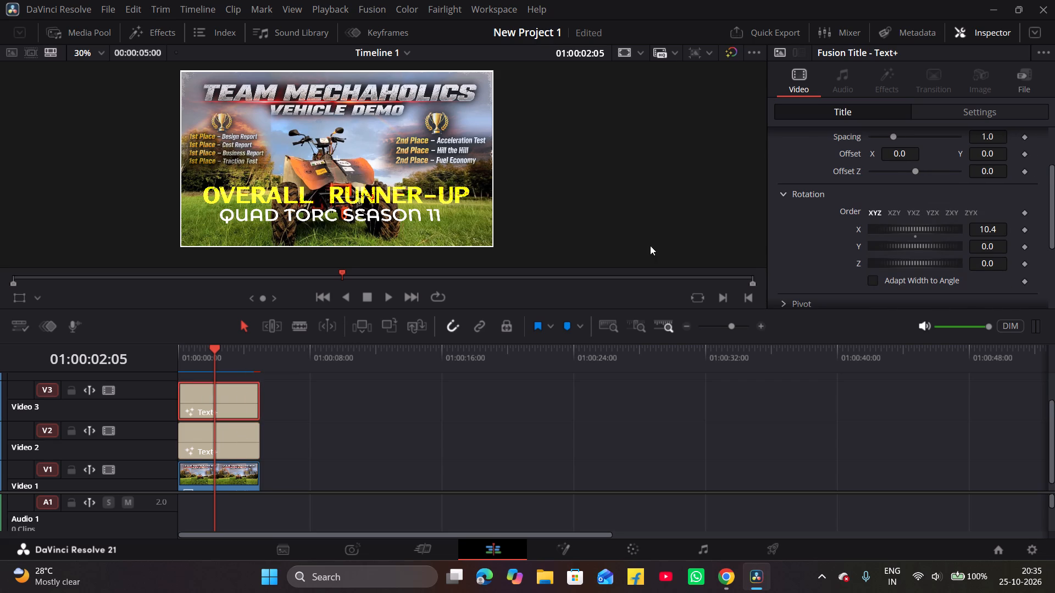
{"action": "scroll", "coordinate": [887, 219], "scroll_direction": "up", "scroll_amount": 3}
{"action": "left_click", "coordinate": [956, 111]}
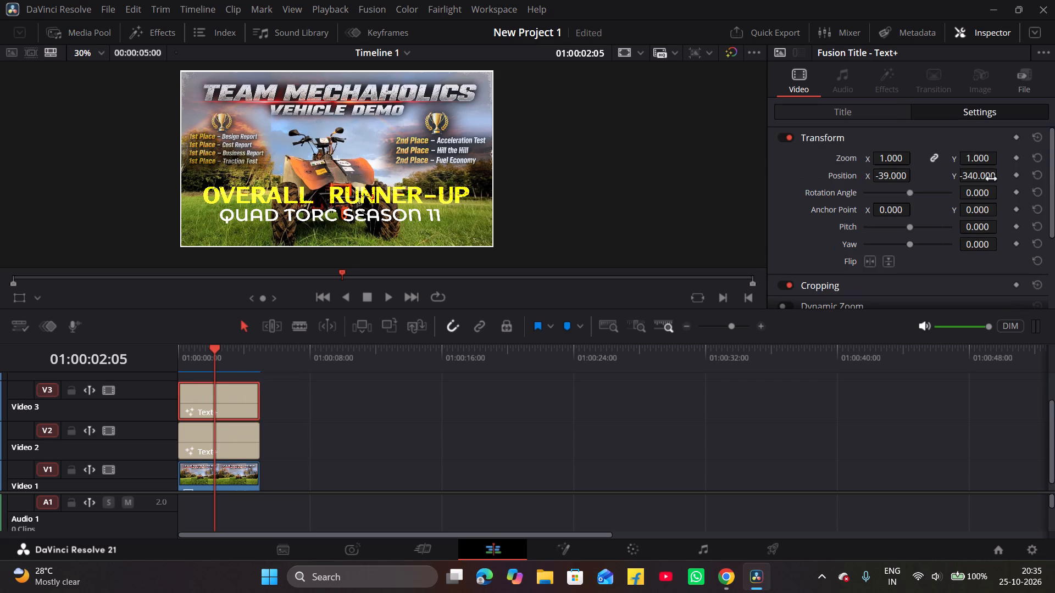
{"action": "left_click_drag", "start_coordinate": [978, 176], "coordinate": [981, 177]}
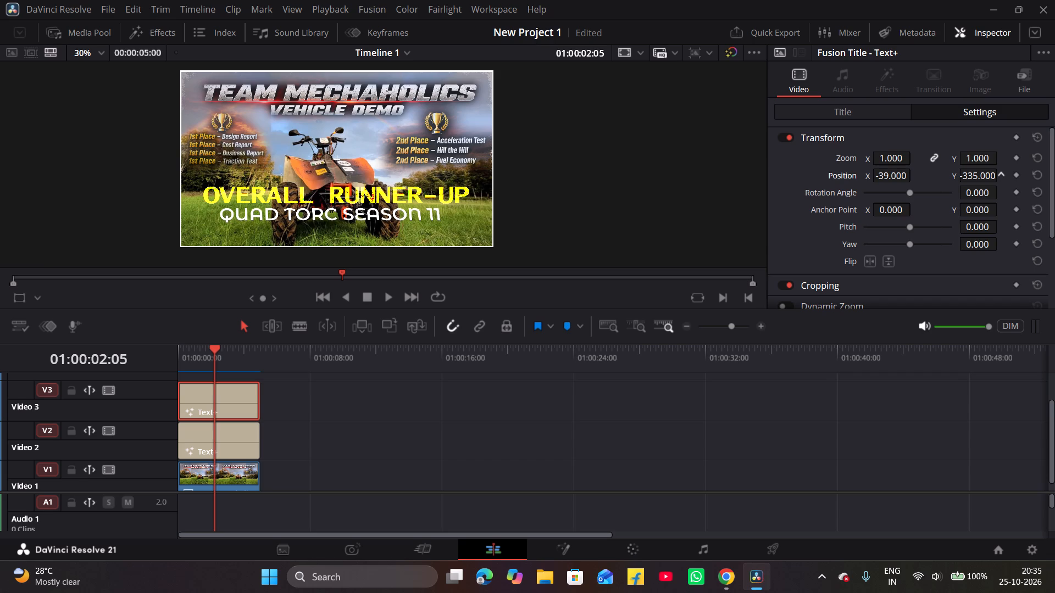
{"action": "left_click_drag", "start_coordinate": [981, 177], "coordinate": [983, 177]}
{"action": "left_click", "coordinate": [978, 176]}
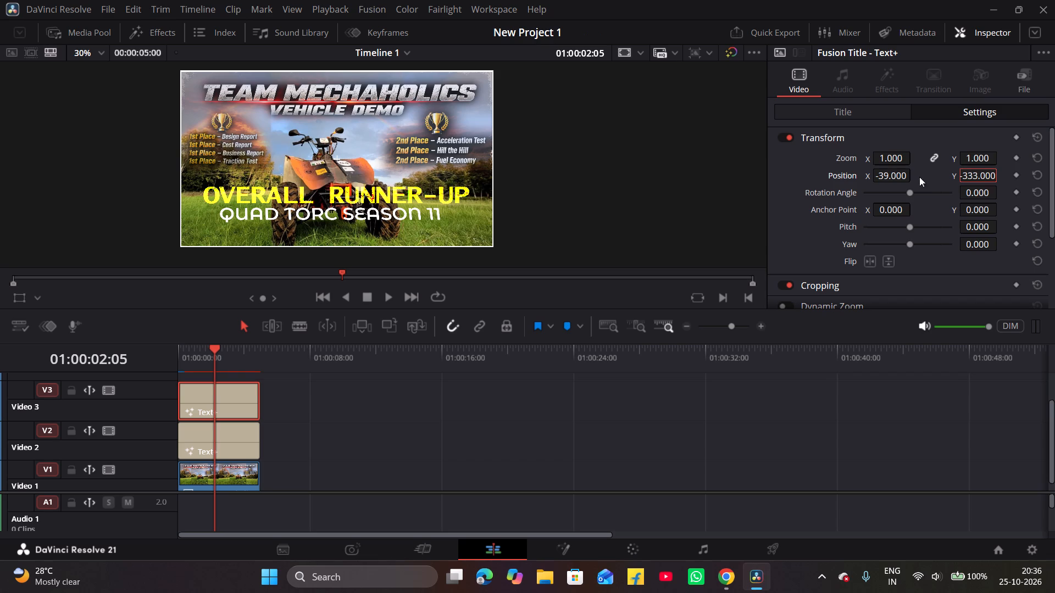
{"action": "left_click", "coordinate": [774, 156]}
Lower the OVERALL RUNNER-UP title on the poster to a Y position of -327.
{"action": "left_click", "coordinate": [226, 437]}
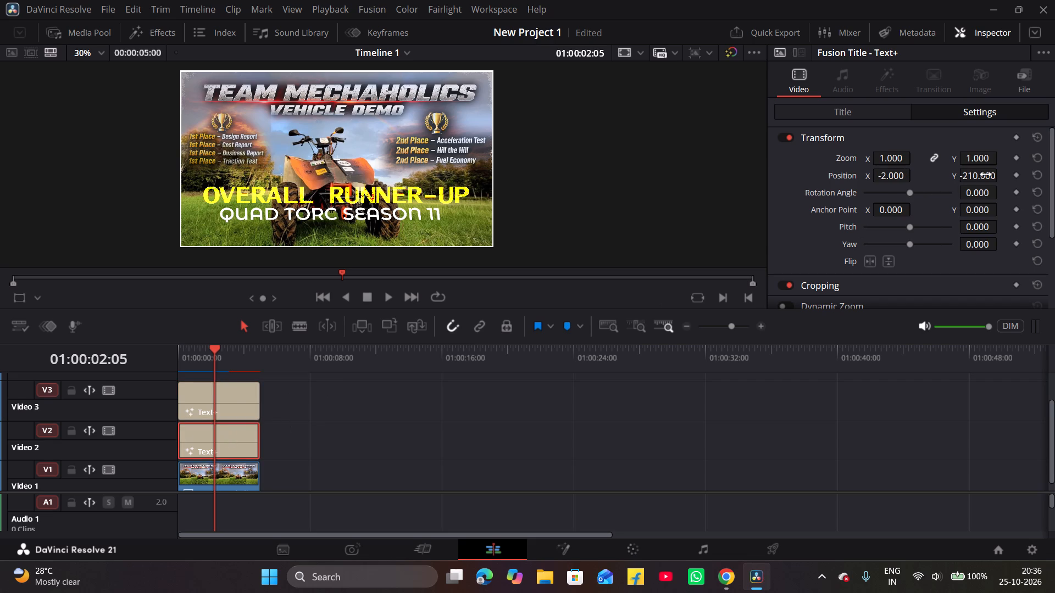
{"action": "left_click_drag", "start_coordinate": [986, 175], "coordinate": [887, 195]}
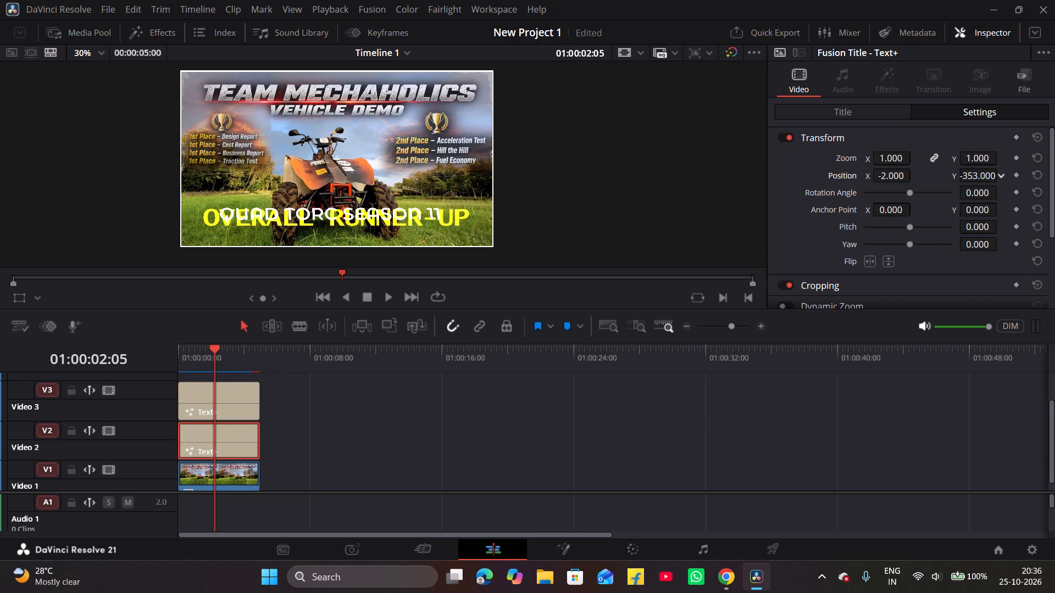
{"action": "left_click_drag", "start_coordinate": [887, 195], "coordinate": [899, 193]}
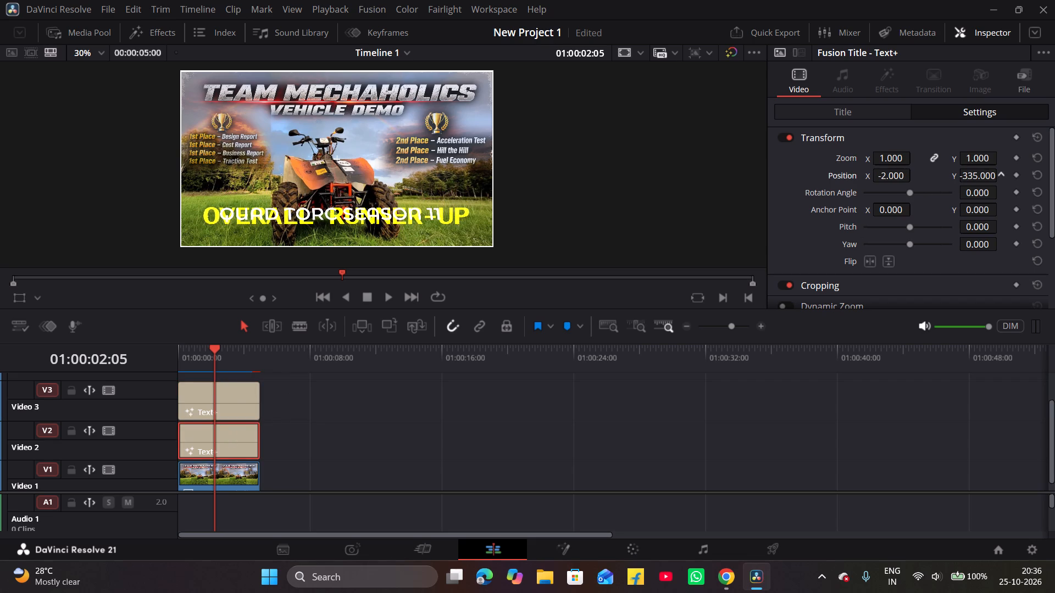
{"action": "left_click_drag", "start_coordinate": [899, 193], "coordinate": [906, 192]}
Lower the QUAD TORC SEASON 11 title beneath OVERALL RUNNER-UP, to a Y position of -444.
{"action": "left_click", "coordinate": [230, 403]}
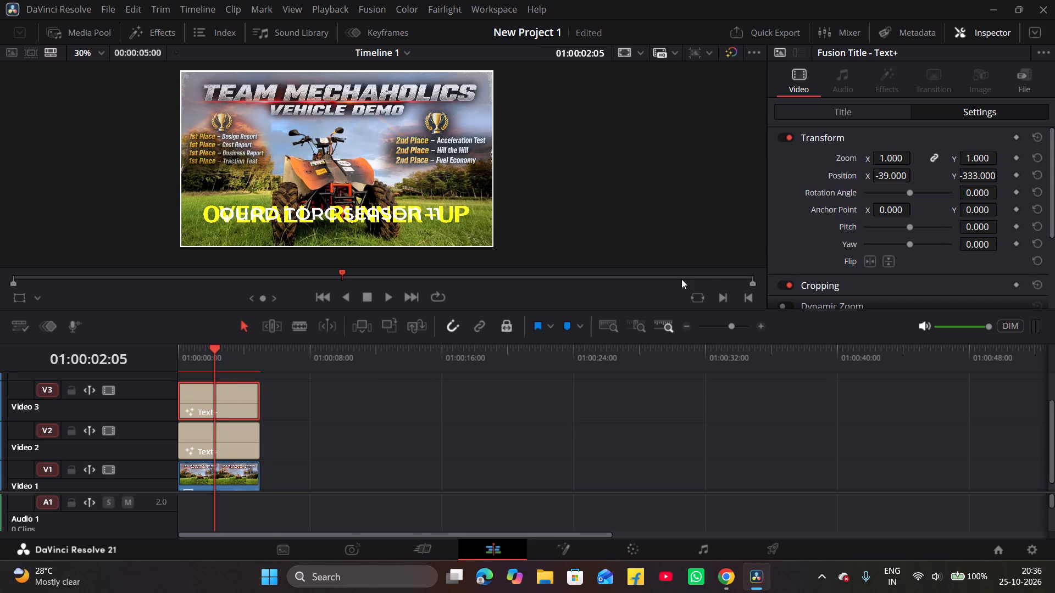
{"action": "left_click_drag", "start_coordinate": [985, 175], "coordinate": [935, 181]}
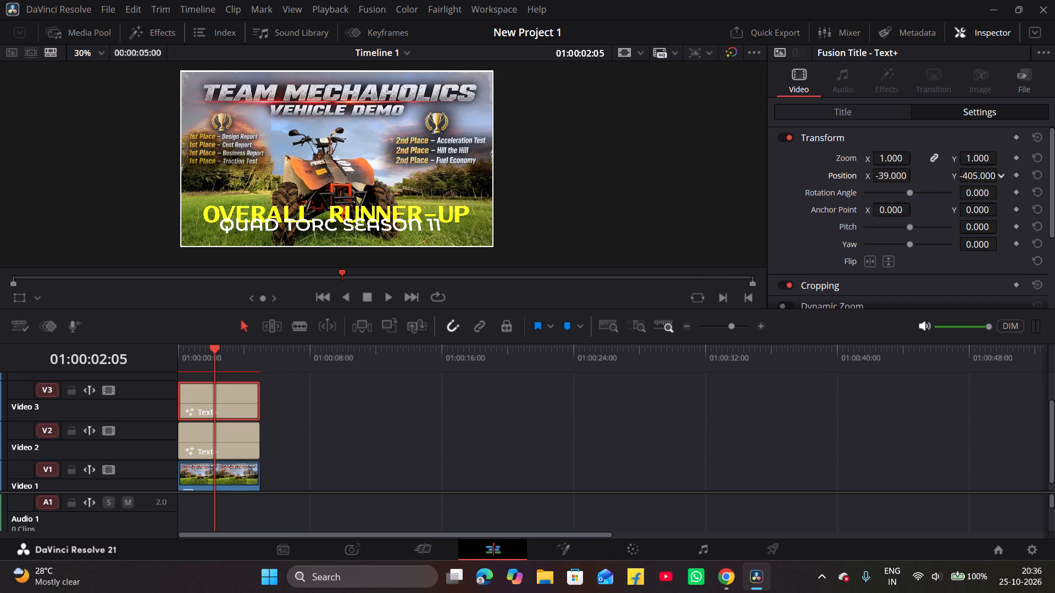
{"action": "left_click_drag", "start_coordinate": [935, 181], "coordinate": [909, 181]}
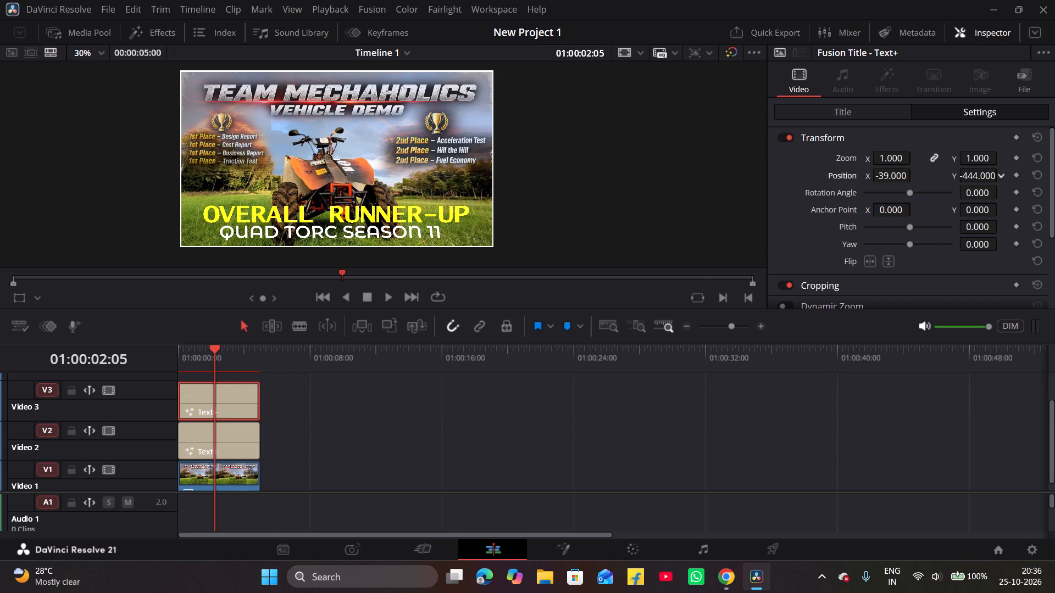
{"action": "left_click_drag", "start_coordinate": [909, 181], "coordinate": [909, 181]}
Add Compound Clip 1, the rainbow quad bike photo, from the media pool to Video 1 after the poster clip, leaving a gap.
{"action": "left_click", "coordinate": [68, 34]}
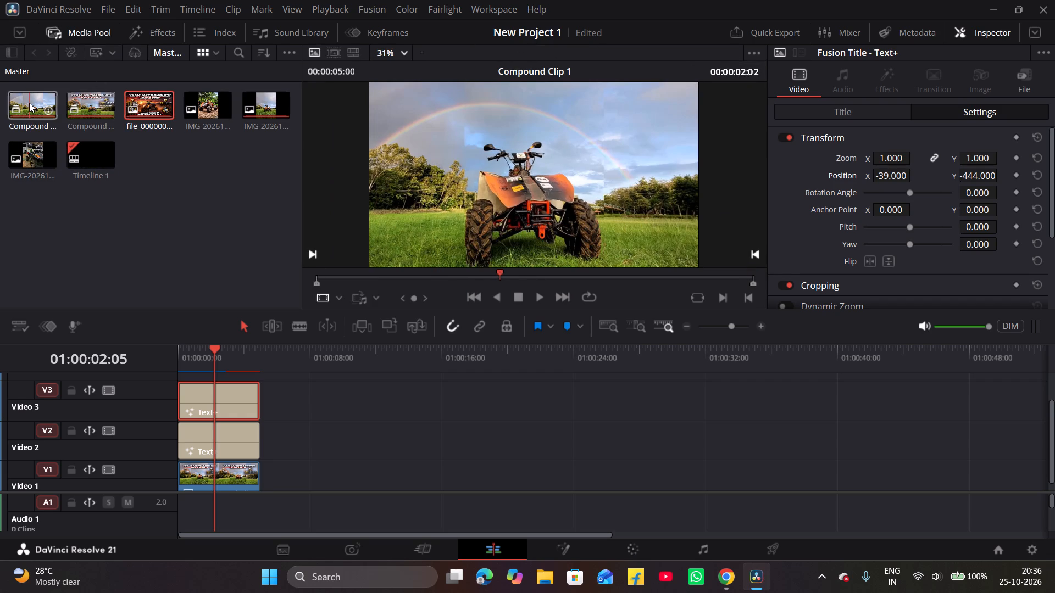
{"action": "left_click_drag", "start_coordinate": [29, 103], "coordinate": [316, 355]}
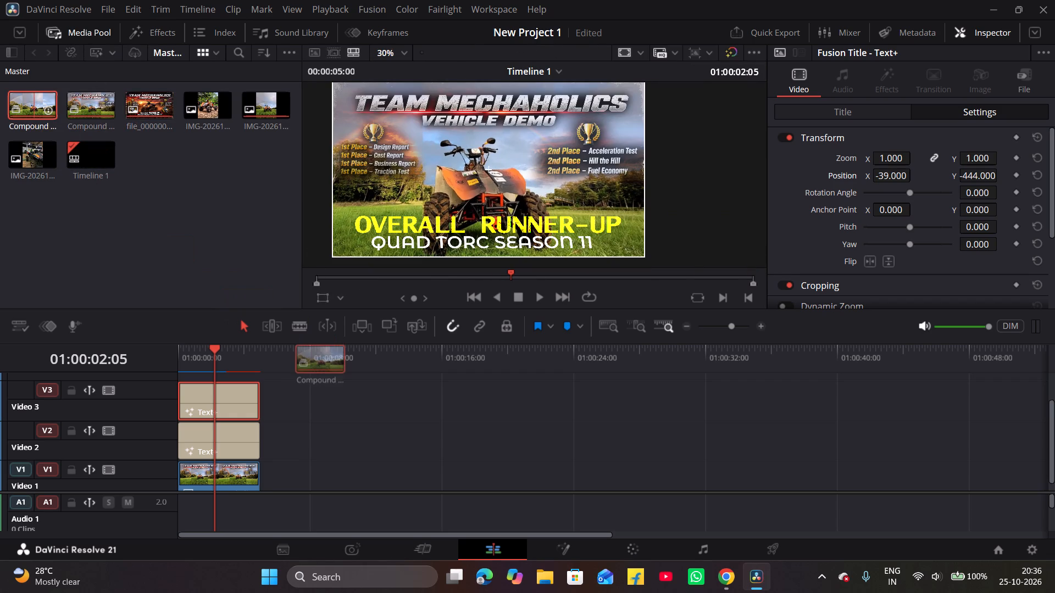
{"action": "left_click_drag", "start_coordinate": [316, 355], "coordinate": [326, 452]}
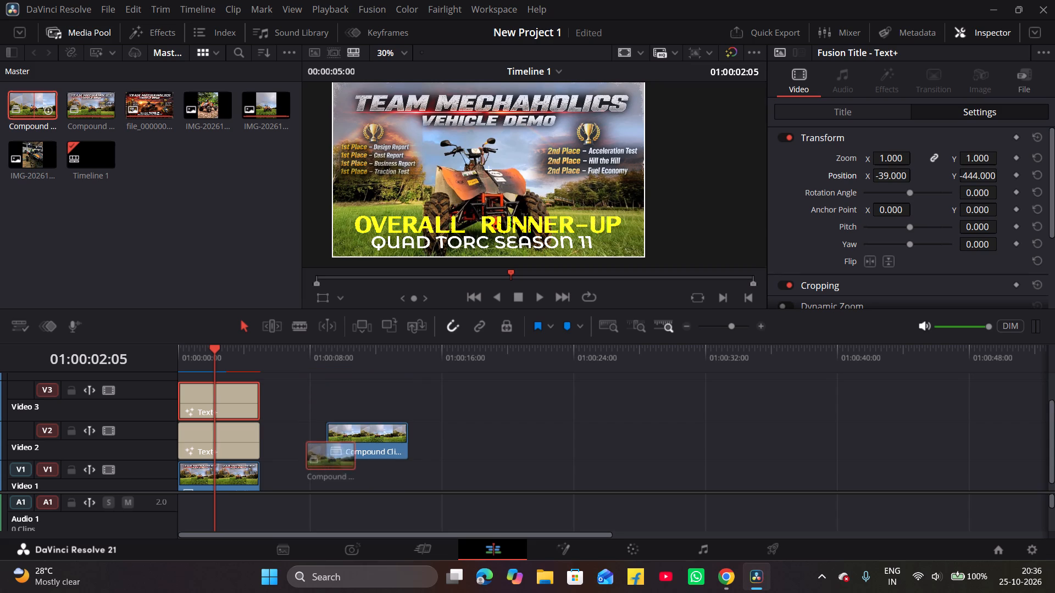
{"action": "left_click_drag", "start_coordinate": [326, 452], "coordinate": [327, 488]}
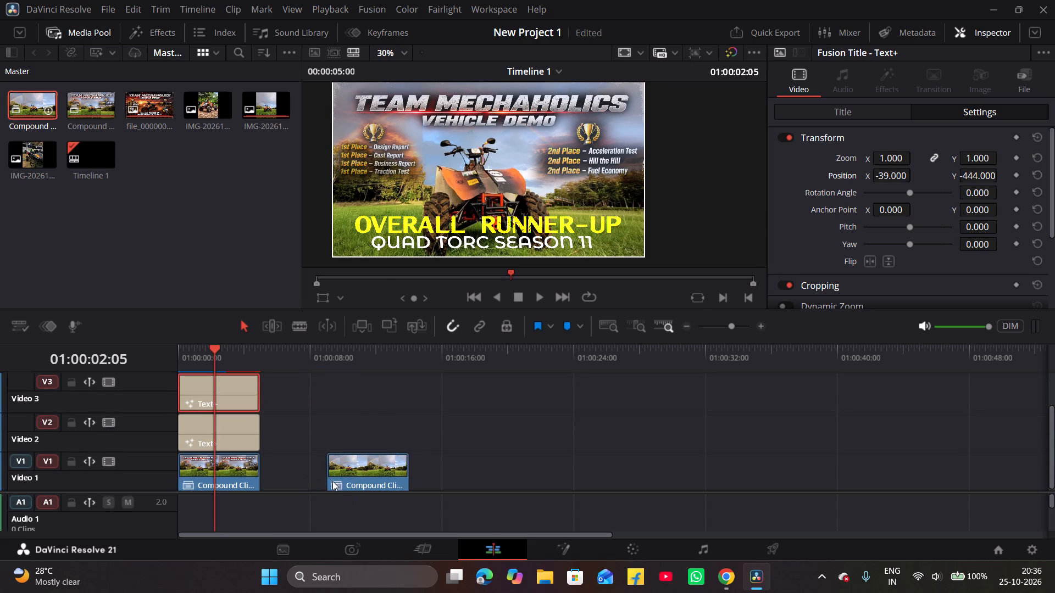
{"action": "left_click", "coordinate": [376, 408]}
Move both title clips later on Video 3 and Video 2, aligned with each other and clear of the poster clip.
{"action": "left_click", "coordinate": [223, 396]}
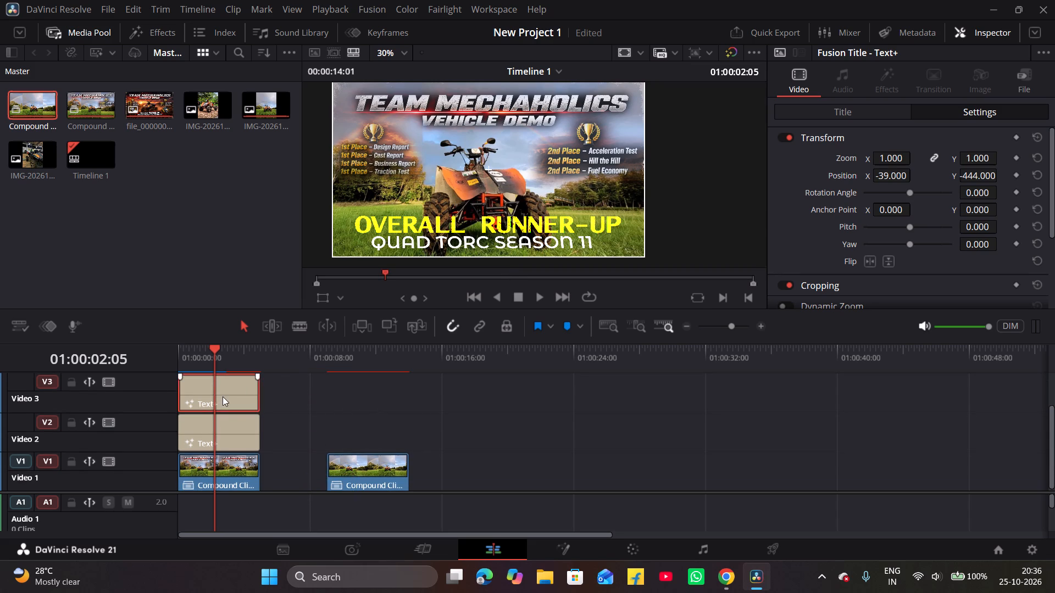
{"action": "left_click_drag", "start_coordinate": [223, 396], "coordinate": [416, 396]}
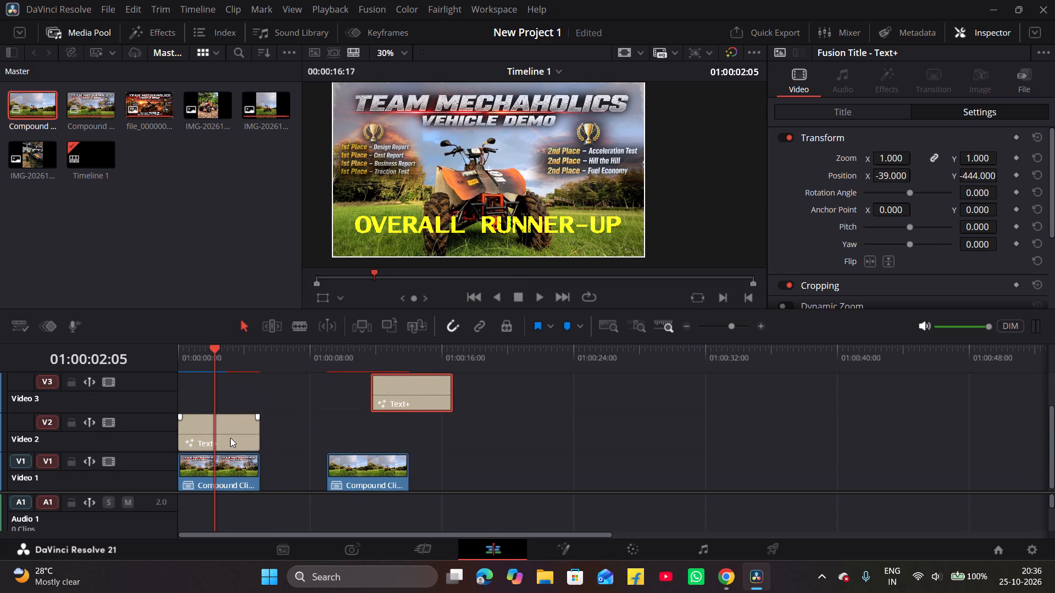
{"action": "left_click_drag", "start_coordinate": [230, 438], "coordinate": [430, 435]}
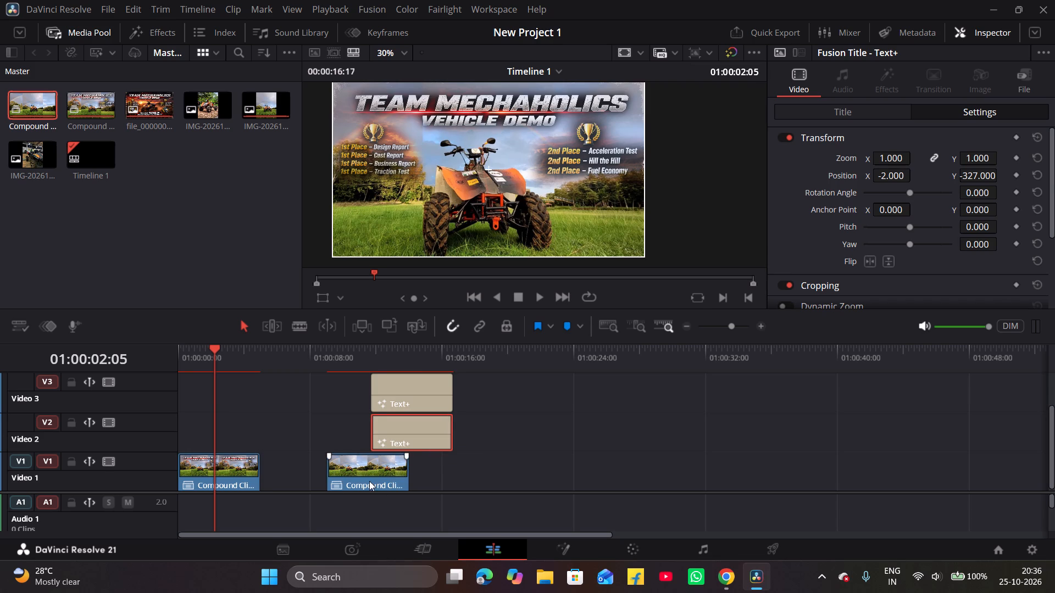
Stack Compound Clip 1 on Video 2 directly above the poster clip at the timeline start.
{"action": "left_click_drag", "start_coordinate": [369, 481], "coordinate": [298, 481]}
{"action": "left_click", "coordinate": [307, 356]}
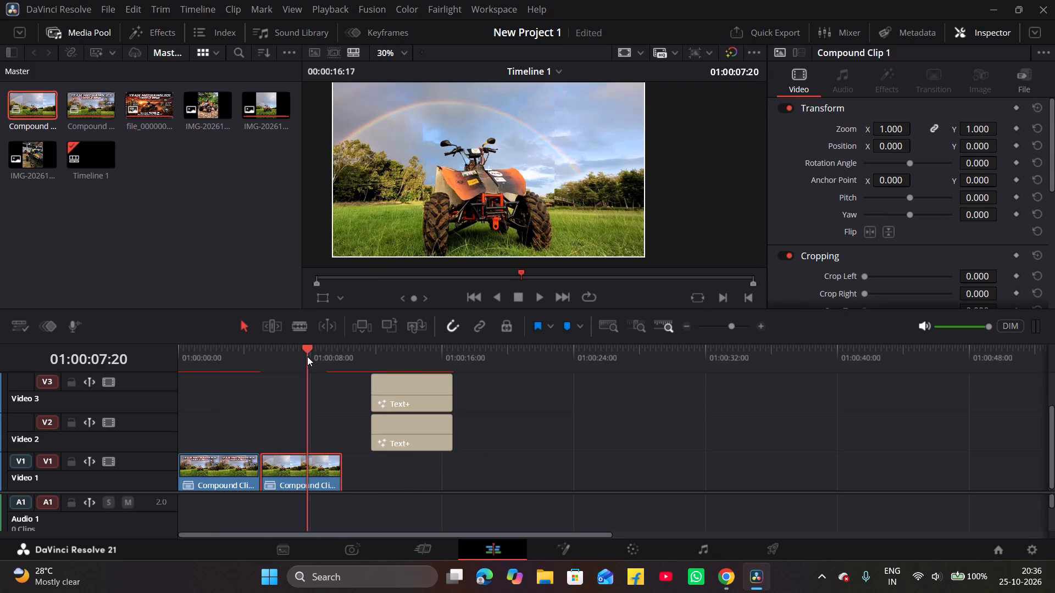
{"action": "left_click", "coordinate": [227, 345]}
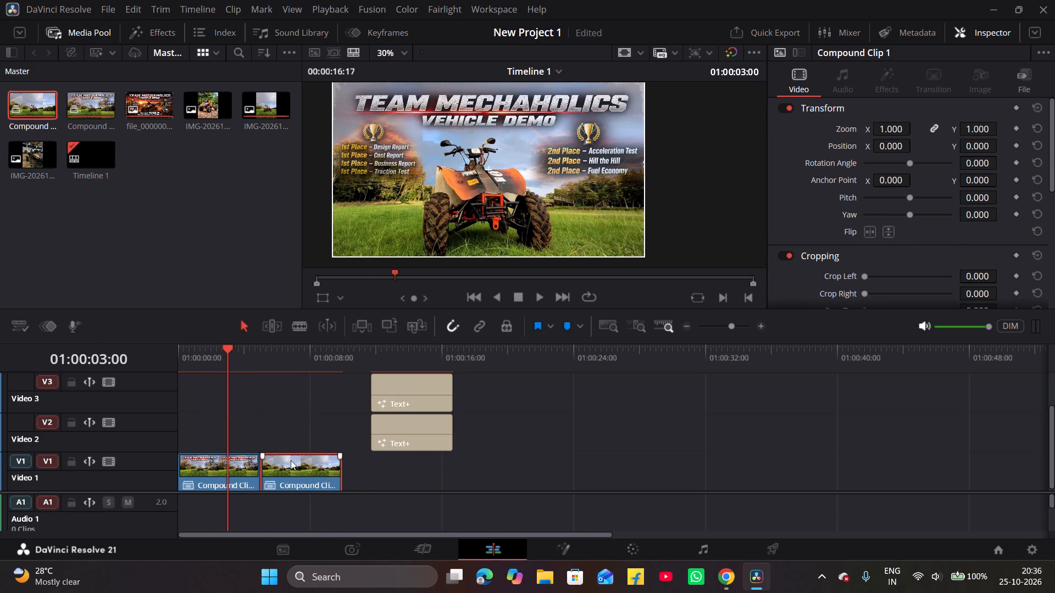
{"action": "left_click_drag", "start_coordinate": [298, 481], "coordinate": [182, 423]}
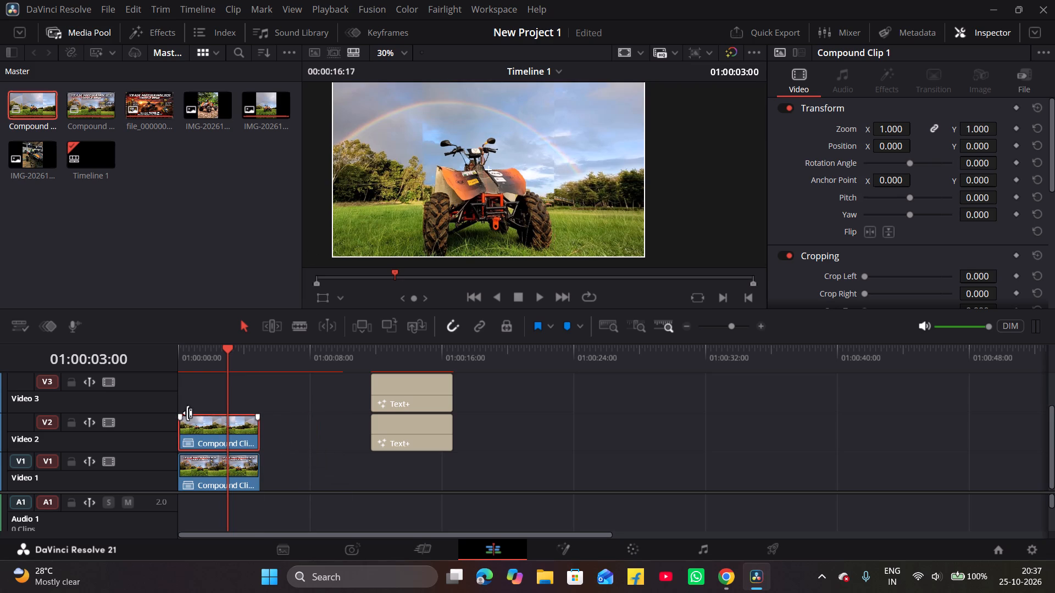
Lower the opacity of Compound Clip 1 to about 34 so the poster shows through, keeping the Normal composite mode.
{"action": "scroll", "coordinate": [938, 247], "scroll_direction": "down", "scroll_amount": 2}
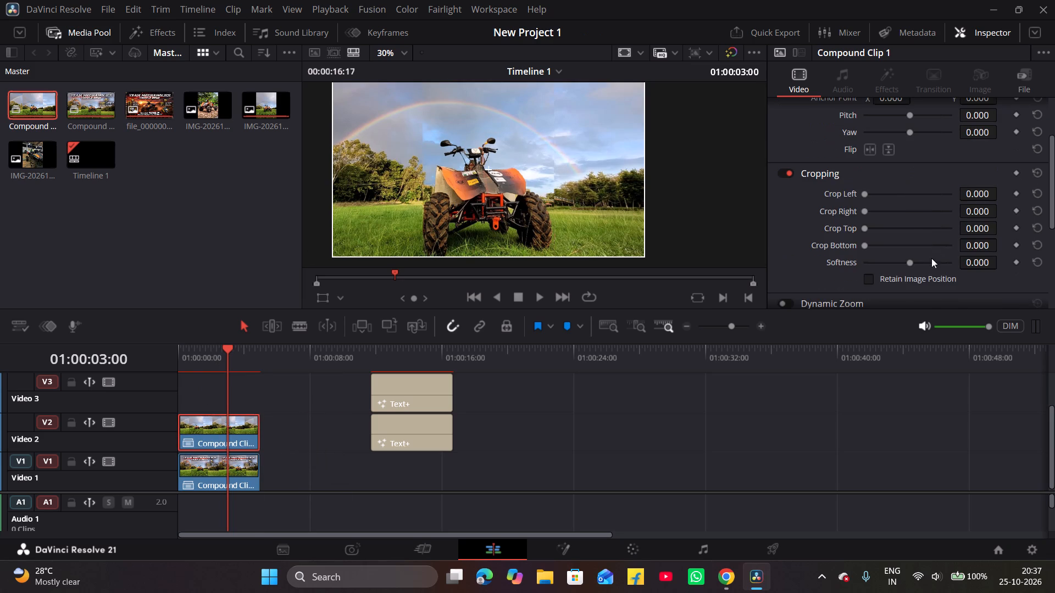
{"action": "scroll", "coordinate": [925, 258], "scroll_direction": "down", "scroll_amount": 3}
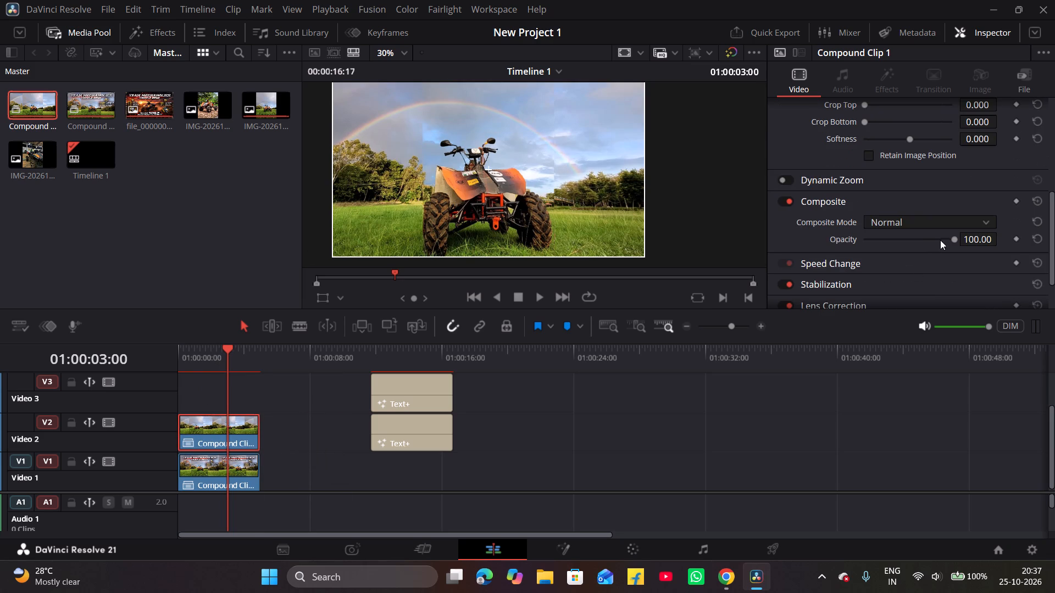
{"action": "left_click_drag", "start_coordinate": [949, 237], "coordinate": [897, 234]}
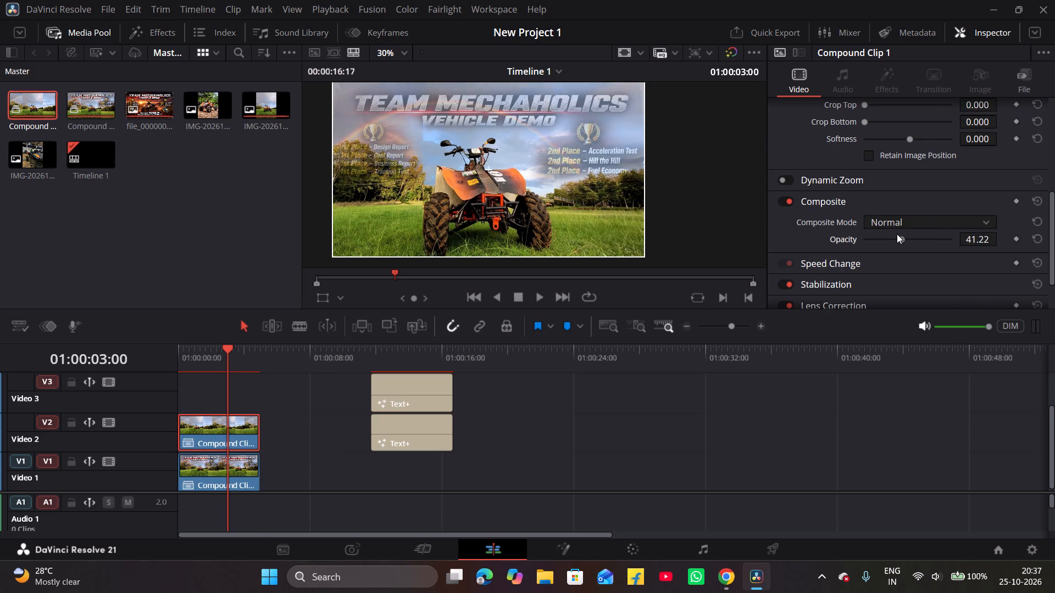
{"action": "left_click_drag", "start_coordinate": [897, 234], "coordinate": [895, 236]}
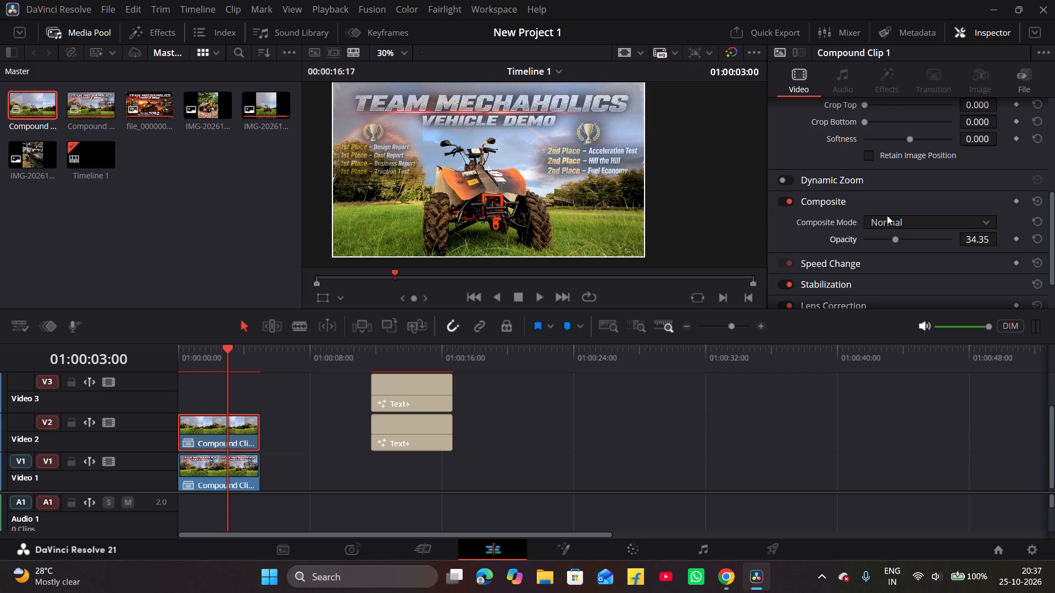
Shift the semi-transparent Compound Clip 1 upward to a Y position of 39.
{"action": "scroll", "coordinate": [892, 197], "scroll_direction": "up", "scroll_amount": 9}
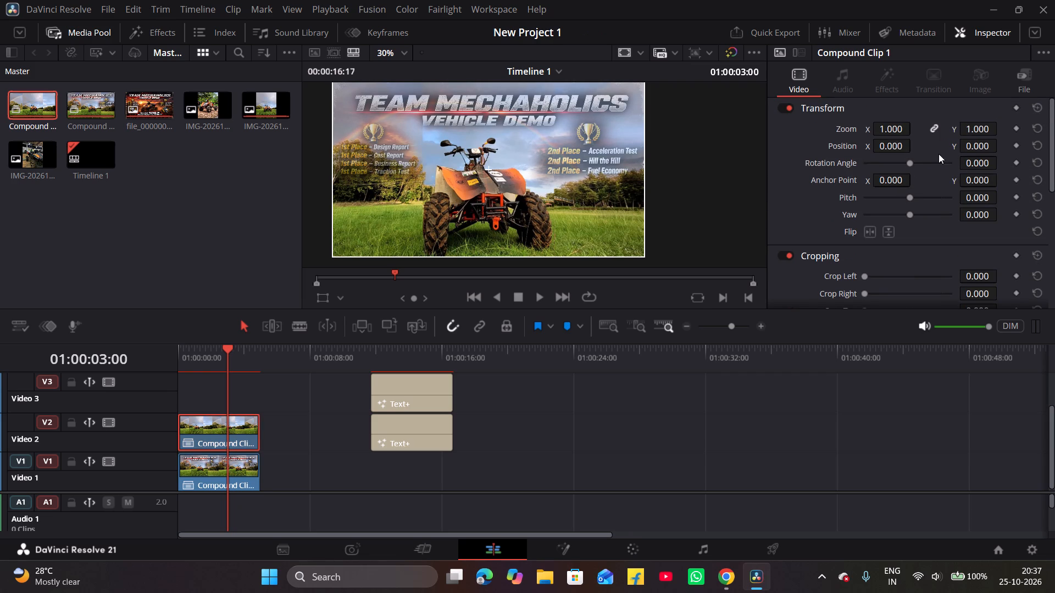
{"action": "left_click_drag", "start_coordinate": [980, 145], "coordinate": [985, 145]}
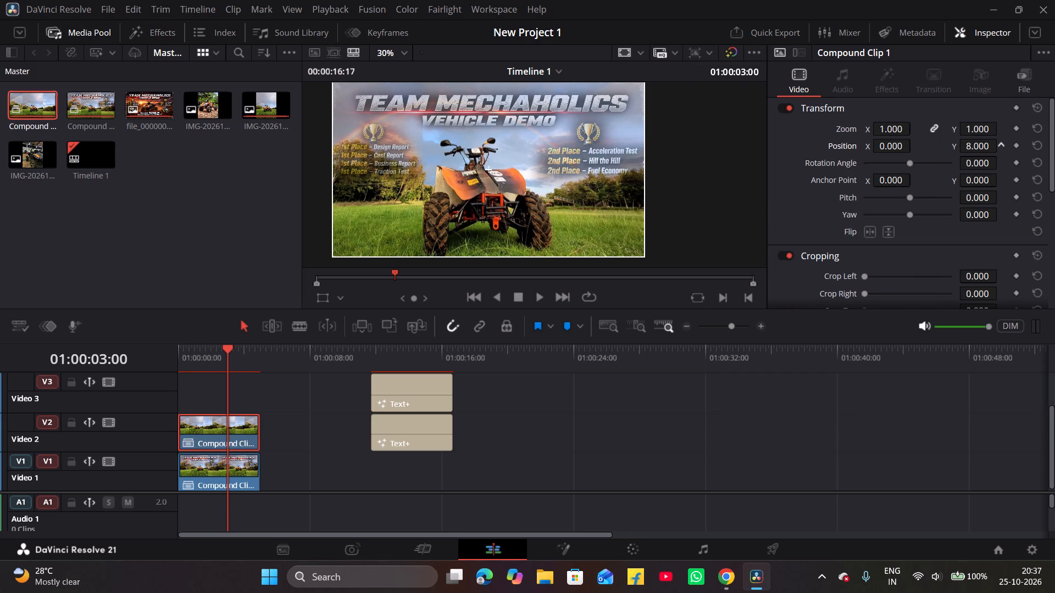
{"action": "left_click_drag", "start_coordinate": [985, 145], "coordinate": [1004, 142]}
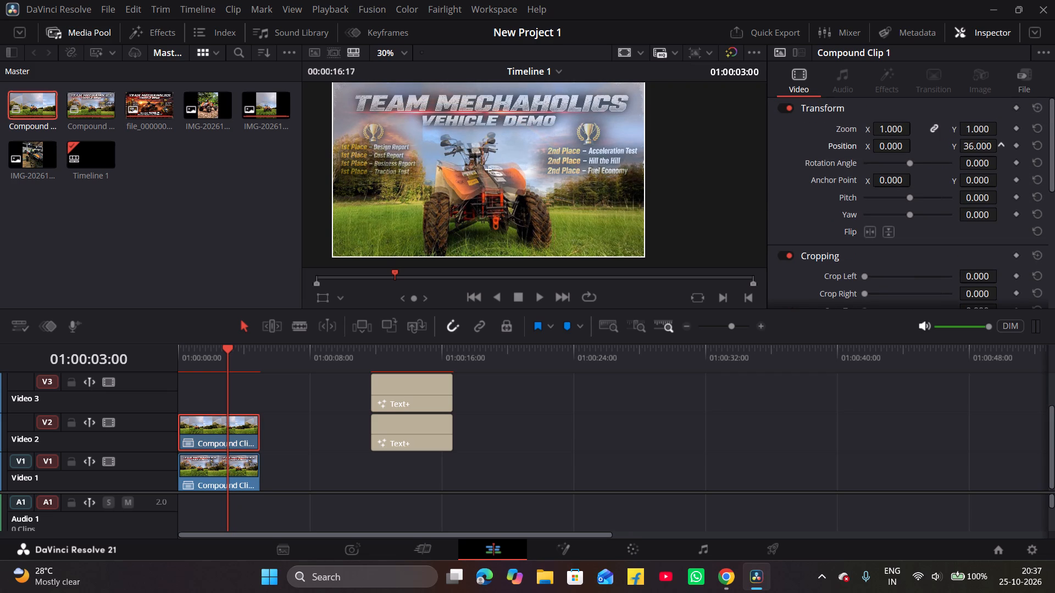
{"action": "left_click_drag", "start_coordinate": [1004, 142], "coordinate": [1006, 142]}
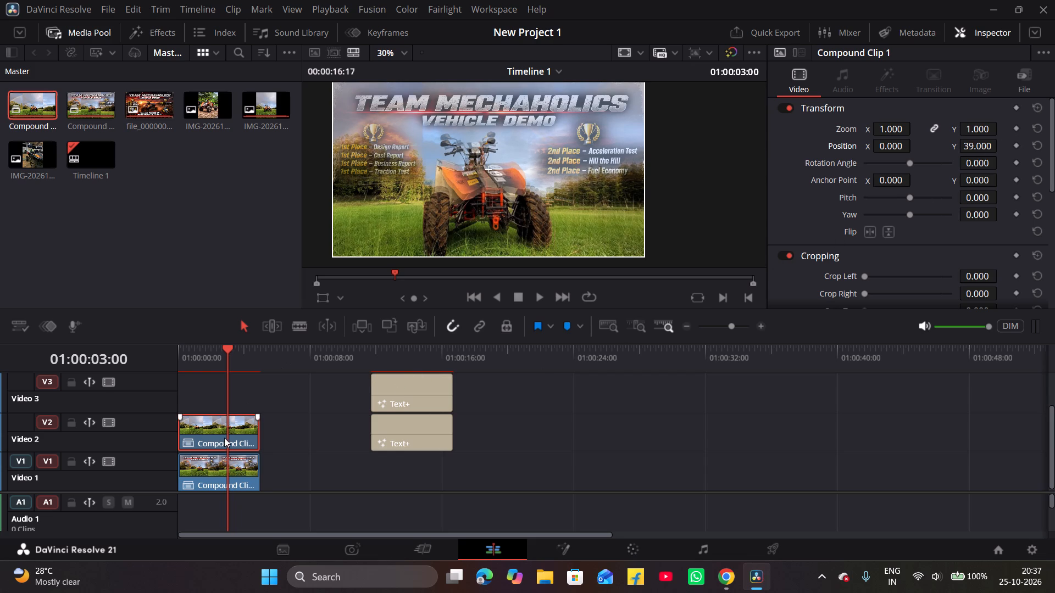
Slide Compound Clip 1 later on Video 2 to start at about 4 seconds, and advance the playhead a few frames to 01:00:03:03.
{"action": "left_click_drag", "start_coordinate": [237, 435], "coordinate": [299, 435]}
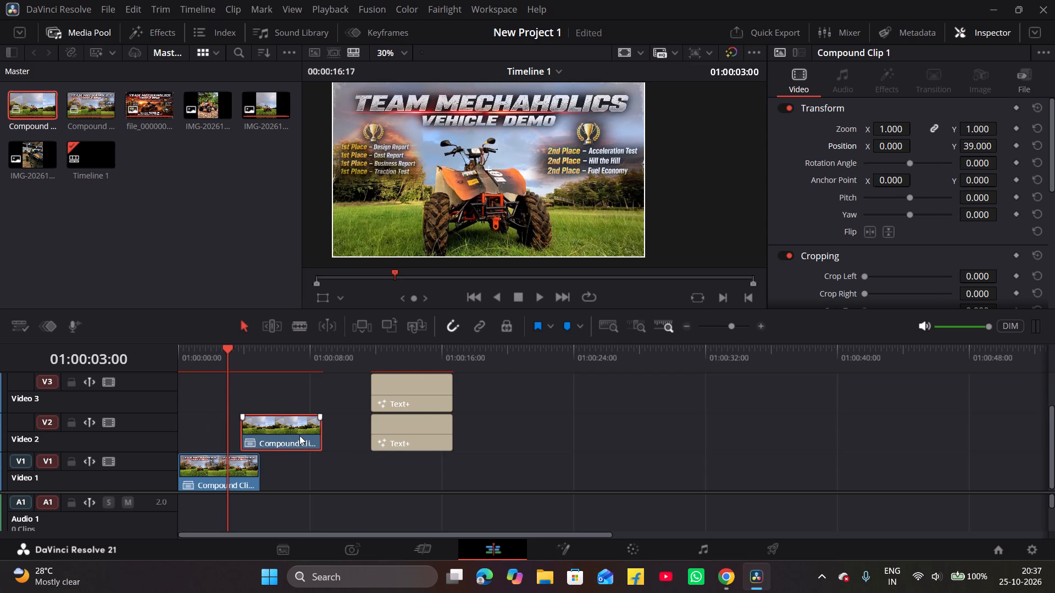
{"action": "key", "text": "Right"}
{"action": "key", "text": "Right"}
{"action": "key", "text": "Right"}
{"action": "key", "text": "Right"}
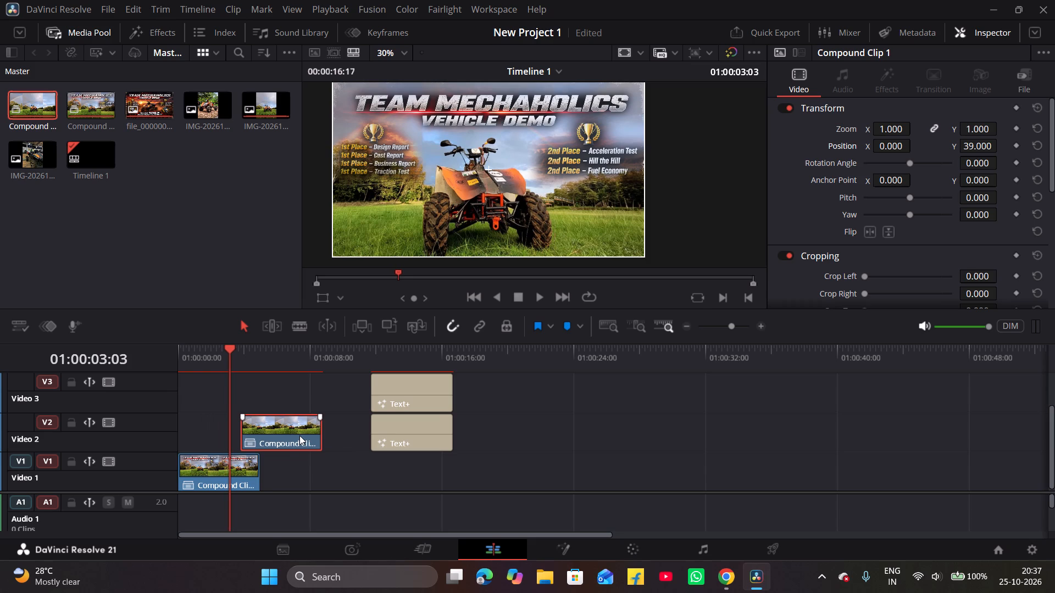
Cut the poster clip on Video 1 at 01:00:03:19, where Compound Clip 1 starts, and delete the piece after the cut.
{"action": "key", "text": "Right"}
{"action": "key", "text": "Right"}
{"action": "key", "text": "Right"}
{"action": "key", "text": "Right"}
{"action": "key", "text": "Right"}
{"action": "key", "text": "Right"}
{"action": "key", "text": "Right"}
{"action": "key", "text": "Right"}
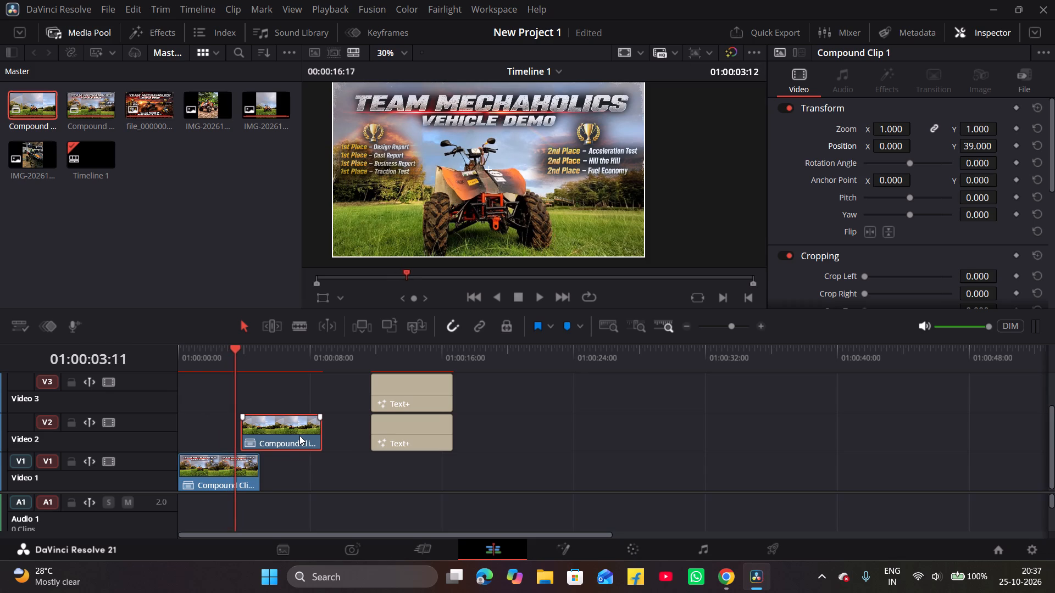
{"action": "key", "text": "Right"}
{"action": "key", "text": "Right"}
{"action": "key", "text": "Right"}
{"action": "key", "text": "Right"}
{"action": "key", "text": "Right"}
{"action": "key", "text": "Right"}
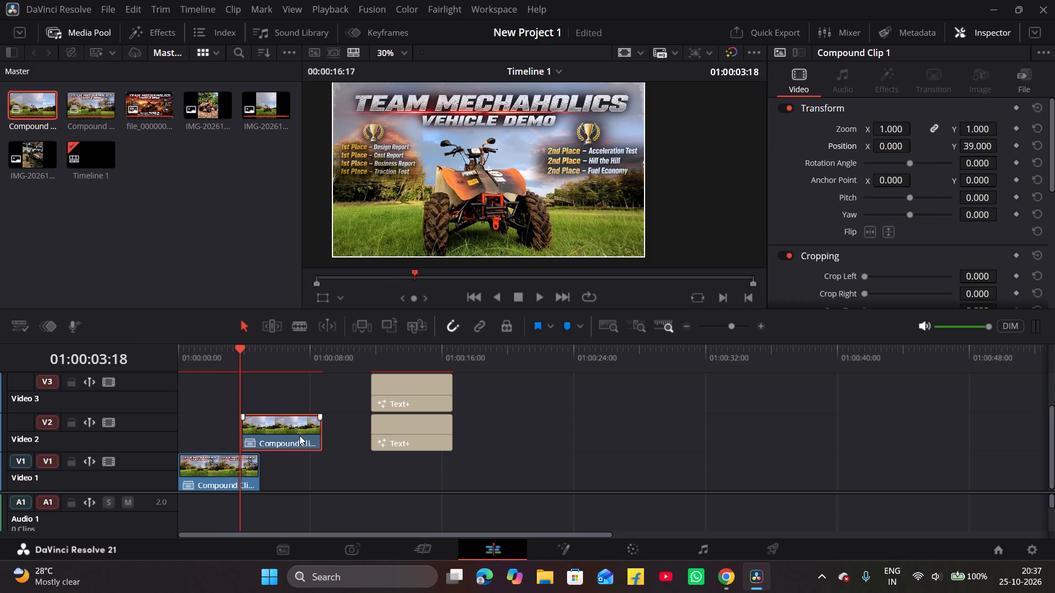
{"action": "key", "text": "Right"}
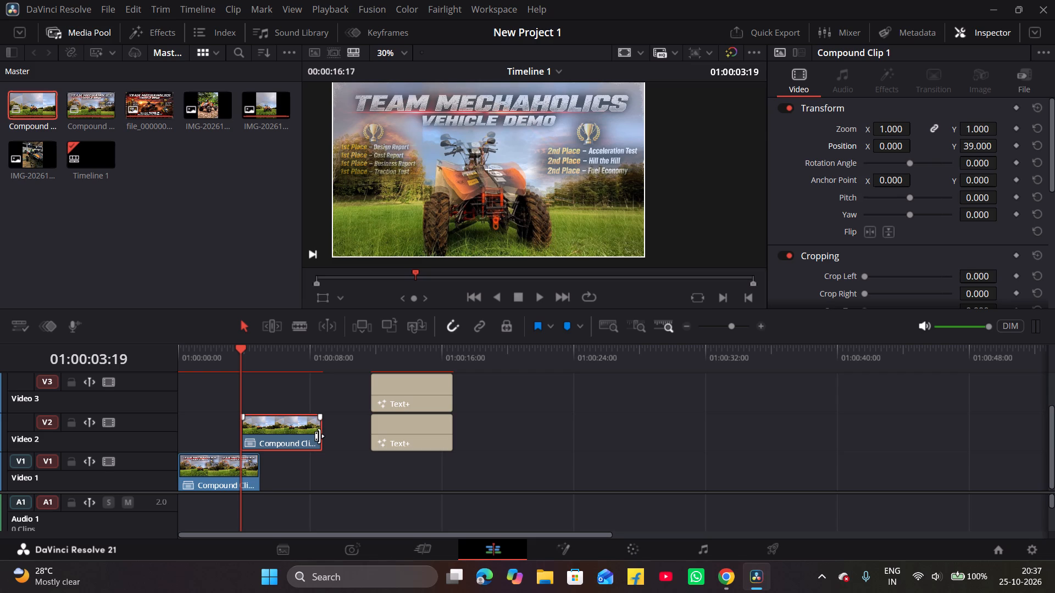
{"action": "key", "text": "ctrl+b"}
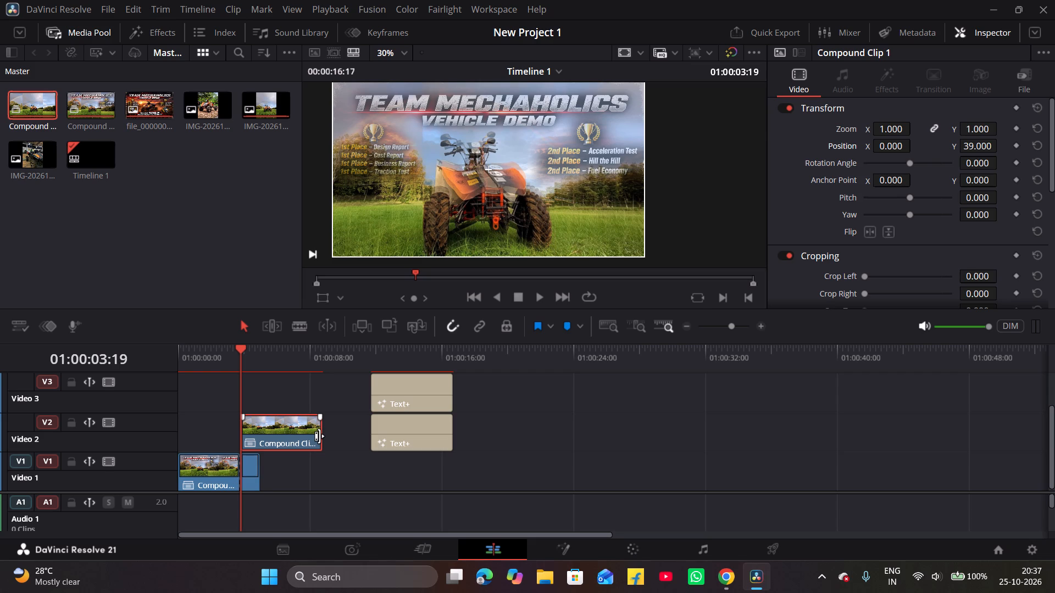
{"action": "left_click", "coordinate": [251, 472]}
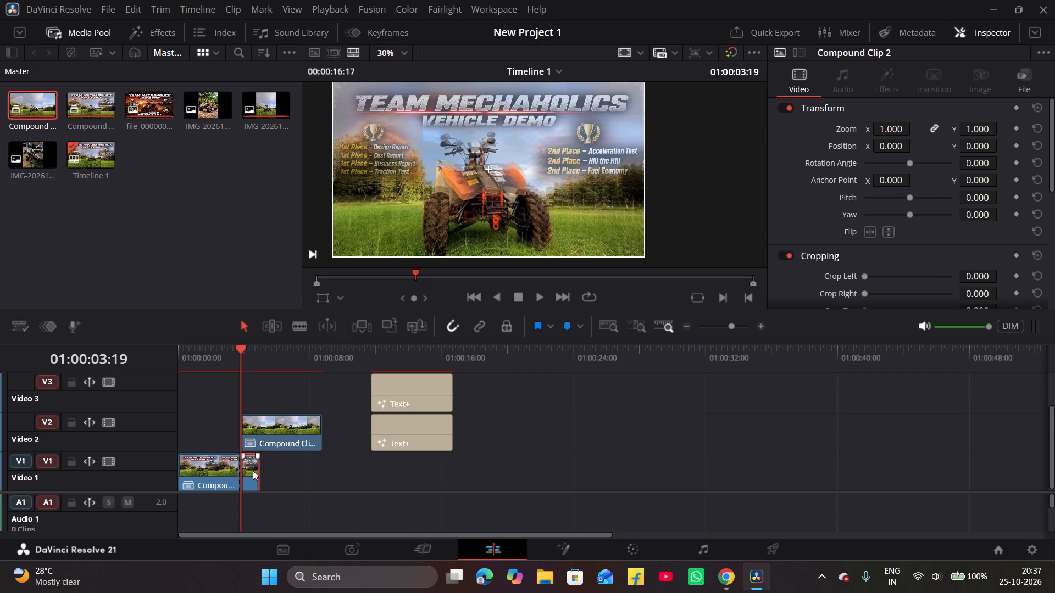
{"action": "key", "text": "BackSpace"}
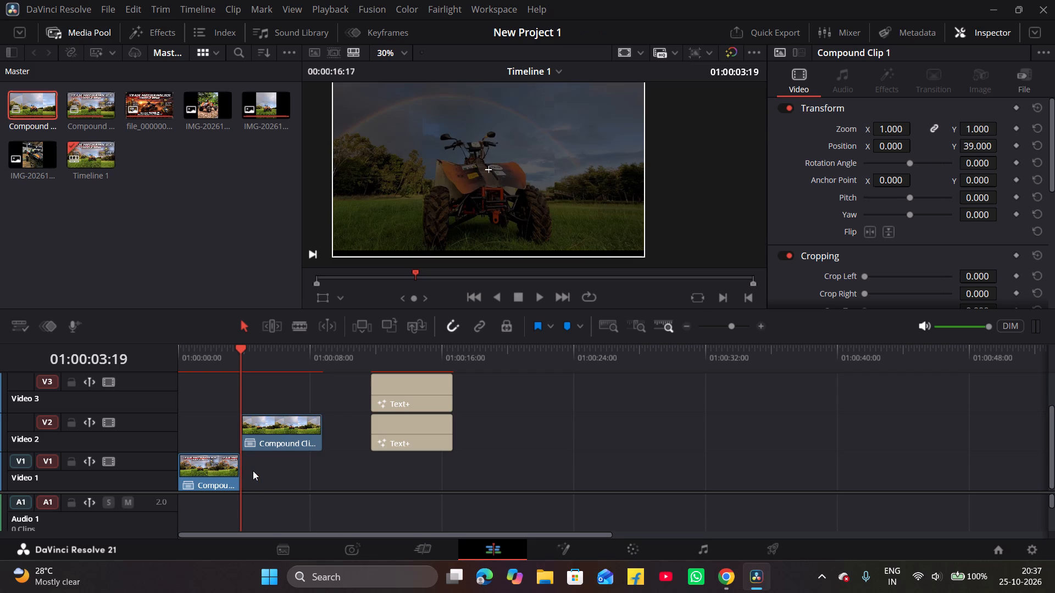
Park the playhead at 01:00:03:17 and open the trimmed poster clip from Video 1 on the Color page.
{"action": "key", "text": "Left"}
{"action": "key", "text": "Right"}
{"action": "key", "text": "Left"}
{"action": "key", "text": "Right"}
{"action": "key", "text": "Left"}
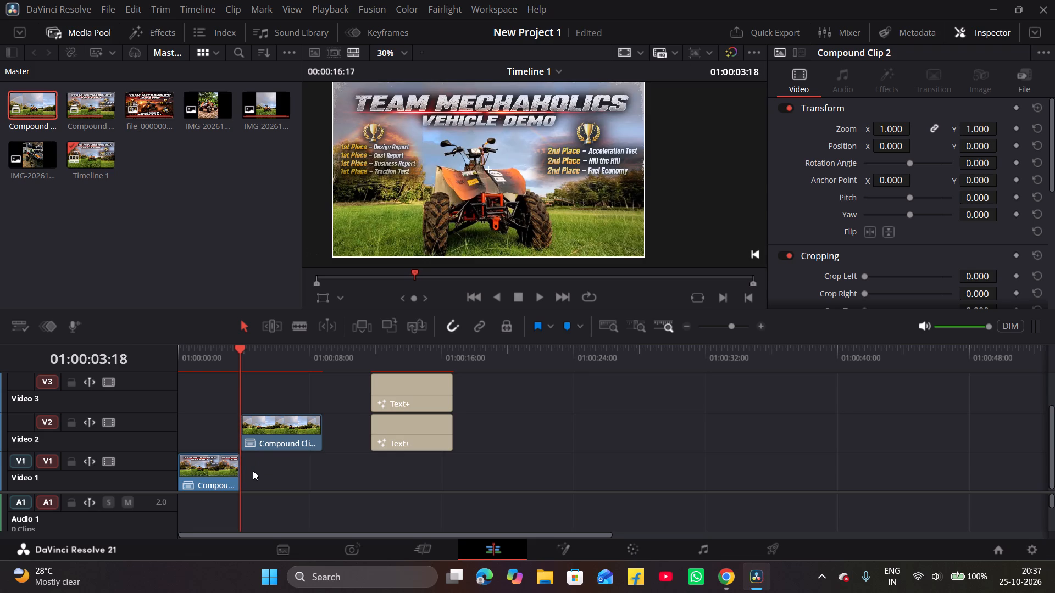
{"action": "key", "text": "Left"}
{"action": "left_click", "coordinate": [197, 466]}
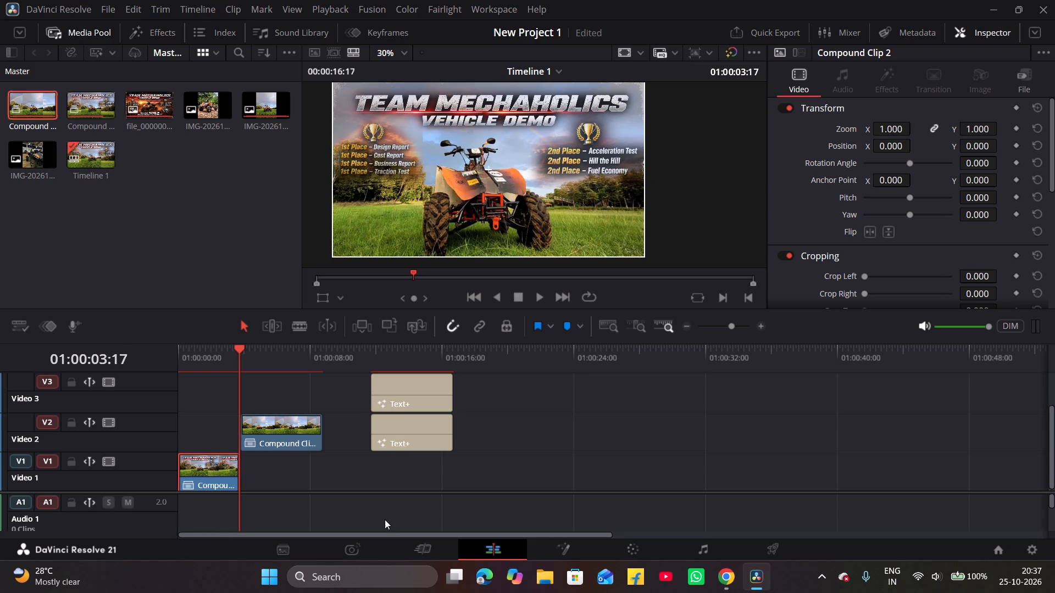
{"action": "left_click", "coordinate": [629, 553]}
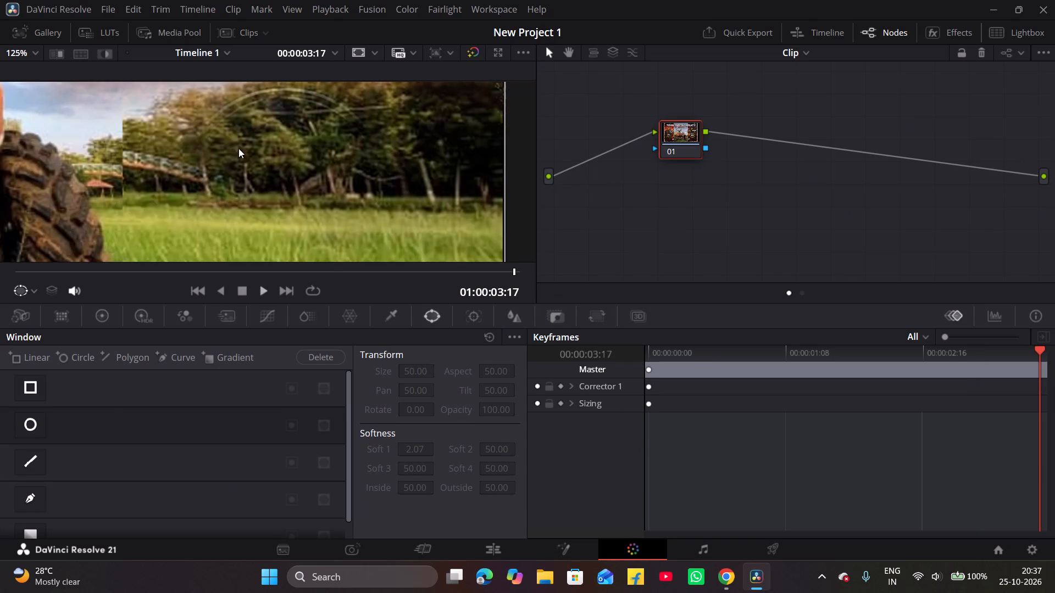
Start a curve window around the quad bike, tracing up its left side and across just beneath the VEHICLE DEMO title.
{"action": "scroll", "coordinate": [232, 149], "scroll_direction": "down", "scroll_amount": 12}
{"action": "middle_click_drag", "start_coordinate": [123, 181], "coordinate": [366, 138]}
{"action": "scroll", "coordinate": [343, 143], "scroll_direction": "down", "scroll_amount": 11}
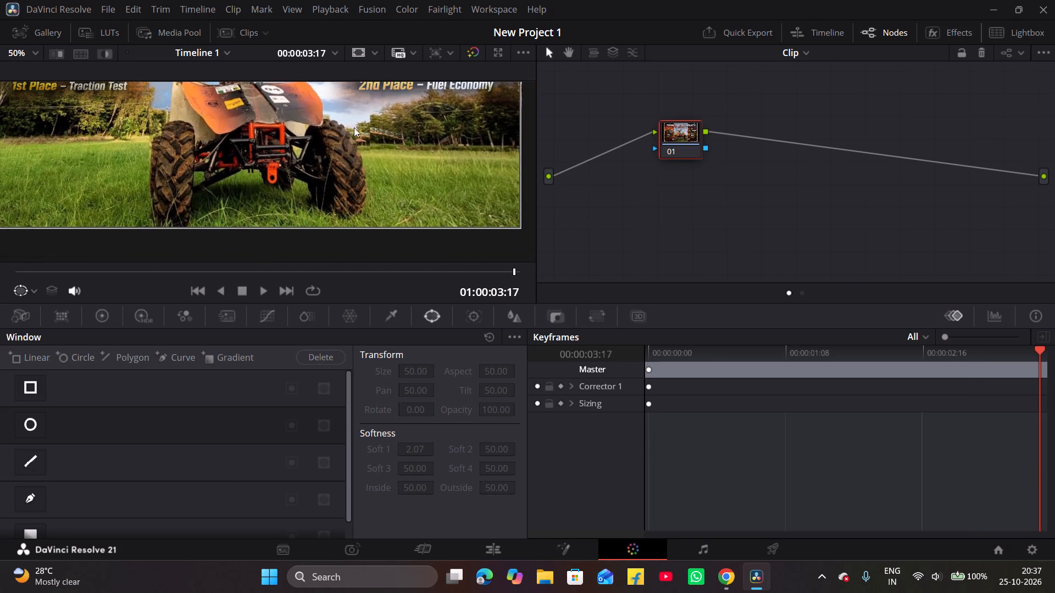
{"action": "middle_click_drag", "start_coordinate": [356, 124], "coordinate": [342, 180]}
{"action": "scroll", "coordinate": [356, 124], "scroll_direction": "down", "scroll_amount": 1}
{"action": "left_click", "coordinate": [28, 497]}
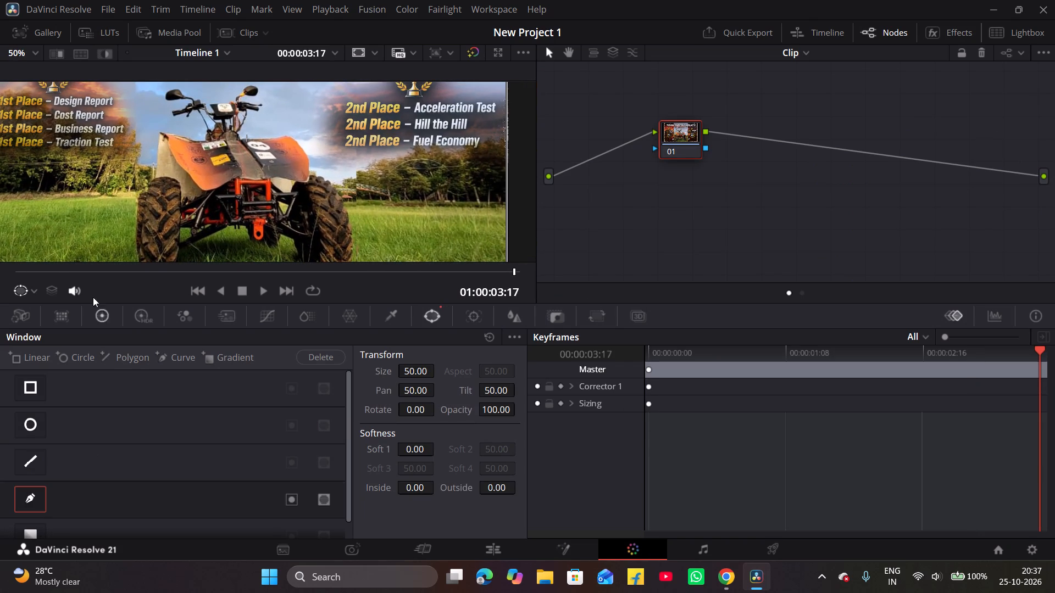
{"action": "left_click", "coordinate": [129, 259]}
{"action": "left_click_drag", "start_coordinate": [140, 169], "coordinate": [145, 162]}
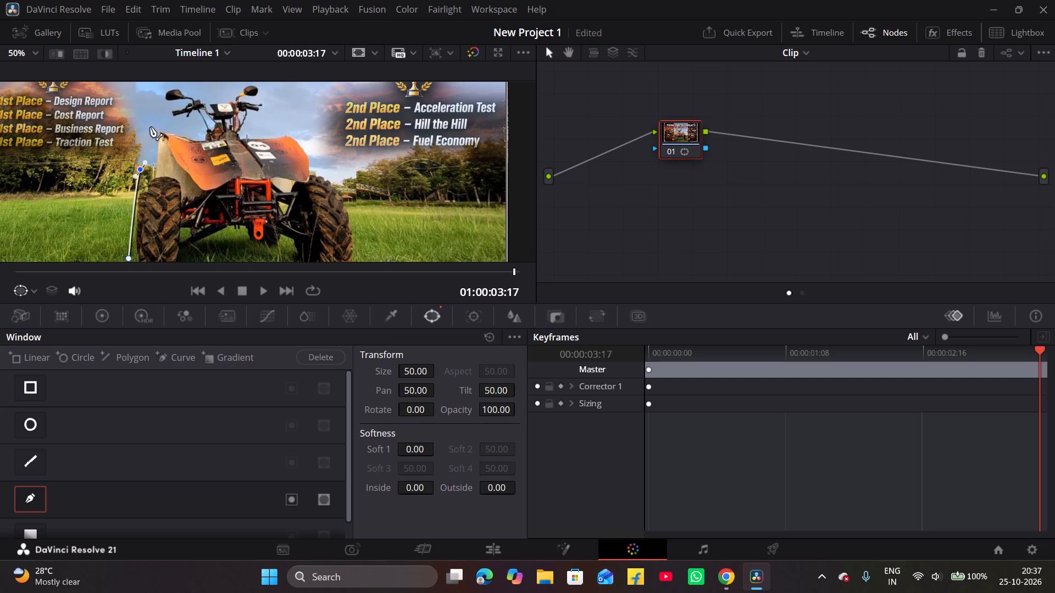
{"action": "left_click", "coordinate": [150, 127]}
{"action": "left_click", "coordinate": [153, 92]}
{"action": "middle_click_drag", "start_coordinate": [192, 122], "coordinate": [193, 203]}
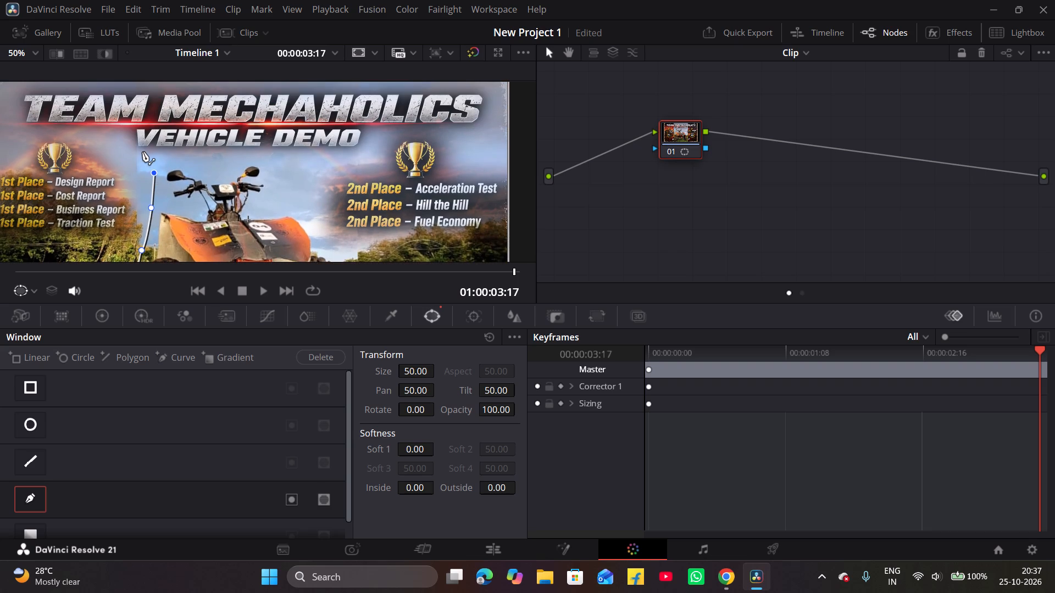
{"action": "left_click", "coordinate": [142, 152]}
{"action": "left_click", "coordinate": [296, 153]}
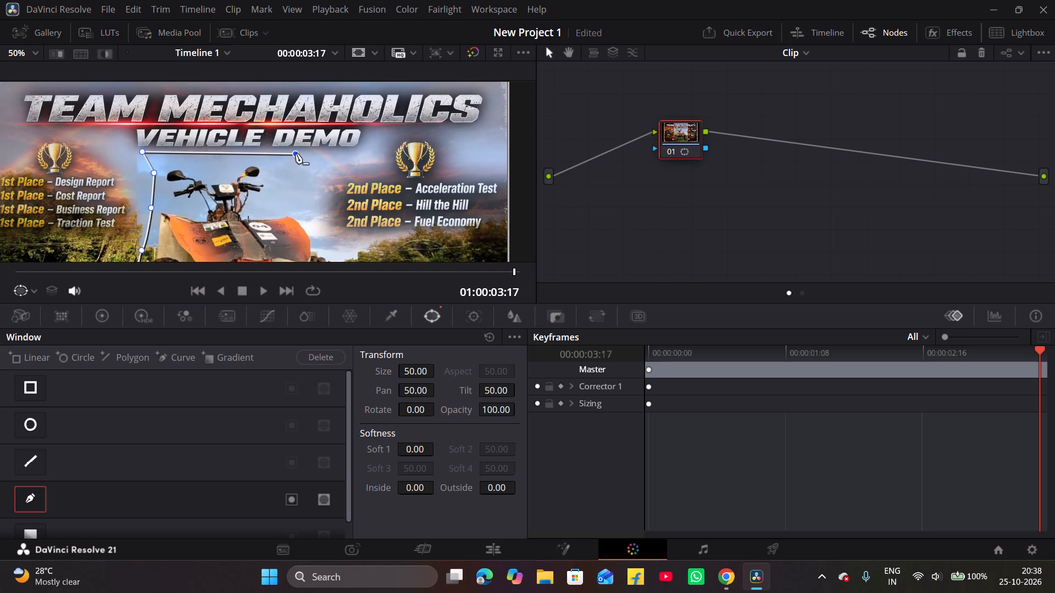
Continue the curve down the bike's right side, close it below the poster's bottom edge, and add a point beside the right wheel.
{"action": "left_click", "coordinate": [306, 206]}
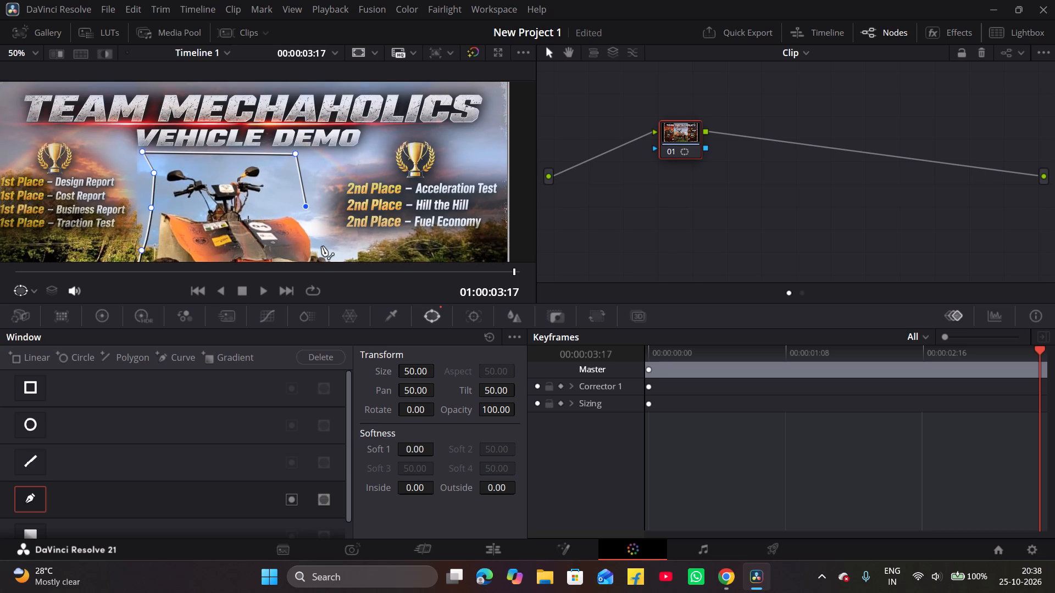
{"action": "left_click", "coordinate": [321, 246]}
{"action": "middle_click_drag", "start_coordinate": [357, 234], "coordinate": [332, 123]}
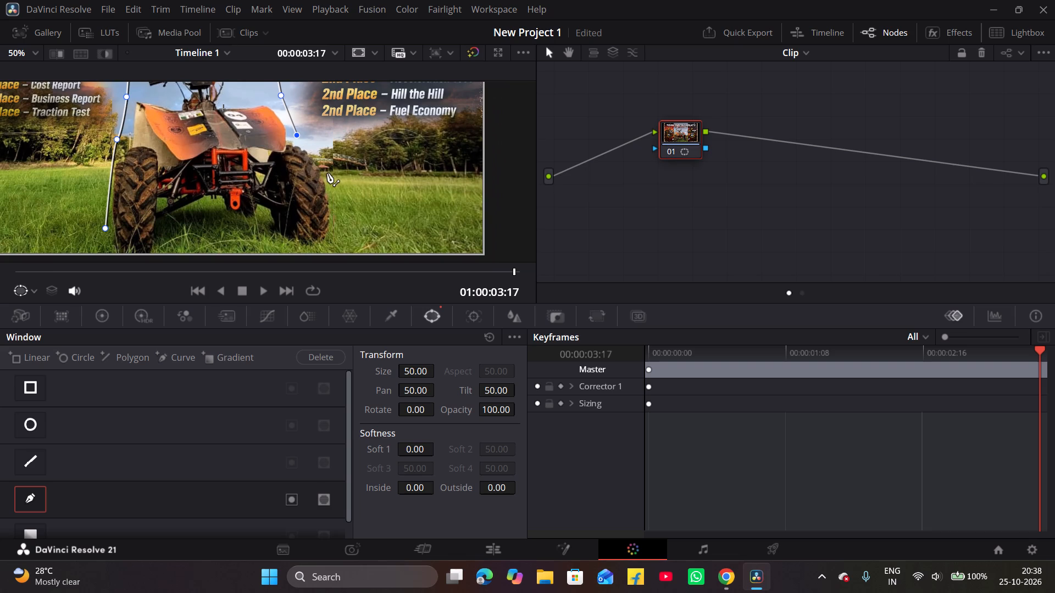
{"action": "left_click", "coordinate": [330, 180]}
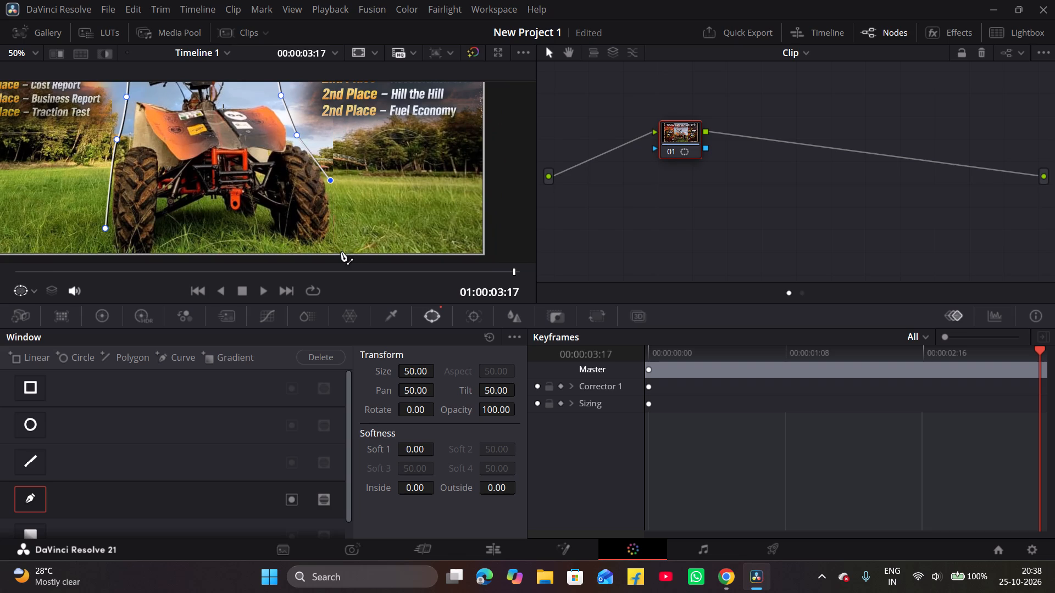
{"action": "left_click", "coordinate": [351, 258]}
{"action": "middle_click_drag", "start_coordinate": [358, 222], "coordinate": [388, 165]}
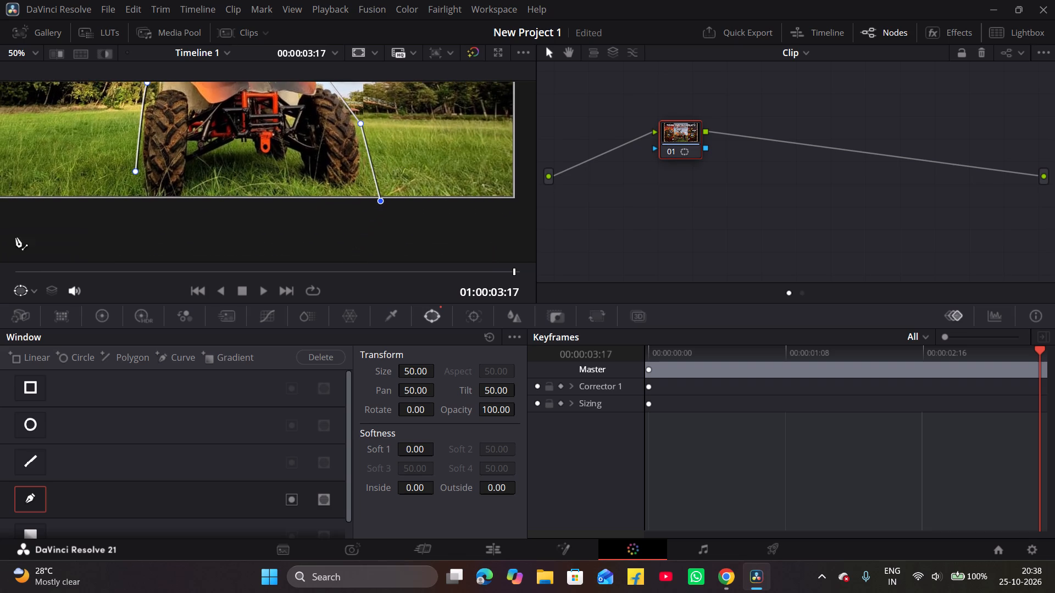
{"action": "left_click", "coordinate": [137, 208]}
{"action": "left_click", "coordinate": [131, 170]}
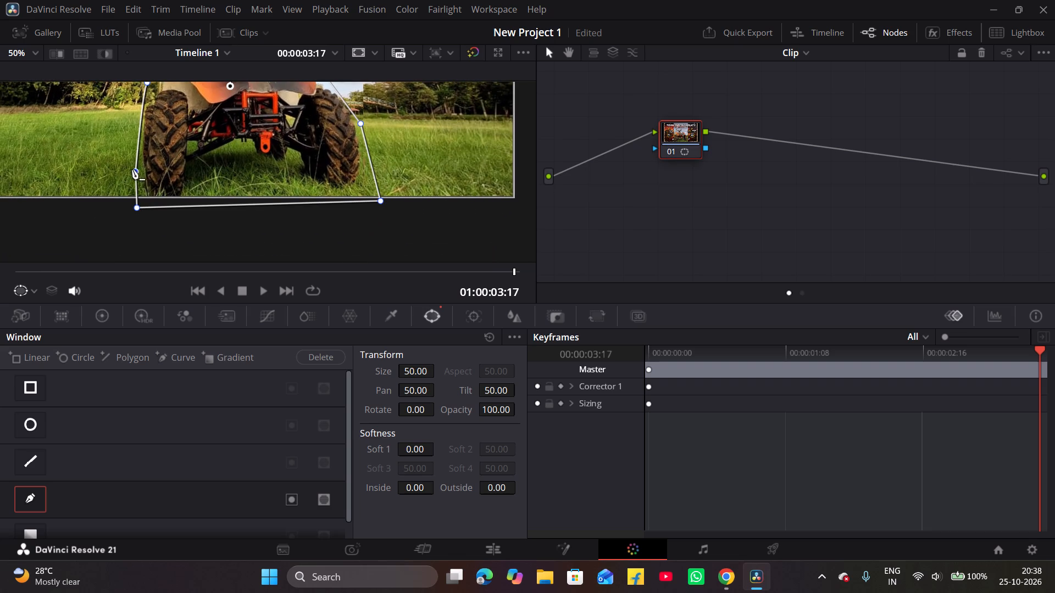
{"action": "middle_click_drag", "start_coordinate": [401, 139], "coordinate": [382, 196]}
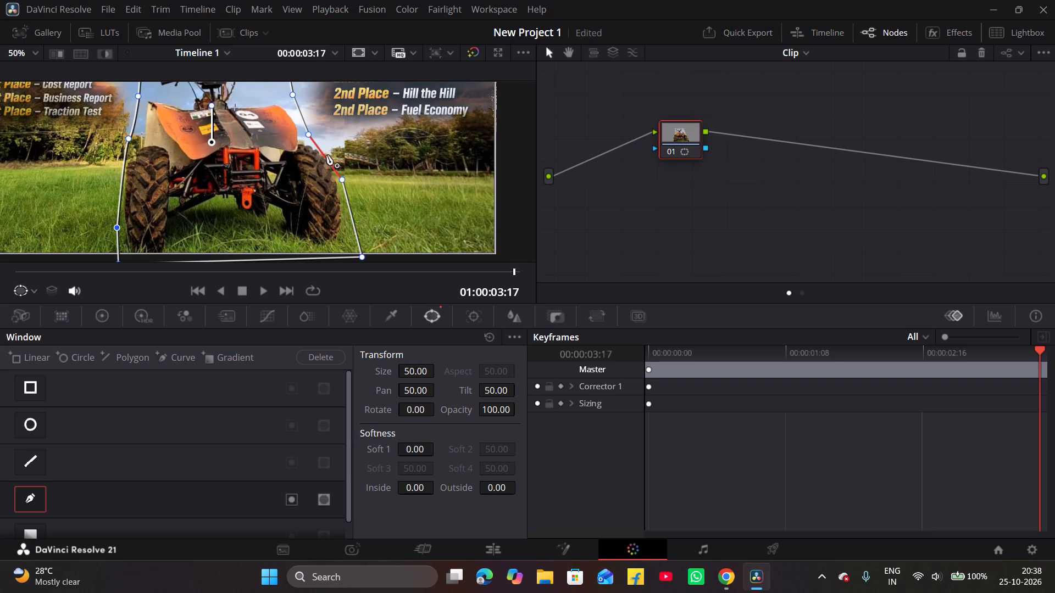
{"action": "left_click", "coordinate": [325, 155]}
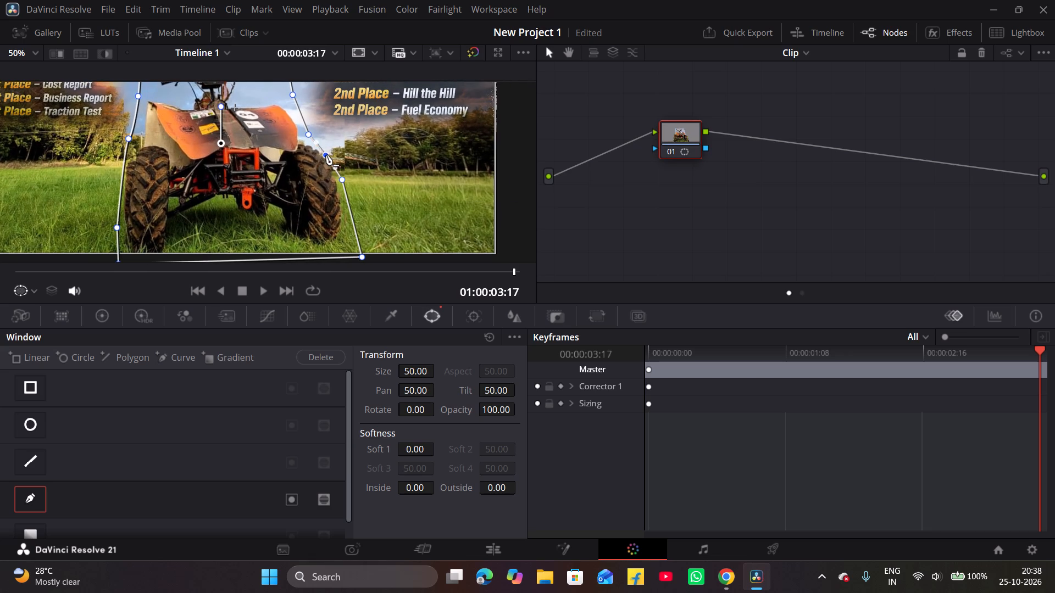
Add an alpha output to the node graph and connect node 01's alpha to it.
{"action": "right_click", "coordinate": [776, 194]}
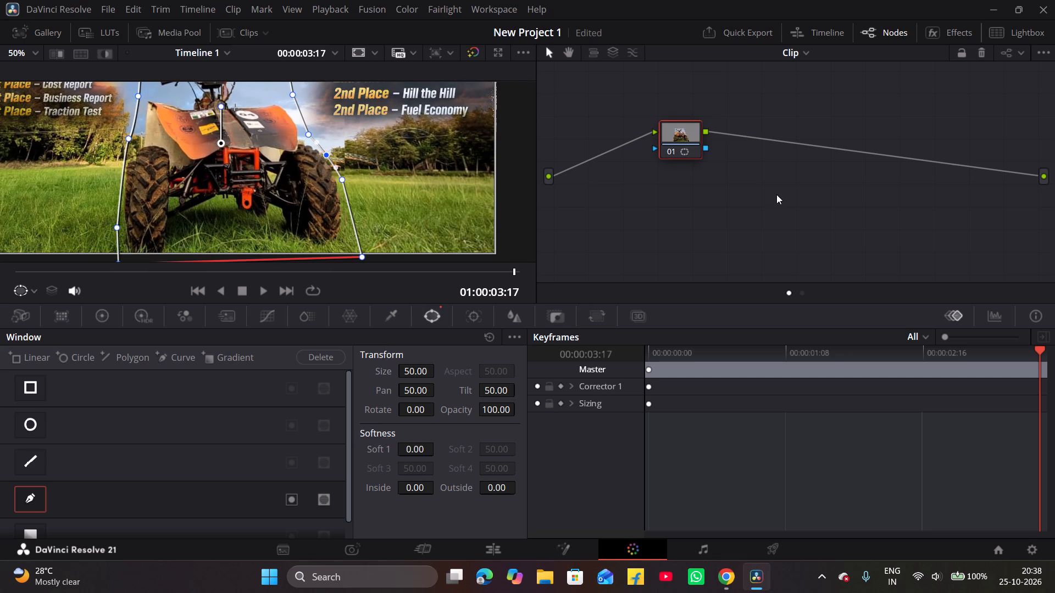
{"action": "left_click", "coordinate": [840, 268]}
{"action": "left_click_drag", "start_coordinate": [709, 148], "coordinate": [1042, 200]}
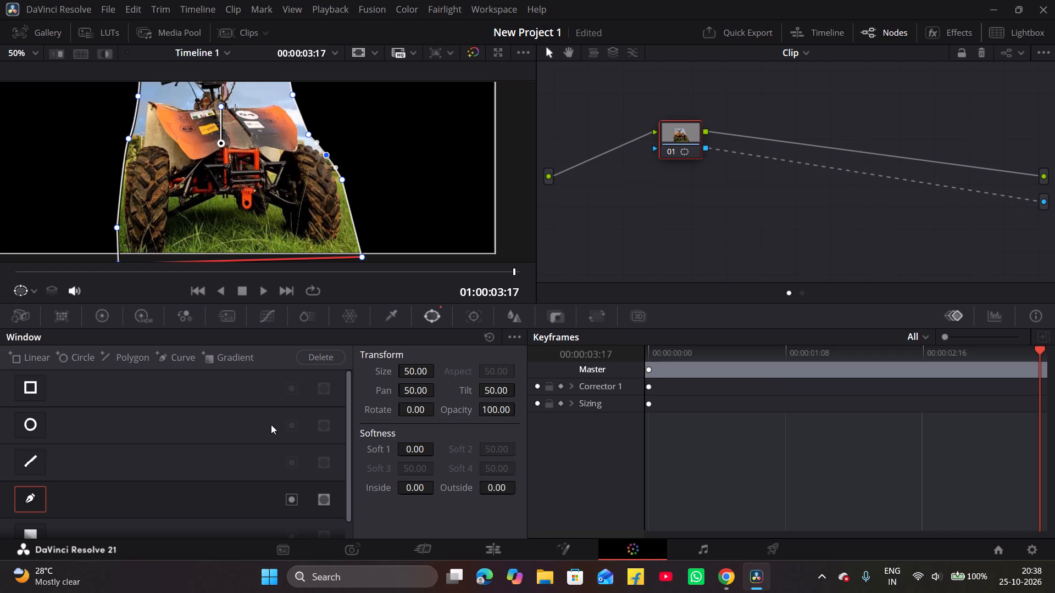
Invert the curve window so it cuts the quad bike out of the poster, with Soft 1 at 3.56.
{"action": "left_click", "coordinate": [292, 499]}
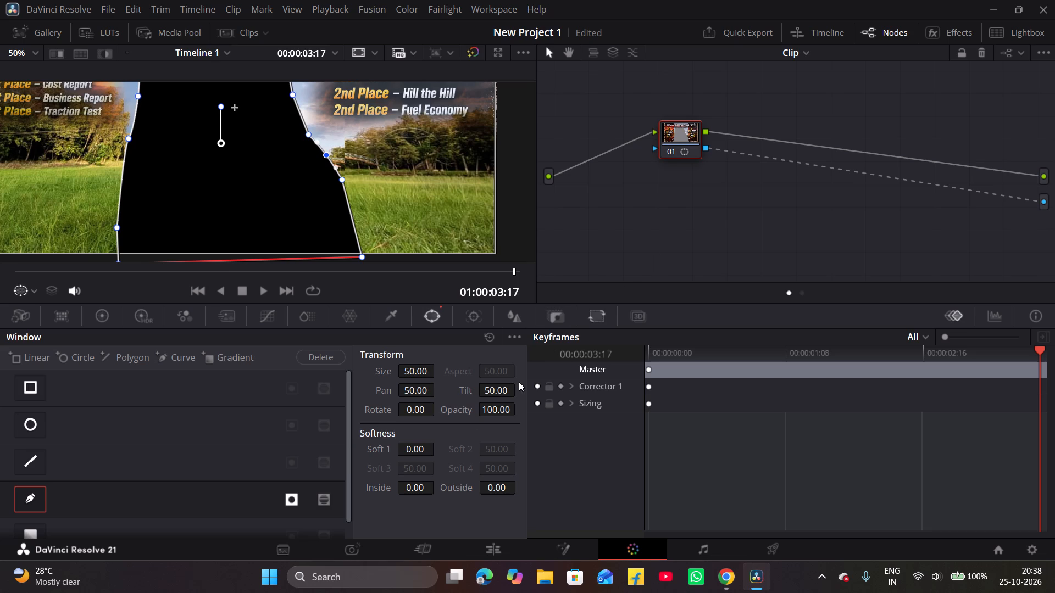
{"action": "left_click_drag", "start_coordinate": [416, 455], "coordinate": [515, 448]}
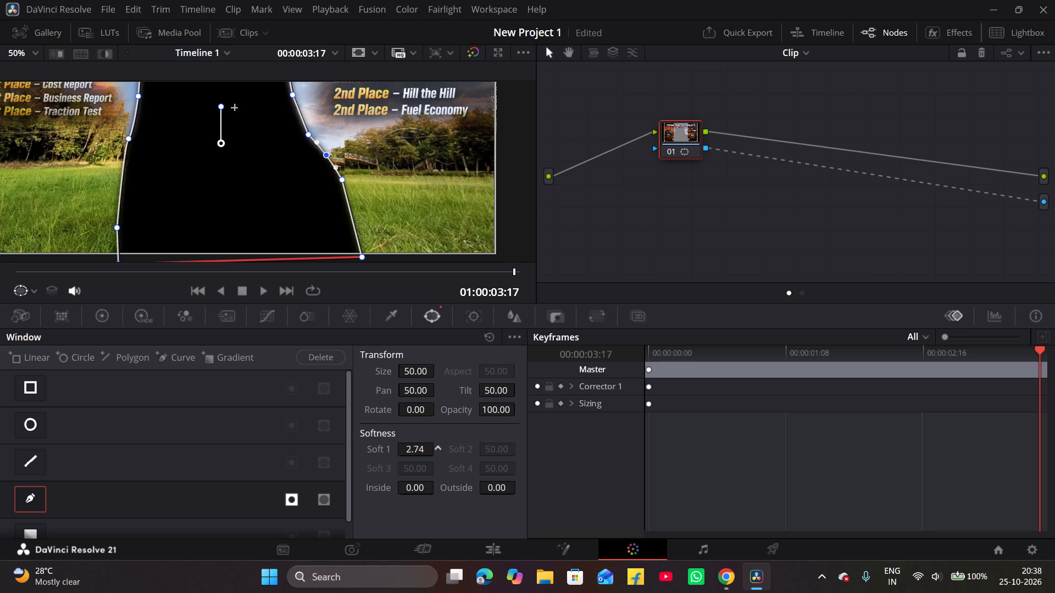
{"action": "left_click_drag", "start_coordinate": [515, 448], "coordinate": [353, 448]}
{"action": "left_click", "coordinate": [287, 502]}
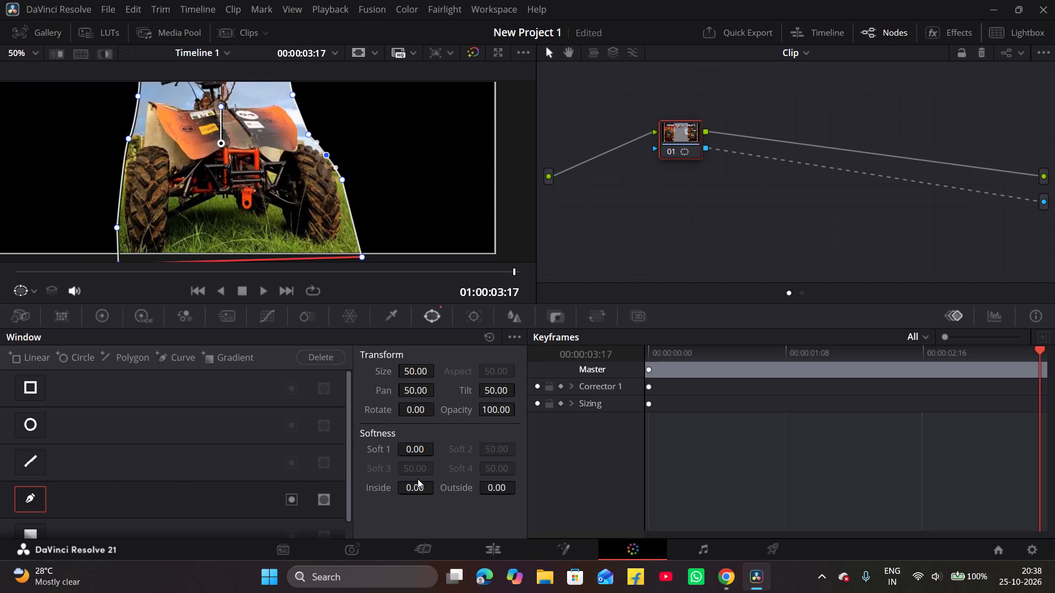
{"action": "left_click_drag", "start_coordinate": [409, 452], "coordinate": [532, 443]}
{"action": "left_click", "coordinate": [296, 497]}
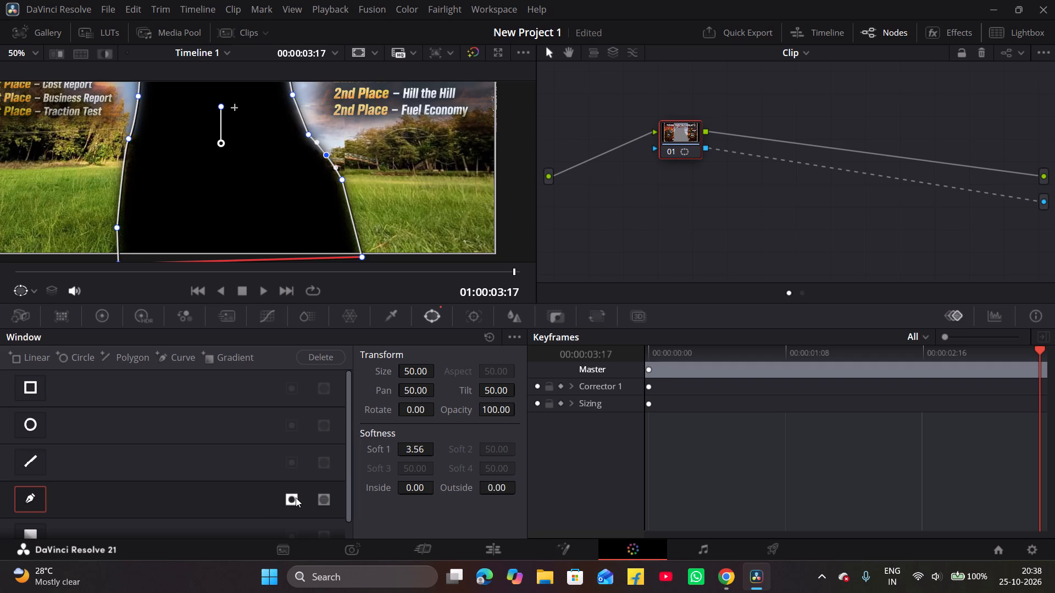
On the Edit page, move Compound Clip 1 back to the timeline start on Video 2 and place the playhead at 01:00:01:10.
{"action": "left_click", "coordinate": [495, 548]}
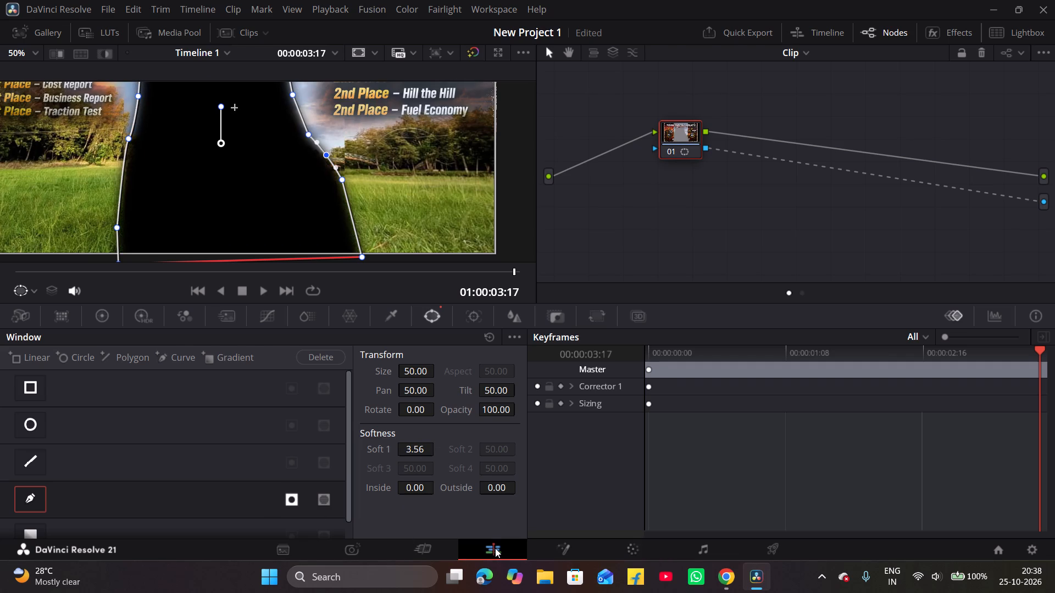
{"action": "left_click_drag", "start_coordinate": [288, 438], "coordinate": [280, 437]}
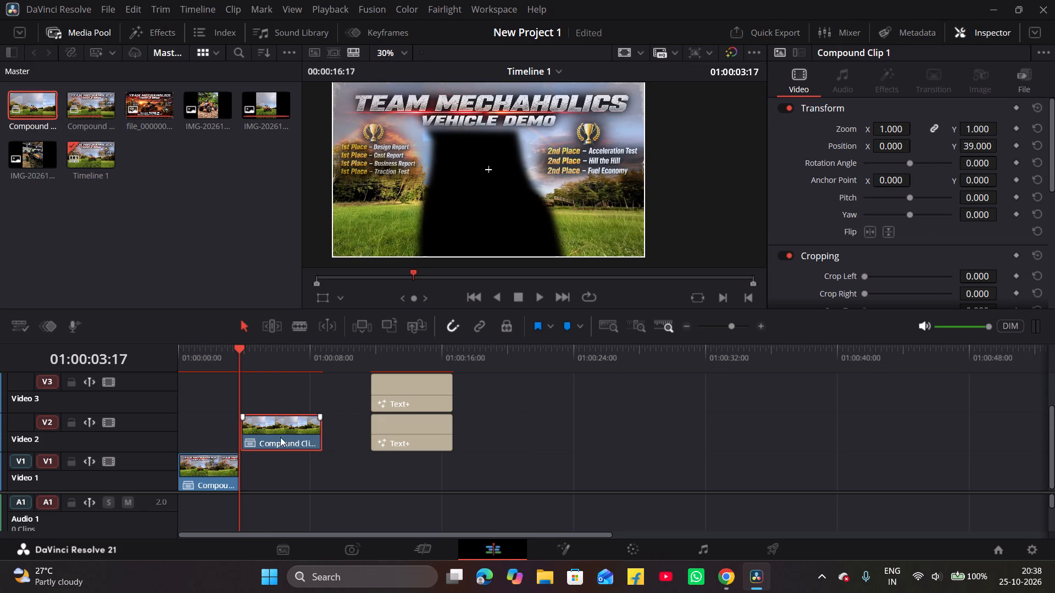
{"action": "left_click_drag", "start_coordinate": [280, 437], "coordinate": [187, 437]}
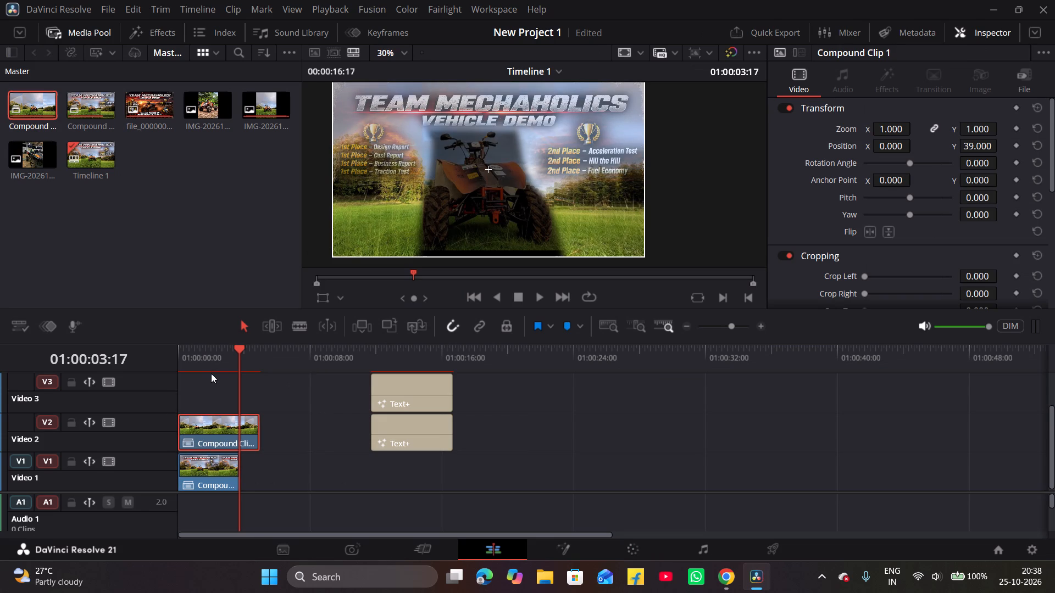
{"action": "left_click", "coordinate": [202, 362]}
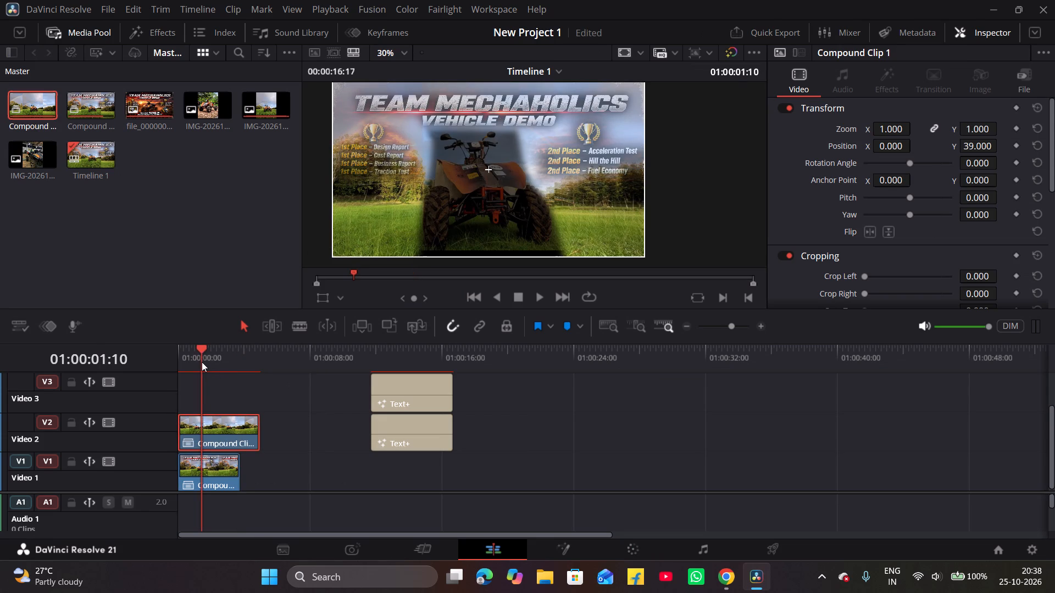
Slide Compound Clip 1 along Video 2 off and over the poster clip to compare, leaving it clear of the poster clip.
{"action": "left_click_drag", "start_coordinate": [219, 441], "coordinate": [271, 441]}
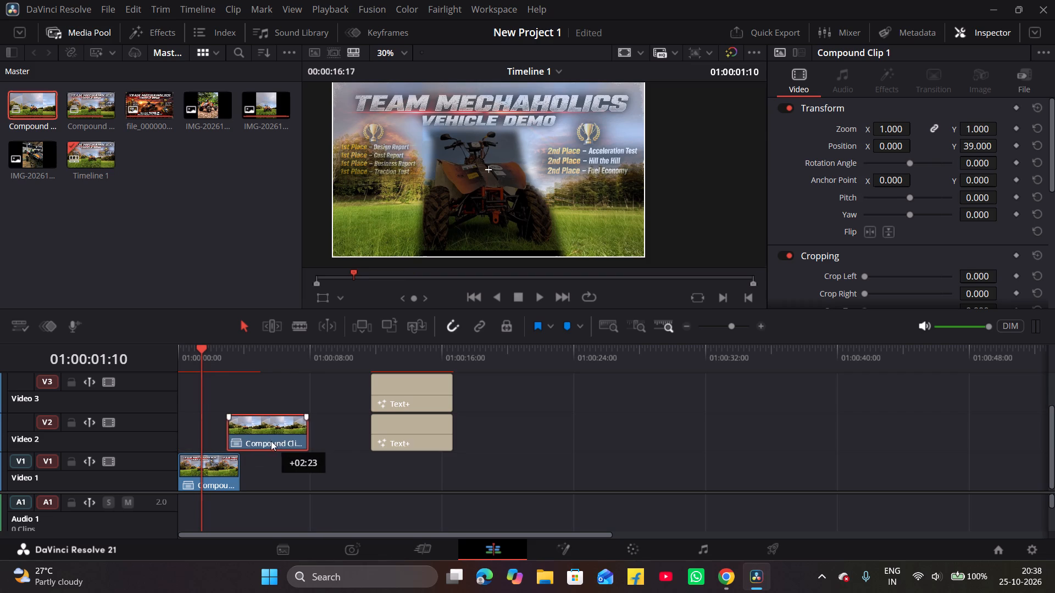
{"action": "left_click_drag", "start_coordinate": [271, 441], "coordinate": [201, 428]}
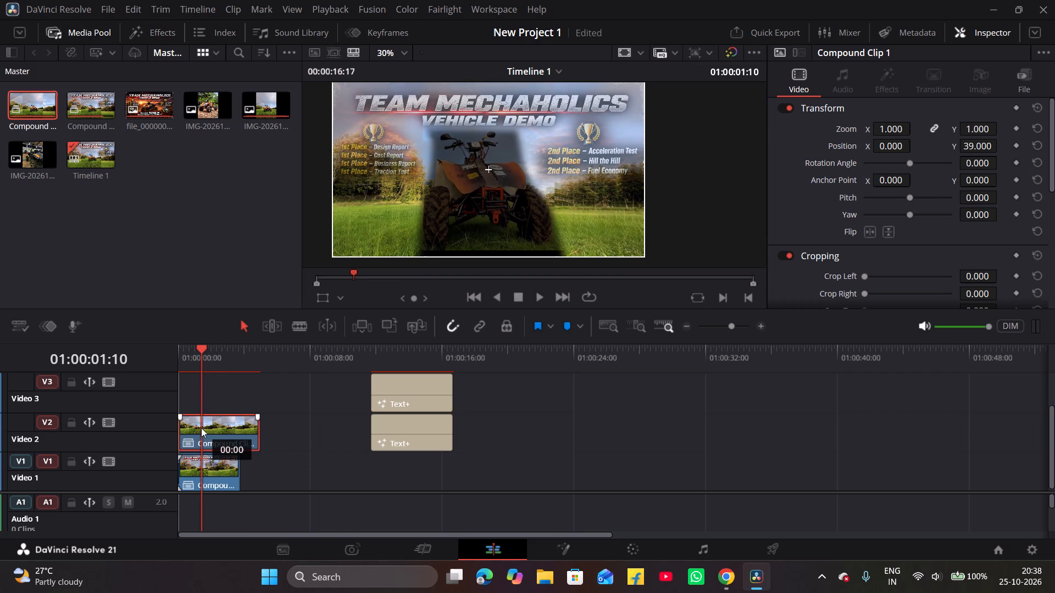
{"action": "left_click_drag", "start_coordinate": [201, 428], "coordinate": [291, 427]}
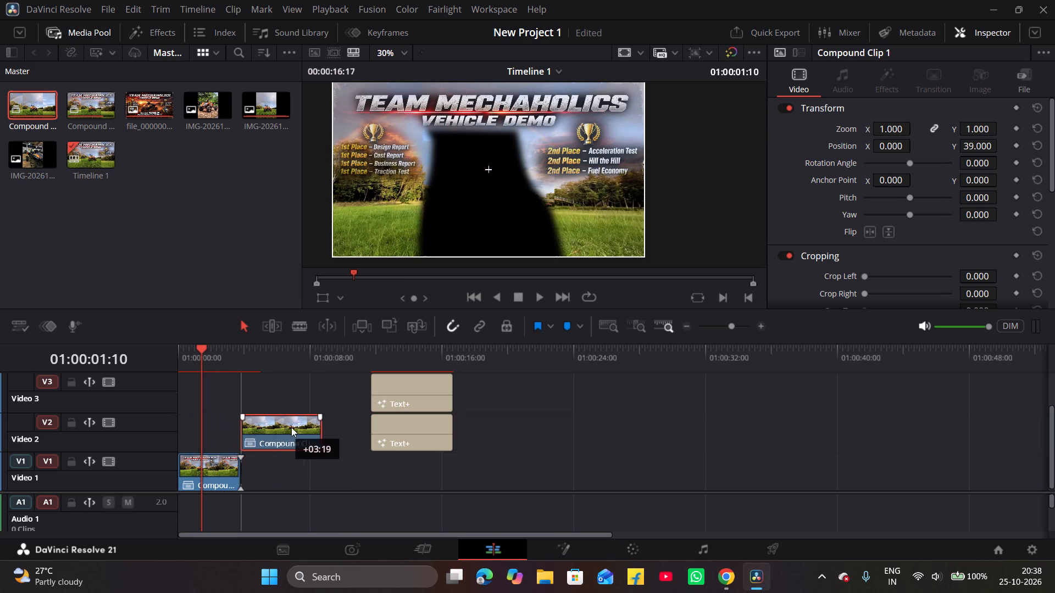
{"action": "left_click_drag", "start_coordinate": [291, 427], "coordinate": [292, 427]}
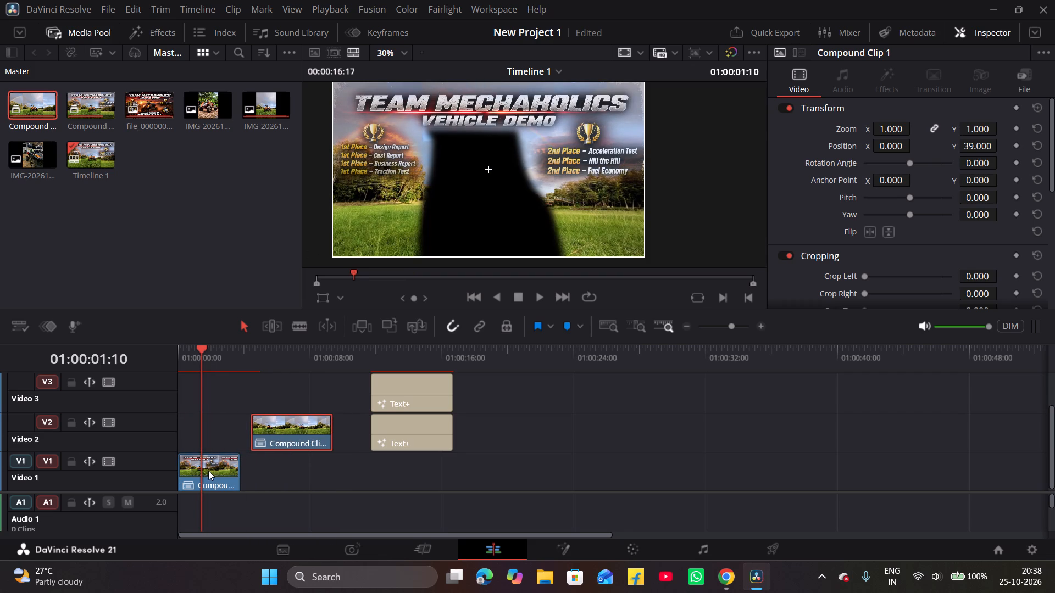
On the Color page, set the Soft 1 softness of the poster clip's curve window to 0.00.
{"action": "left_click", "coordinate": [208, 471]}
{"action": "left_click", "coordinate": [629, 542]}
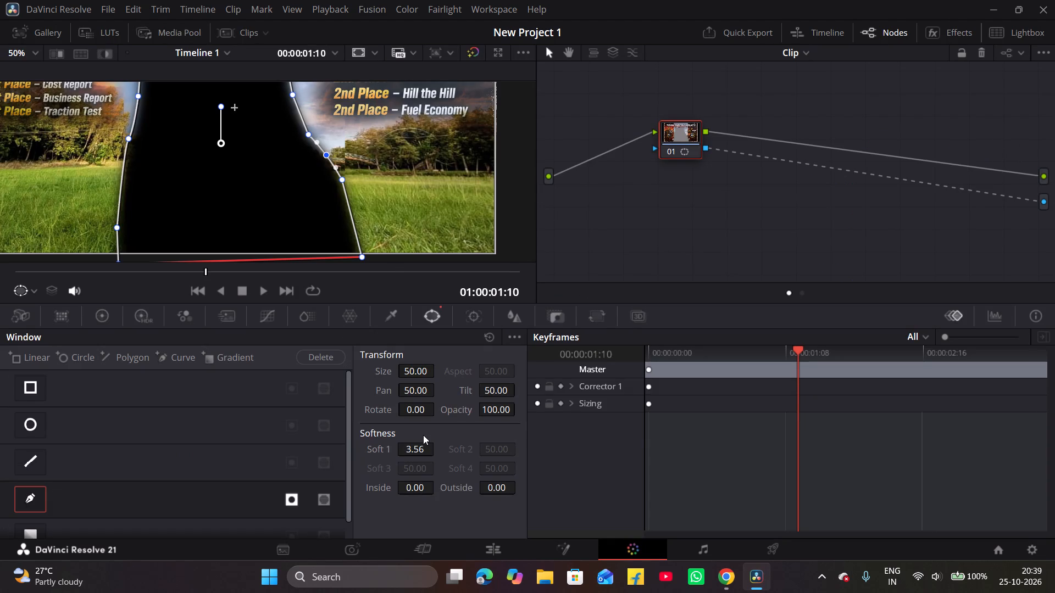
{"action": "left_click_drag", "start_coordinate": [419, 451], "coordinate": [314, 456]}
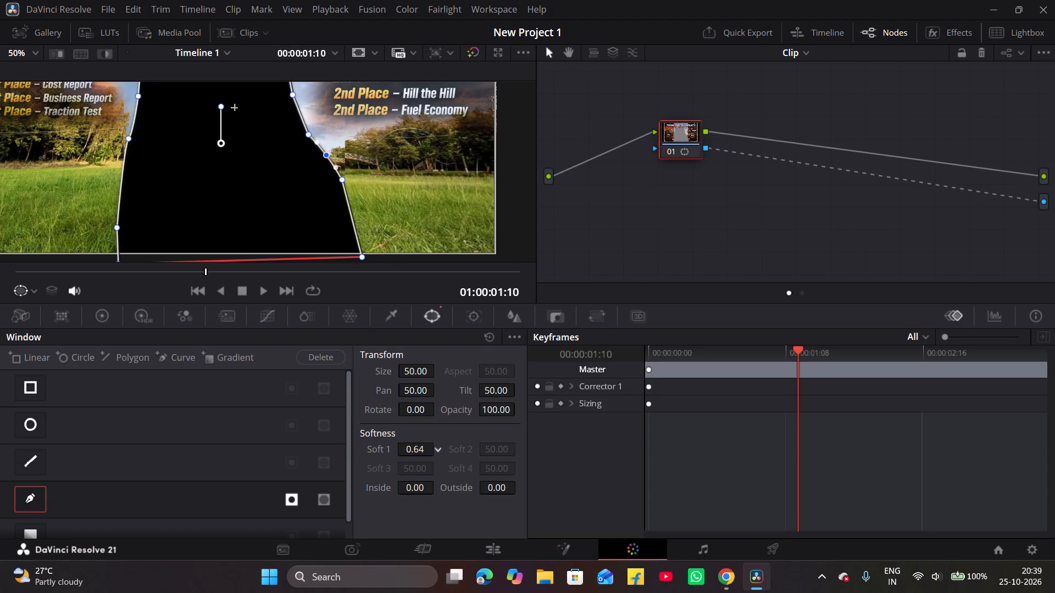
{"action": "left_click_drag", "start_coordinate": [314, 456], "coordinate": [279, 461]}
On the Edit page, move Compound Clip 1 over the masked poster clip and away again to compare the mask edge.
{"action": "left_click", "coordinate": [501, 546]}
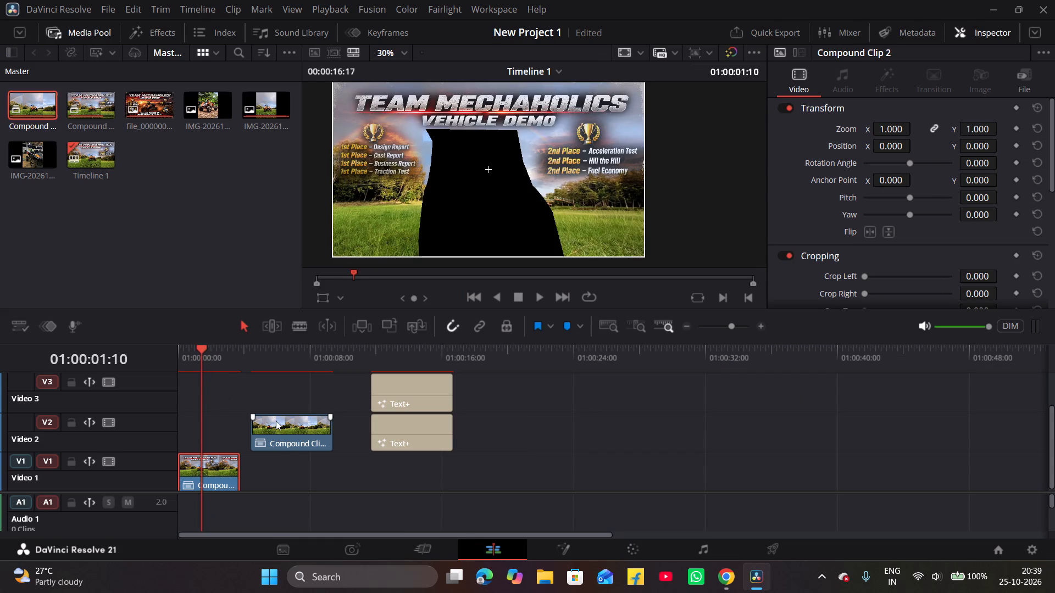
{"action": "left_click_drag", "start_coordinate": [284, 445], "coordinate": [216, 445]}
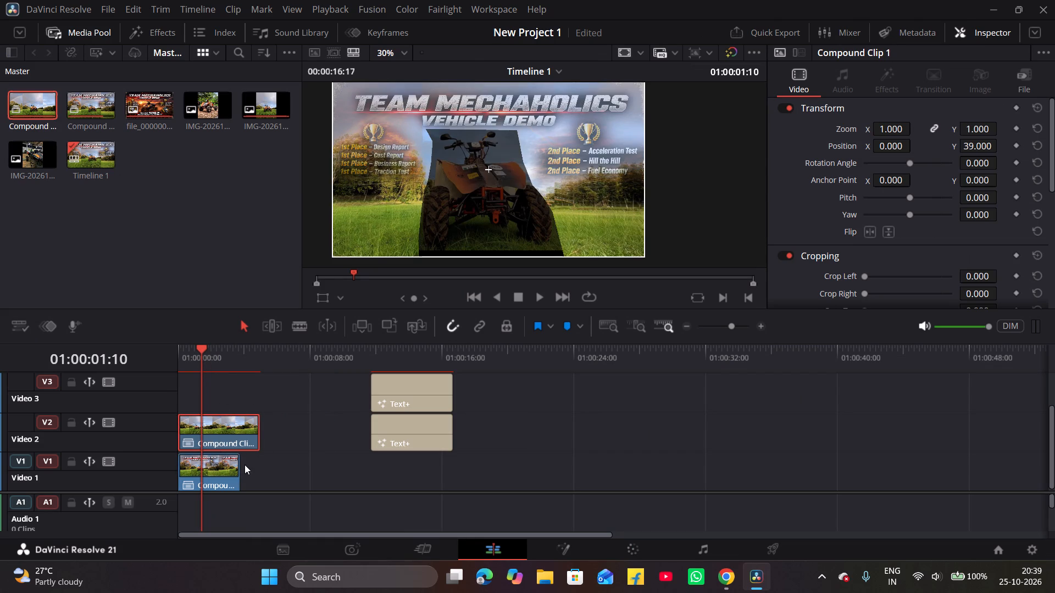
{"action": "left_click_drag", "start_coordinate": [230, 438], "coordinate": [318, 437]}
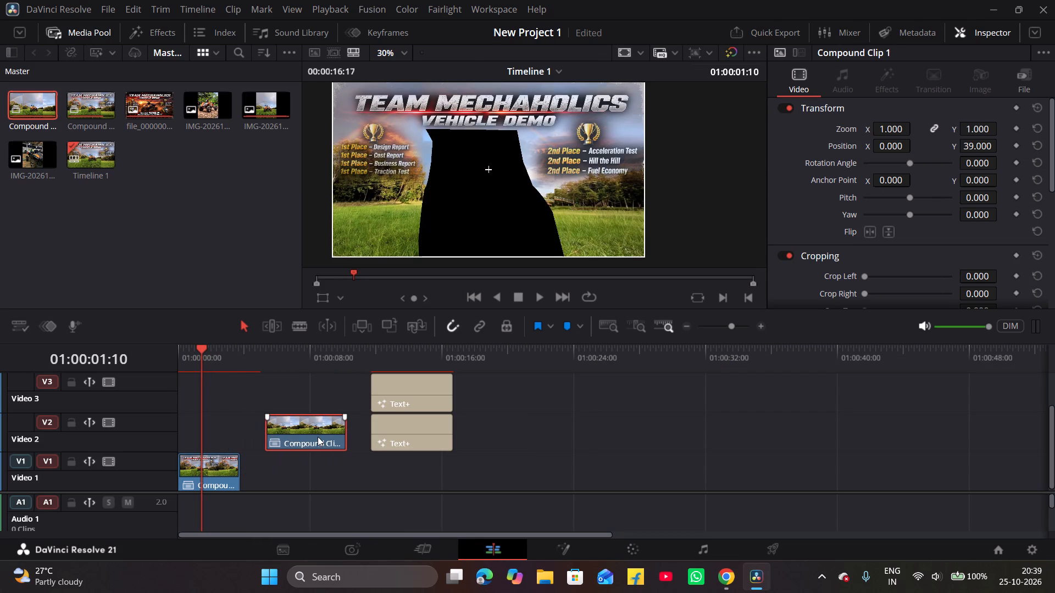
Undo the recent moves of Compound Clip 1 and the split and trim of Compound Clip 2 on Video 1.
{"action": "key", "text": "ctrl+z"}
{"action": "key", "text": "ctrl+z"}
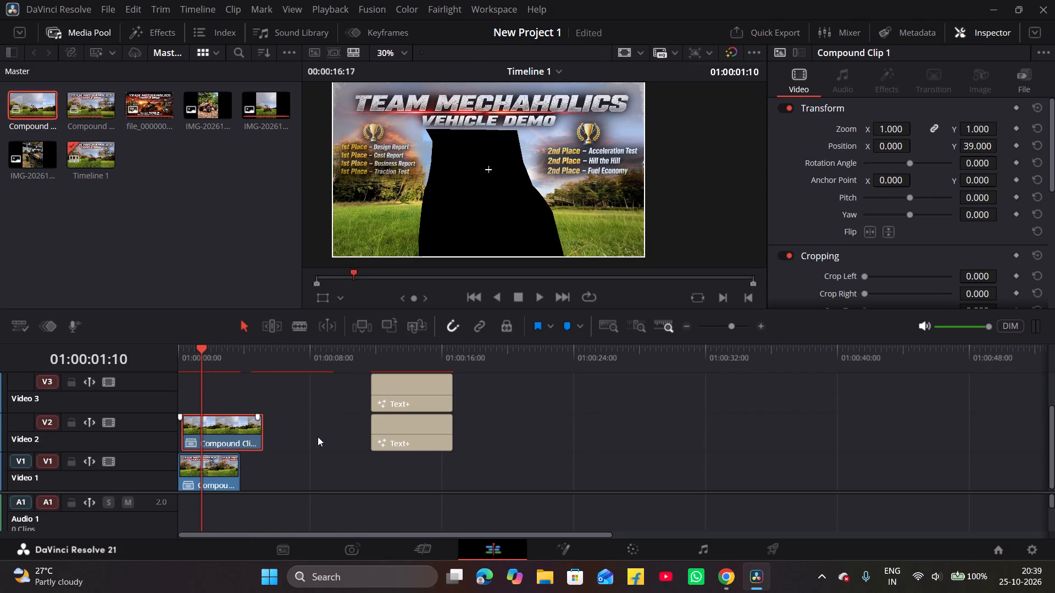
{"action": "key", "text": "ctrl+z"}
{"action": "key", "text": "ctrl+z"}
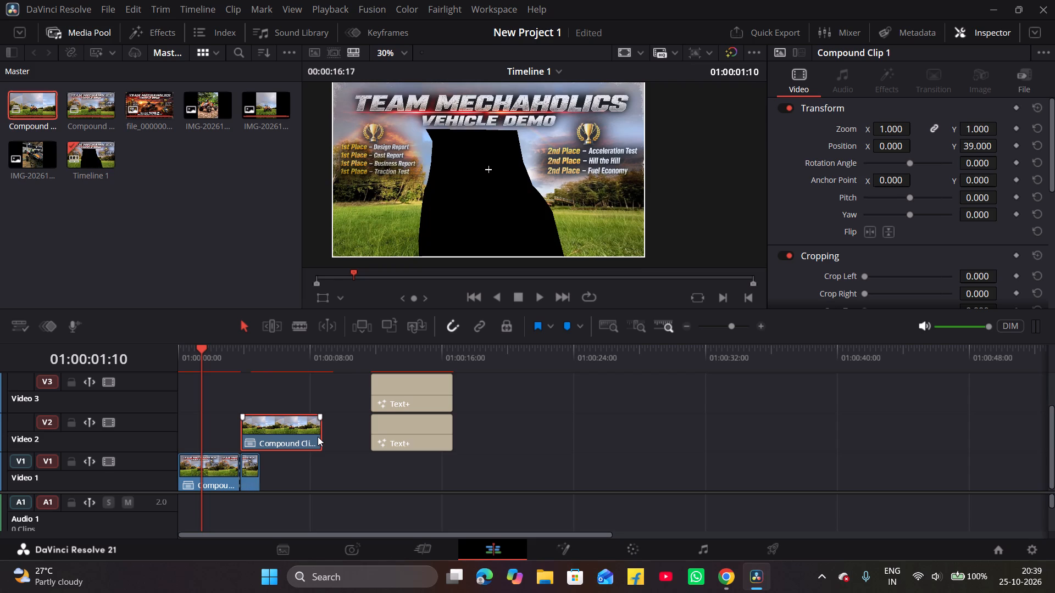
{"action": "key", "text": "ctrl+z"}
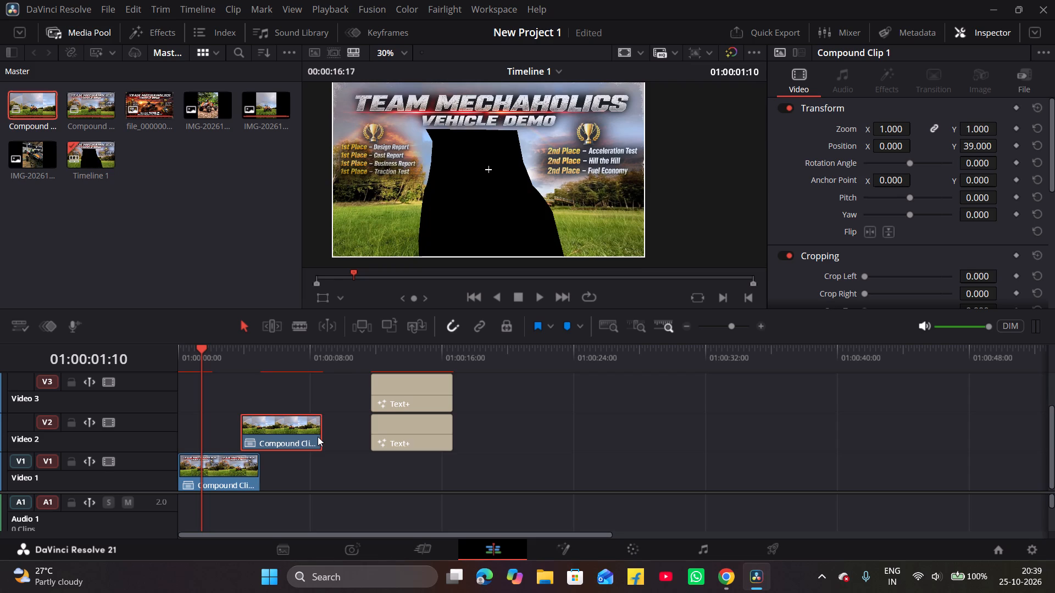
Disconnect node 01's alpha from the alpha output in Compound Clip 2's node graph and return to the Edit page.
{"action": "left_click", "coordinate": [208, 479]}
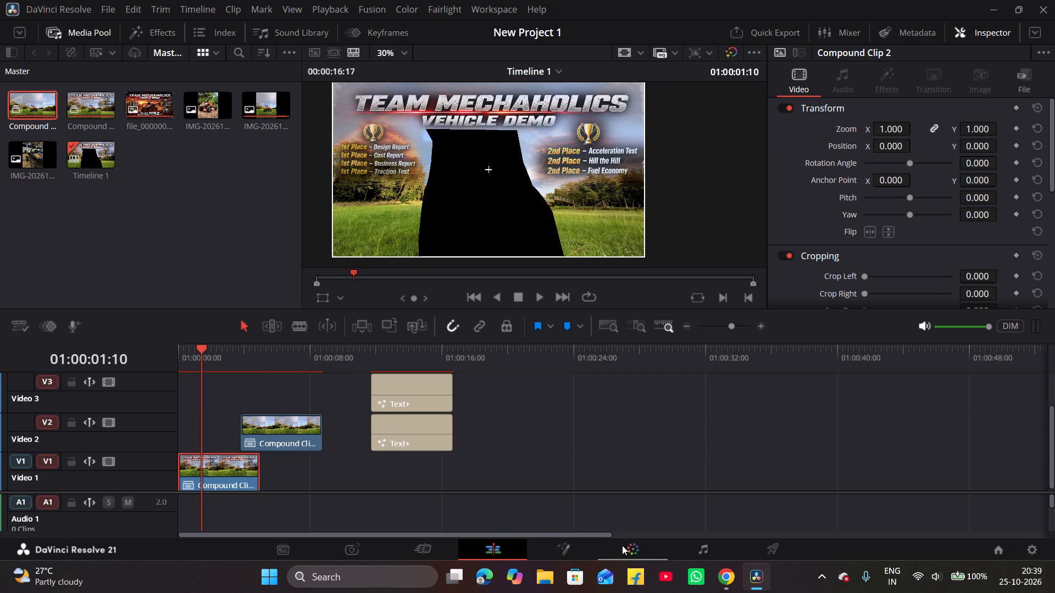
{"action": "left_click", "coordinate": [622, 545]}
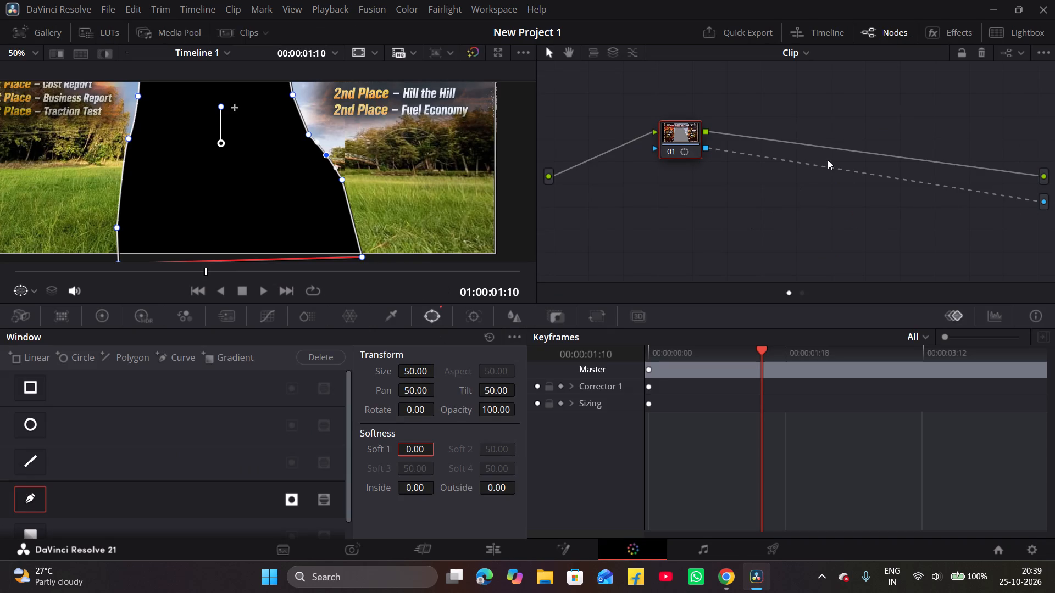
{"action": "left_click_drag", "start_coordinate": [847, 167], "coordinate": [846, 180]}
{"action": "left_click_drag", "start_coordinate": [869, 173], "coordinate": [811, 226]}
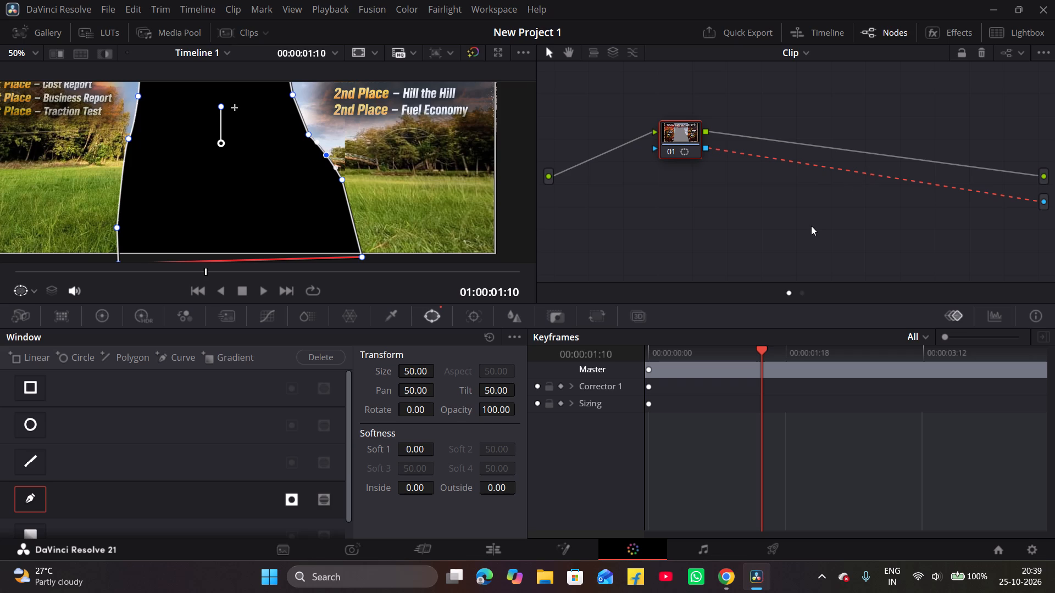
{"action": "left_click_drag", "start_coordinate": [811, 226], "coordinate": [811, 222]}
{"action": "left_click_drag", "start_coordinate": [938, 186], "coordinate": [849, 234]}
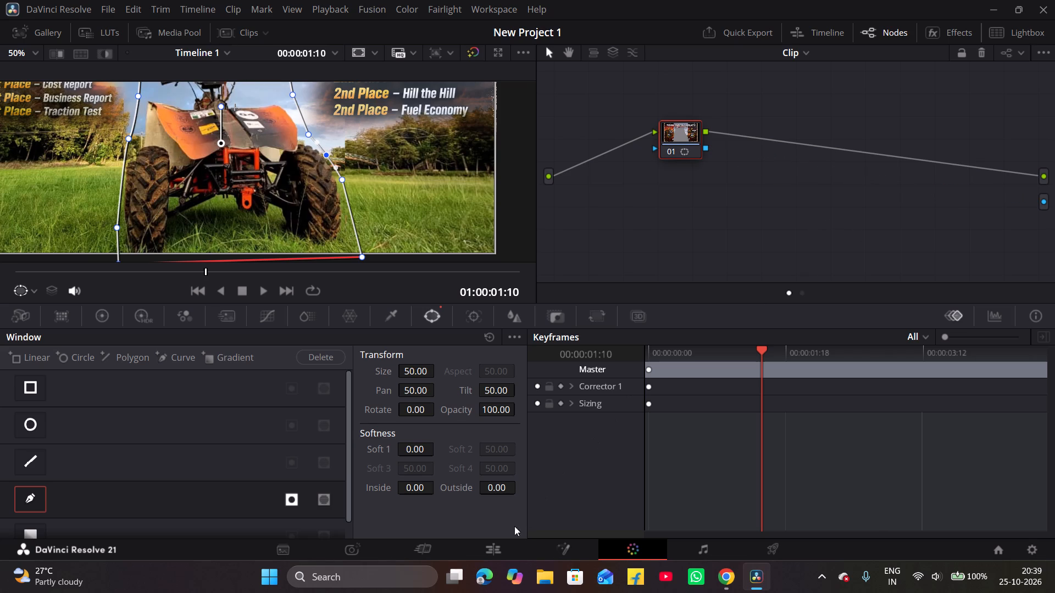
{"action": "left_click", "coordinate": [497, 556]}
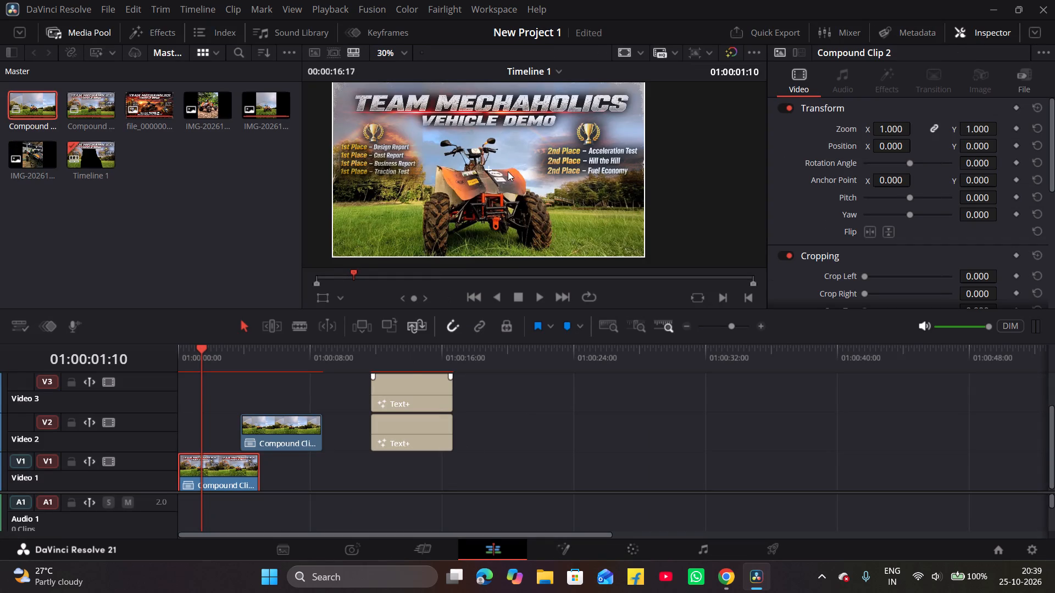
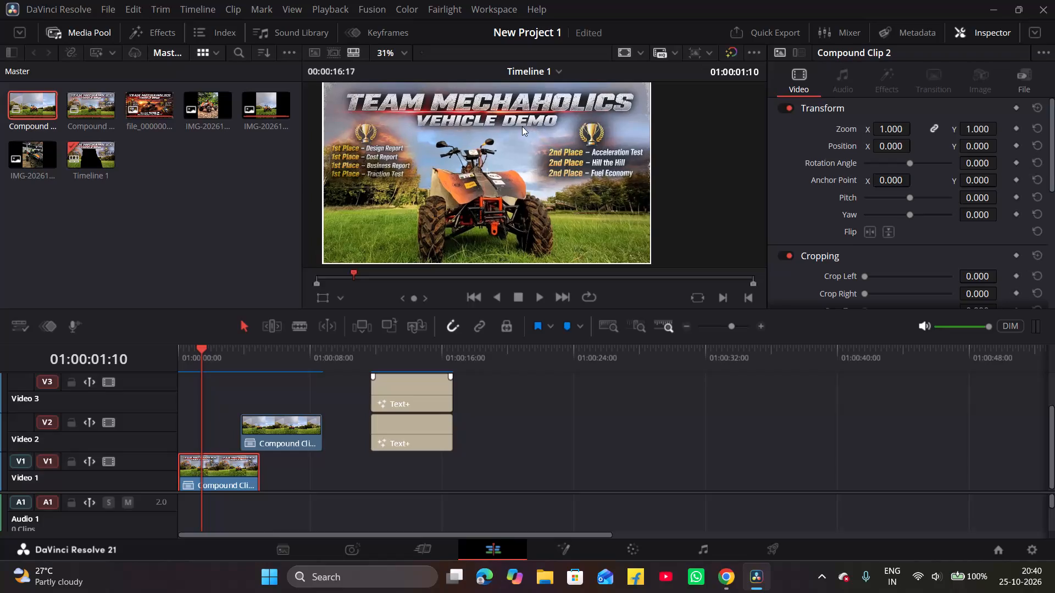
Set Compound Clip 2's vertical position (Position Y) to 28.000 in its transform settings.
{"action": "scroll", "coordinate": [522, 126], "scroll_direction": "down", "scroll_amount": 2}
{"action": "middle_click_drag", "start_coordinate": [522, 126], "coordinate": [532, 150]}
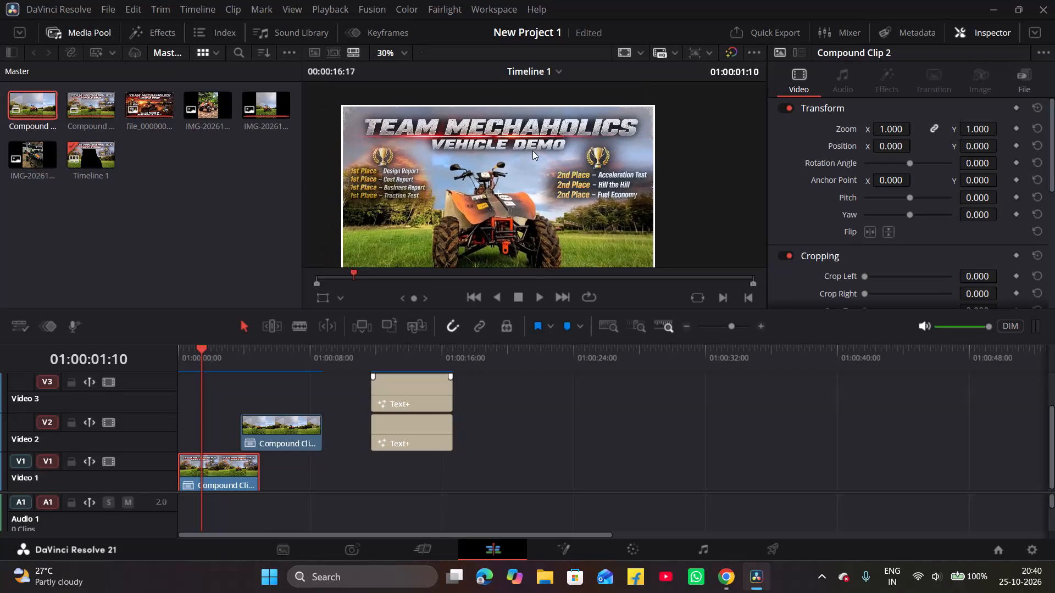
{"action": "middle_click_drag", "start_coordinate": [532, 150], "coordinate": [539, 134]}
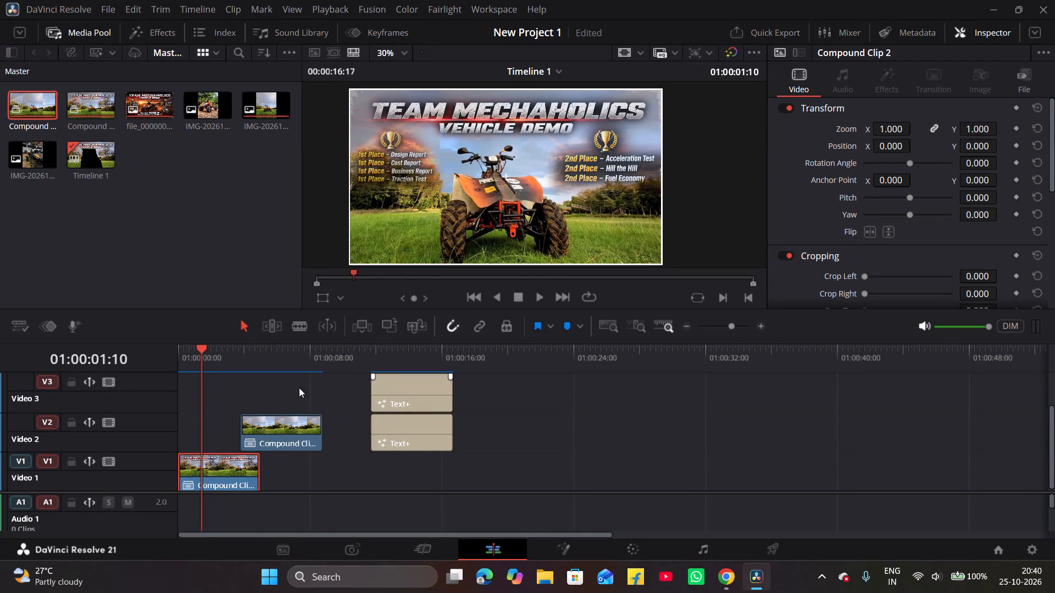
{"action": "left_click", "coordinate": [230, 480]}
{"action": "left_click_drag", "start_coordinate": [976, 147], "coordinate": [987, 146]}
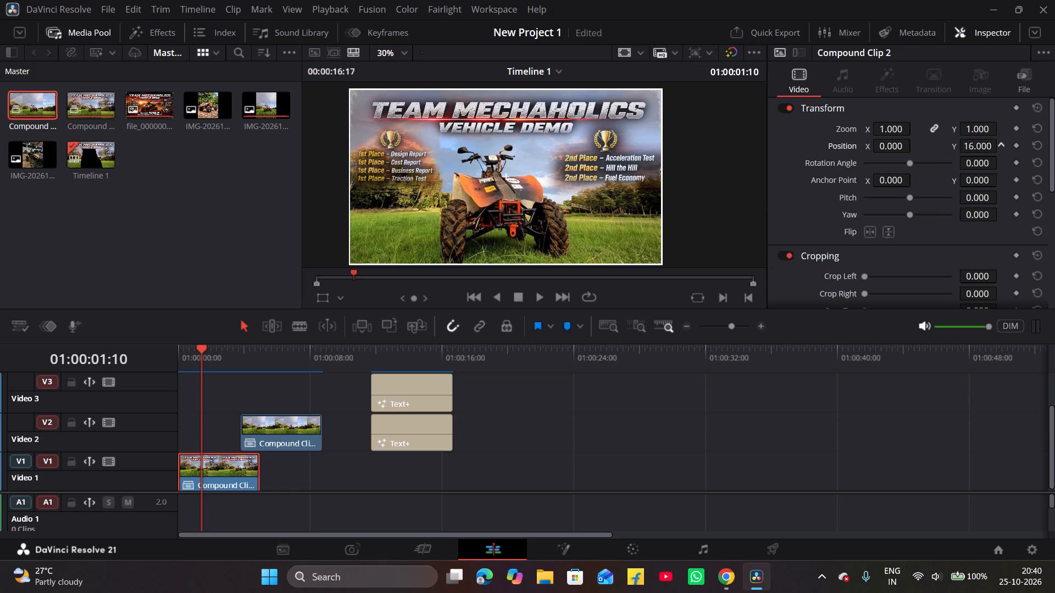
{"action": "left_click_drag", "start_coordinate": [987, 146], "coordinate": [993, 146]}
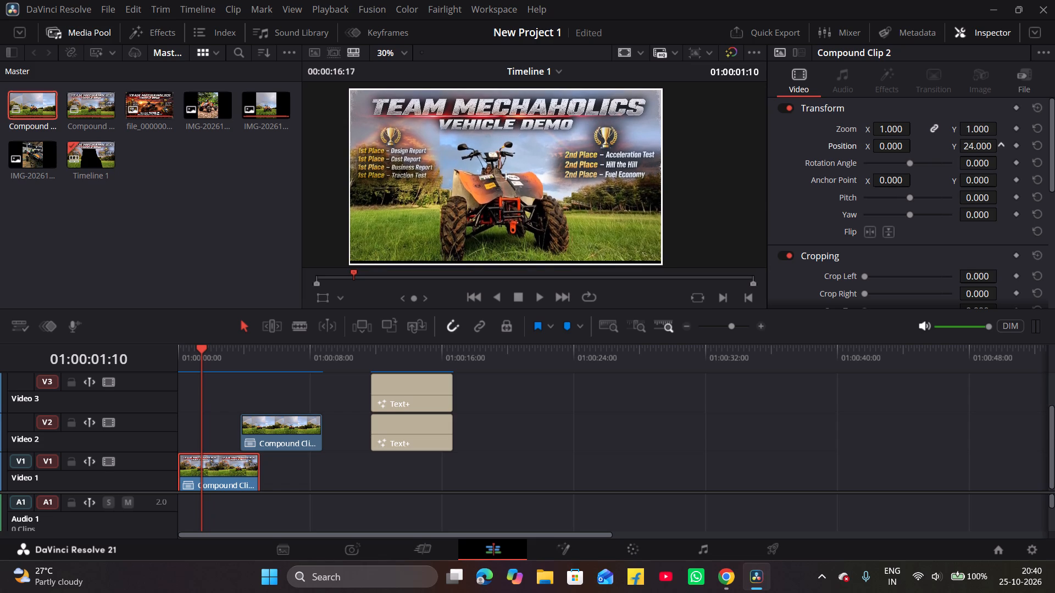
{"action": "left_click_drag", "start_coordinate": [993, 146], "coordinate": [996, 146]}
Stack Compound Clip 2 on Video 2 directly above Compound Clip 1 on Video 1 at the timeline start and check the composite.
{"action": "left_click_drag", "start_coordinate": [290, 434], "coordinate": [296, 434]}
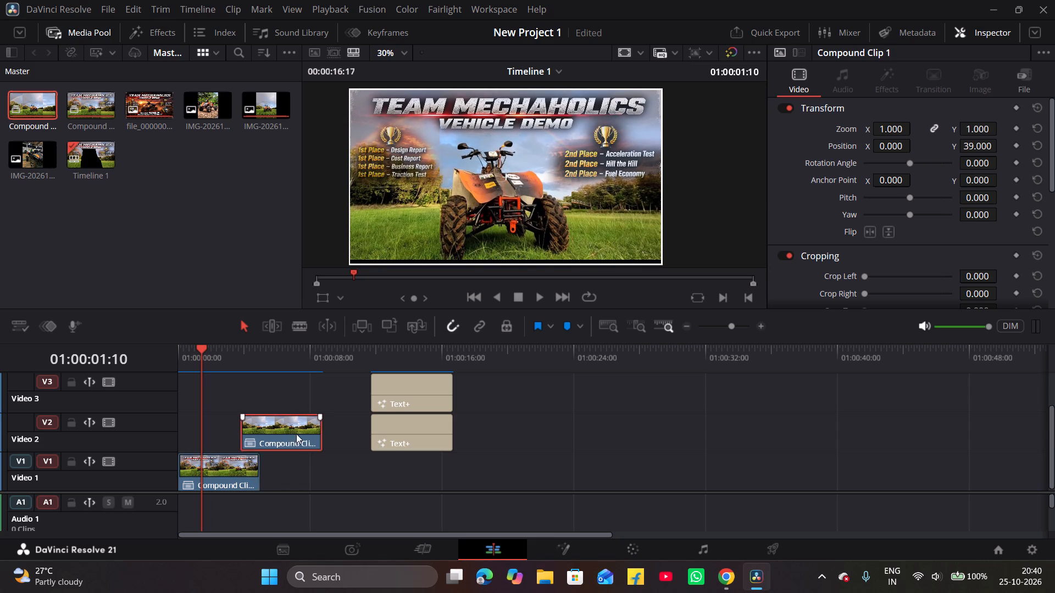
{"action": "left_click_drag", "start_coordinate": [296, 434], "coordinate": [321, 463]}
{"action": "left_click_drag", "start_coordinate": [208, 468], "coordinate": [208, 468]}
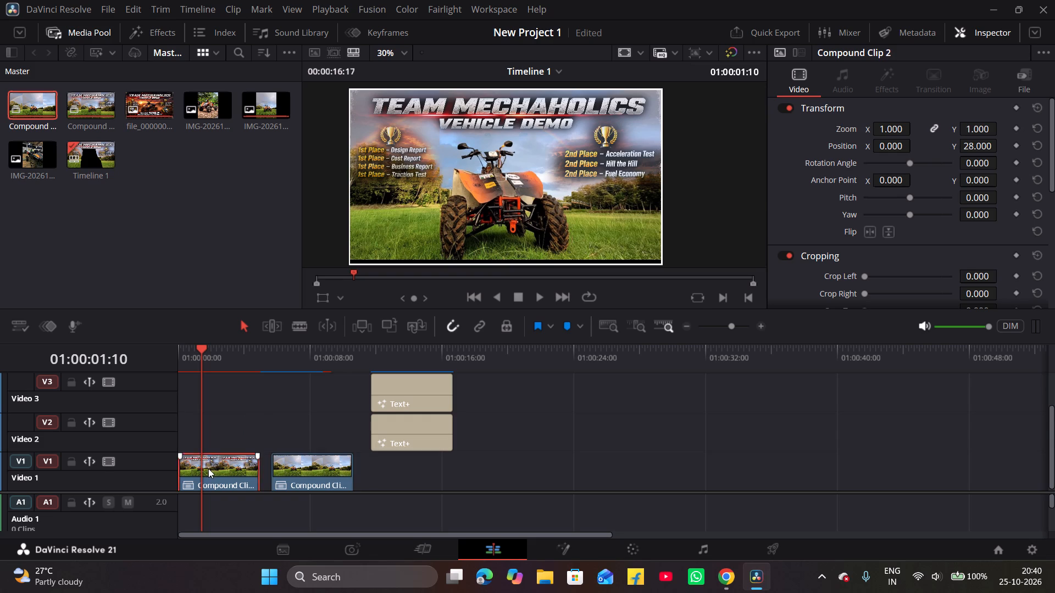
{"action": "left_click_drag", "start_coordinate": [208, 468], "coordinate": [208, 443]}
{"action": "left_click_drag", "start_coordinate": [310, 480], "coordinate": [174, 468]}
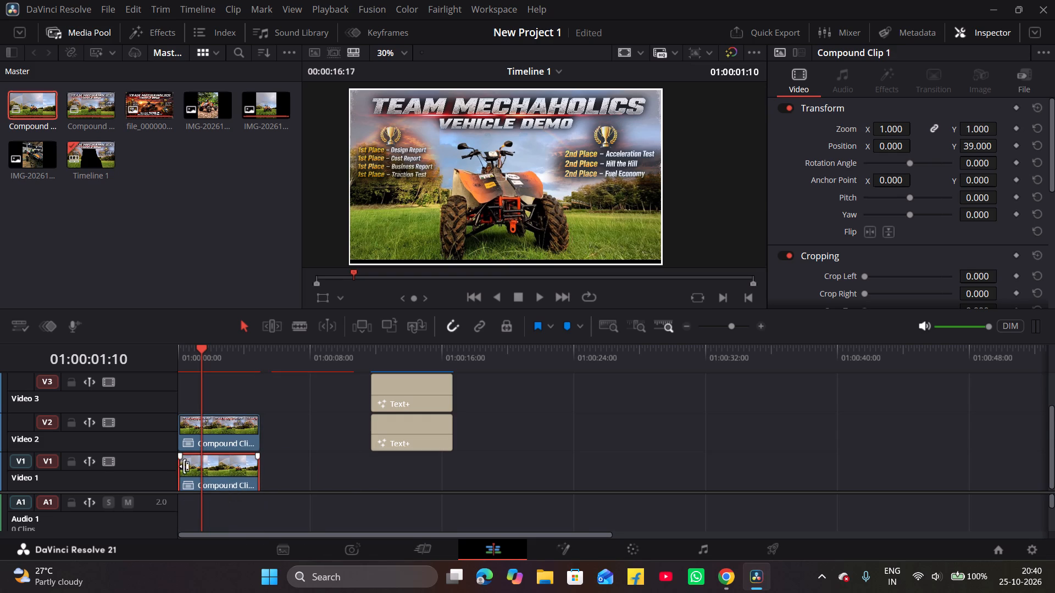
{"action": "left_click_drag", "start_coordinate": [228, 438], "coordinate": [208, 433]}
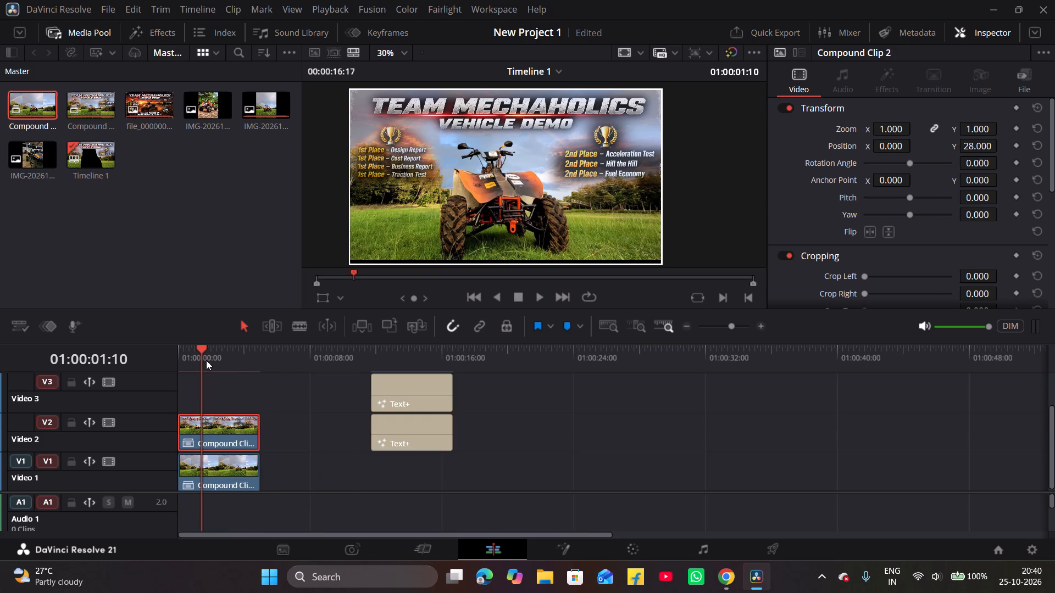
{"action": "left_click_drag", "start_coordinate": [205, 346], "coordinate": [192, 353]}
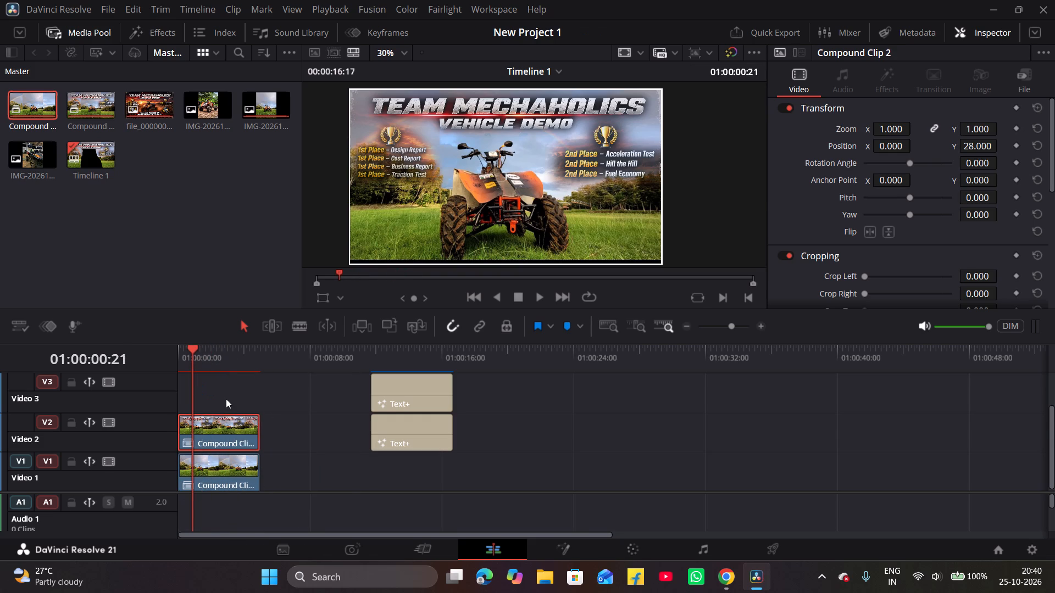
{"action": "left_click", "coordinate": [231, 358]}
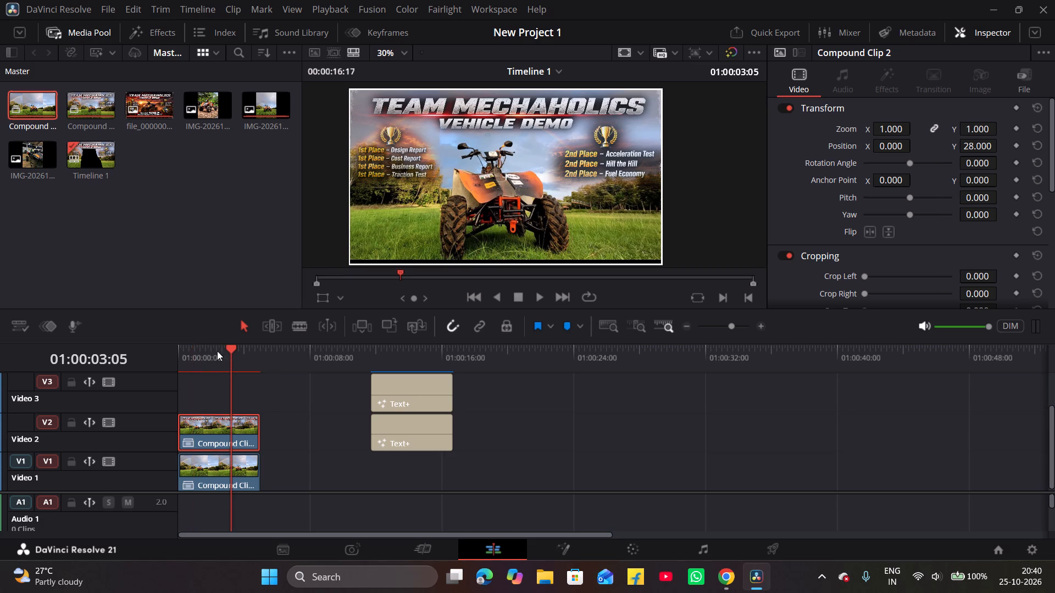
{"action": "left_click", "coordinate": [198, 343]}
{"action": "left_click", "coordinate": [207, 355]}
Move Compound Clip 1 out from under the poster on Video 1, check it alone, and delete it from the timeline.
{"action": "left_click", "coordinate": [224, 472]}
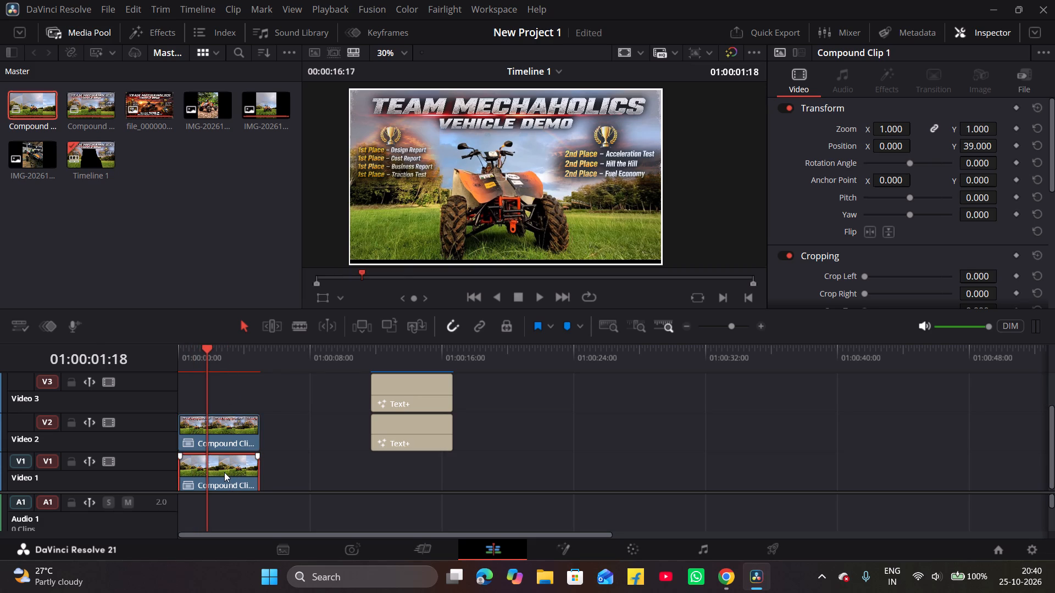
{"action": "left_click_drag", "start_coordinate": [224, 472], "coordinate": [309, 465]}
{"action": "left_click", "coordinate": [290, 357]}
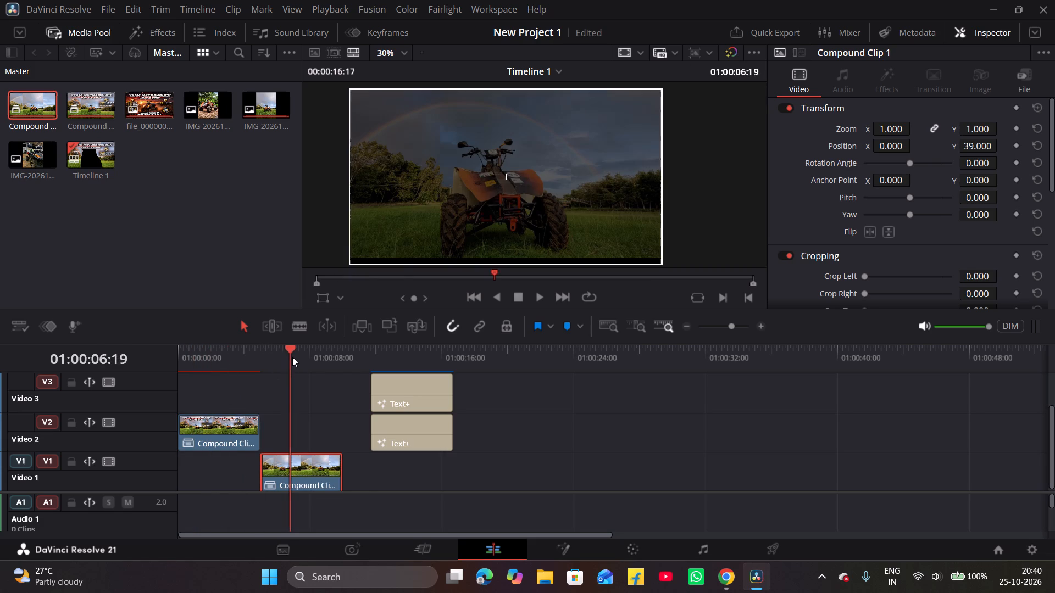
{"action": "left_click_drag", "start_coordinate": [303, 467], "coordinate": [315, 467]}
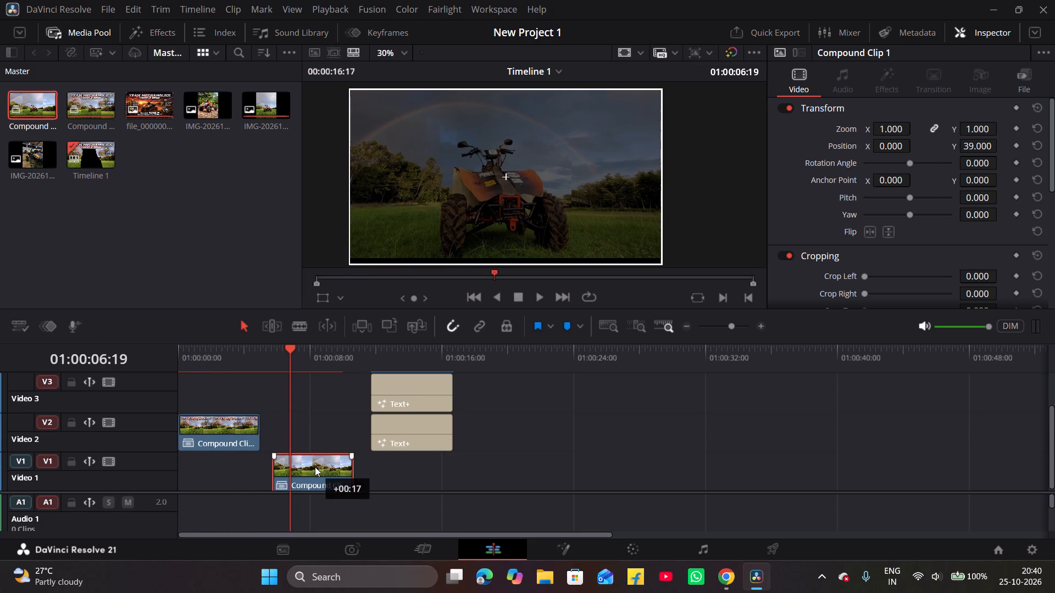
{"action": "left_click_drag", "start_coordinate": [315, 467], "coordinate": [316, 467]}
{"action": "left_click", "coordinate": [326, 361]}
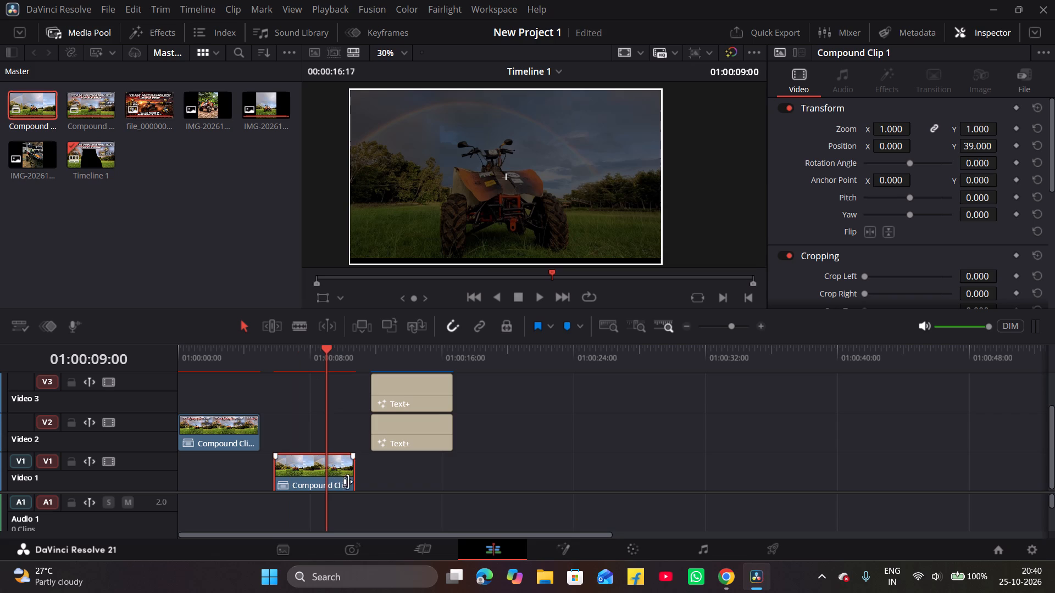
{"action": "left_click", "coordinate": [631, 540]}
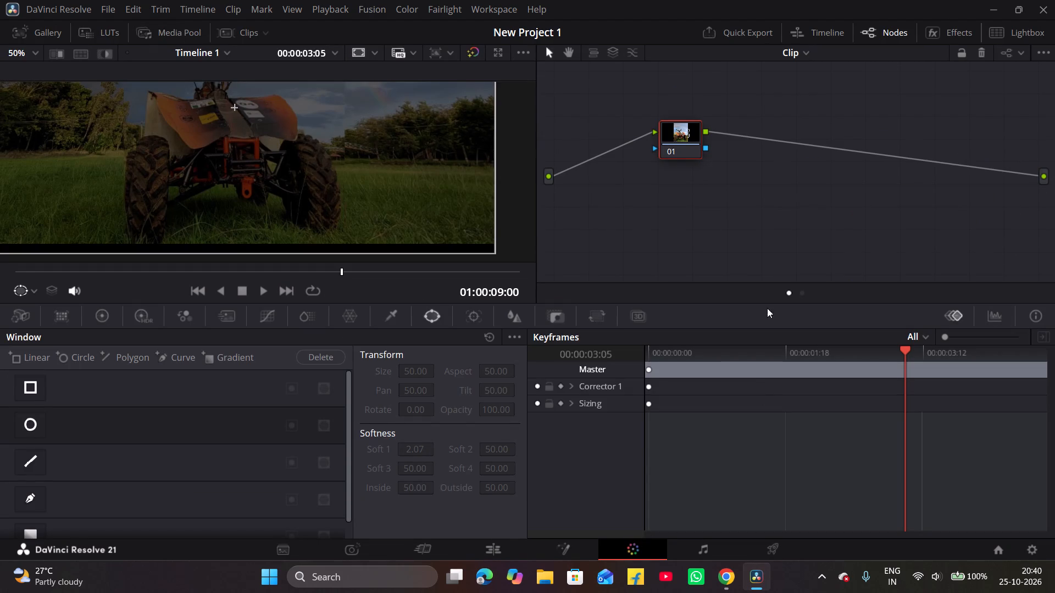
{"action": "left_click", "coordinate": [506, 539]}
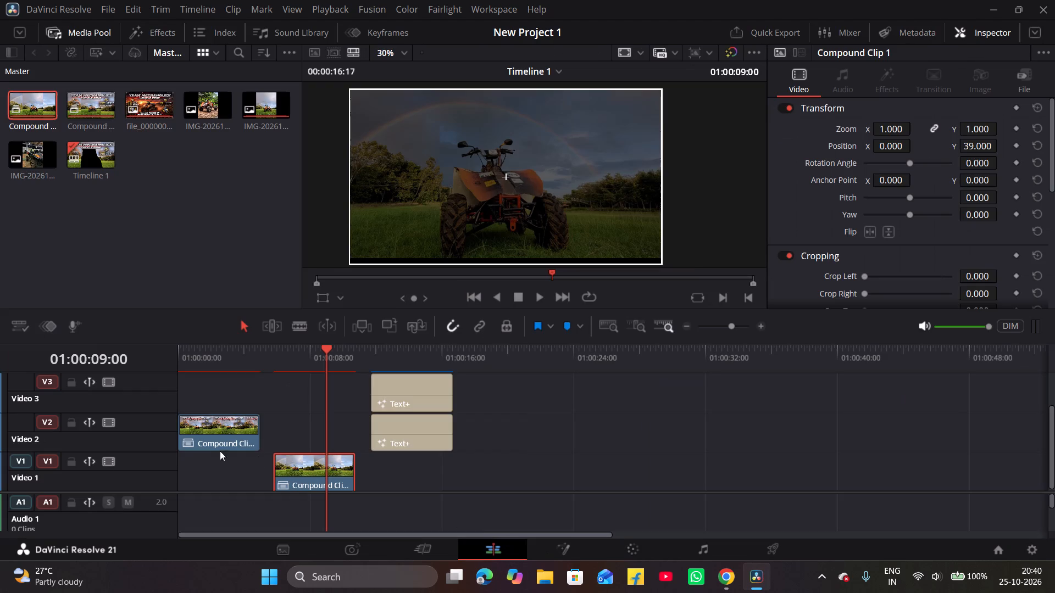
{"action": "key", "text": "BackSpace"}
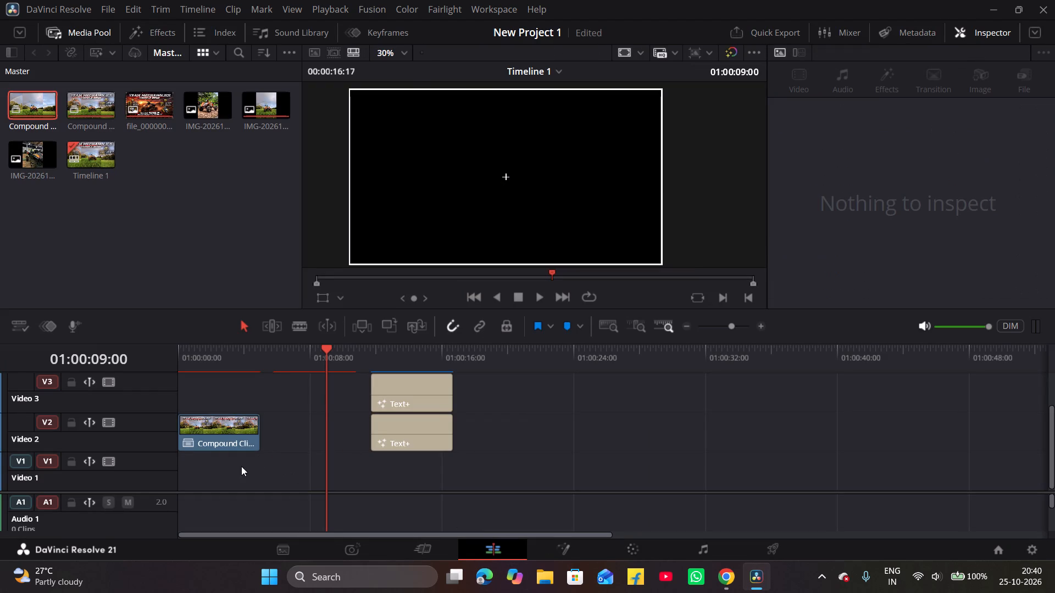
Place a fresh copy of Compound Clip 1 from the media pool on Video 1, directly beneath Compound Clip 2.
{"action": "left_click", "coordinate": [216, 351]}
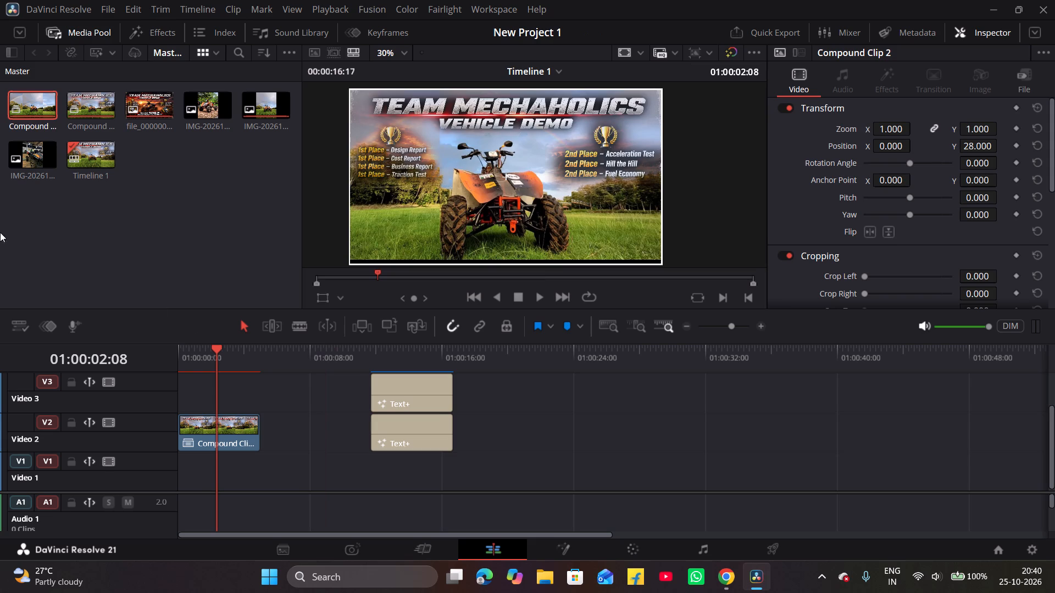
{"action": "left_click_drag", "start_coordinate": [34, 105], "coordinate": [321, 474]}
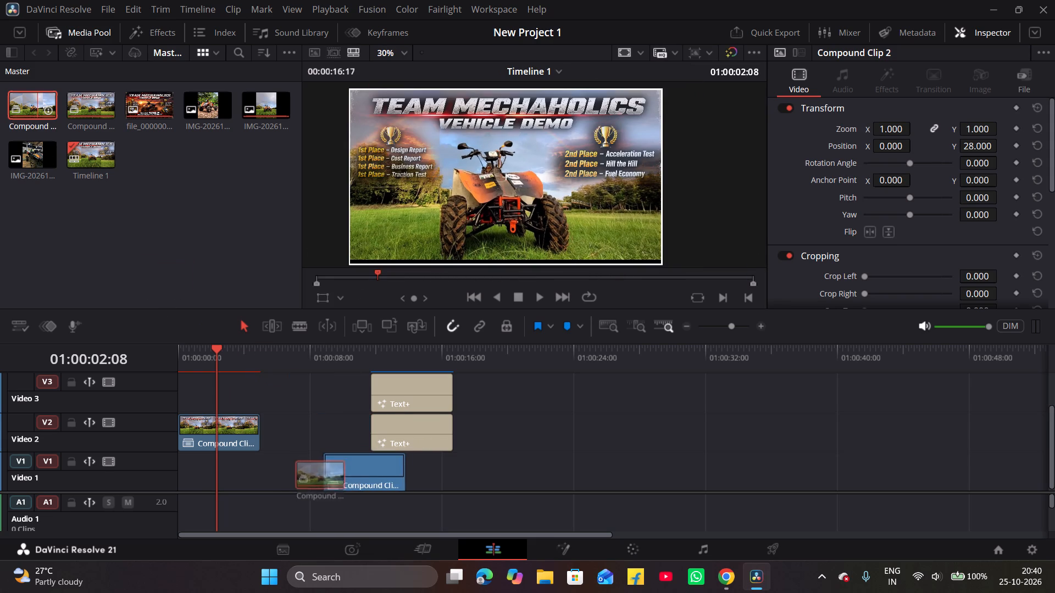
{"action": "left_click_drag", "start_coordinate": [321, 474], "coordinate": [280, 484]}
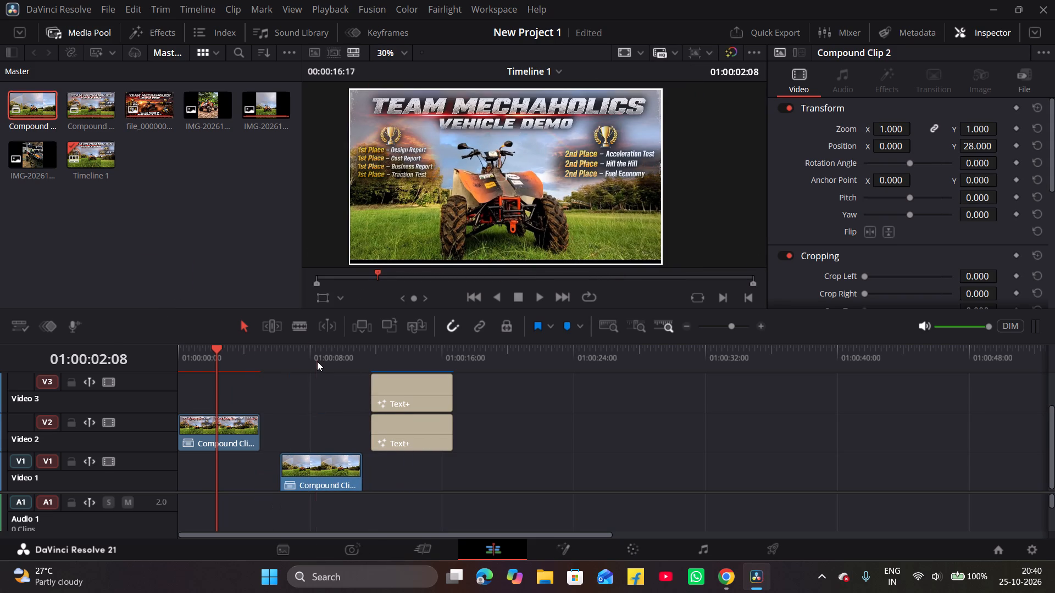
{"action": "left_click", "coordinate": [317, 361]}
{"action": "left_click", "coordinate": [231, 362]}
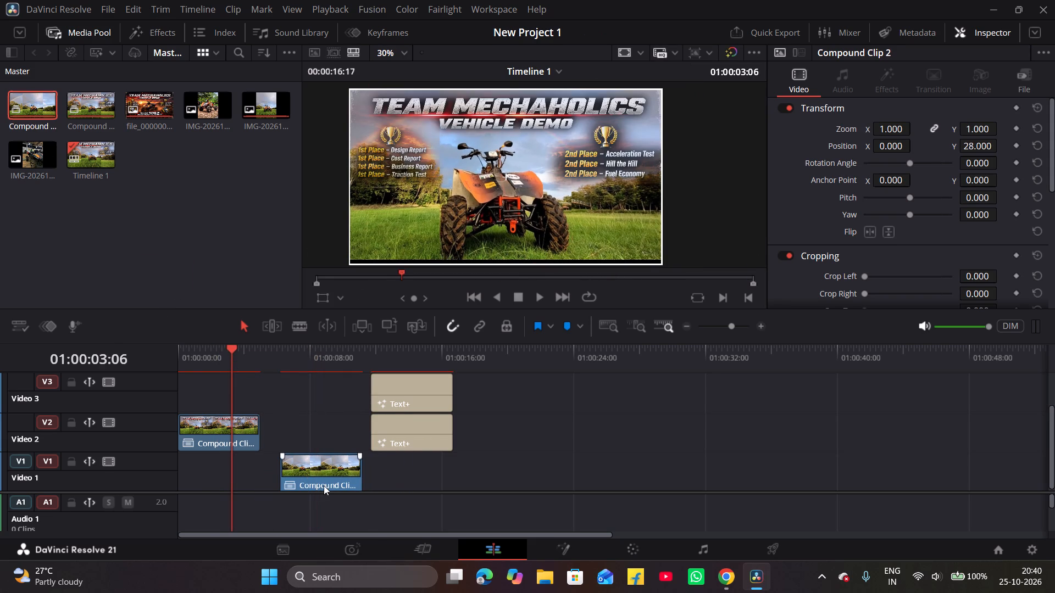
{"action": "left_click_drag", "start_coordinate": [320, 485], "coordinate": [181, 484]}
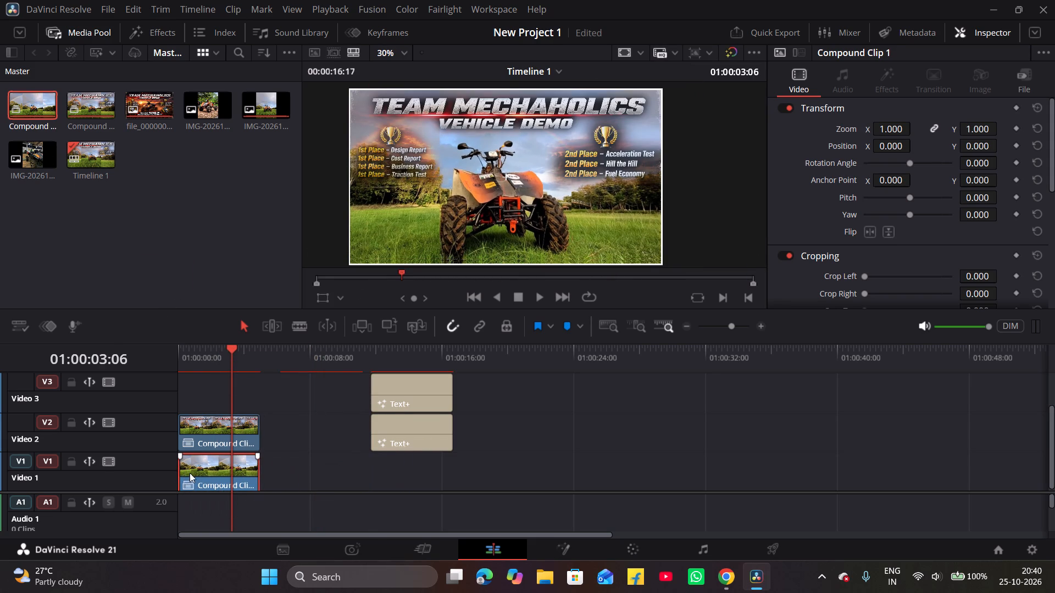
Examine the combined poster up close around the quad bike and the bottom edge of the frame.
{"action": "scroll", "coordinate": [583, 237], "scroll_direction": "up", "scroll_amount": 14}
{"action": "middle_click_drag", "start_coordinate": [536, 250], "coordinate": [535, 249]}
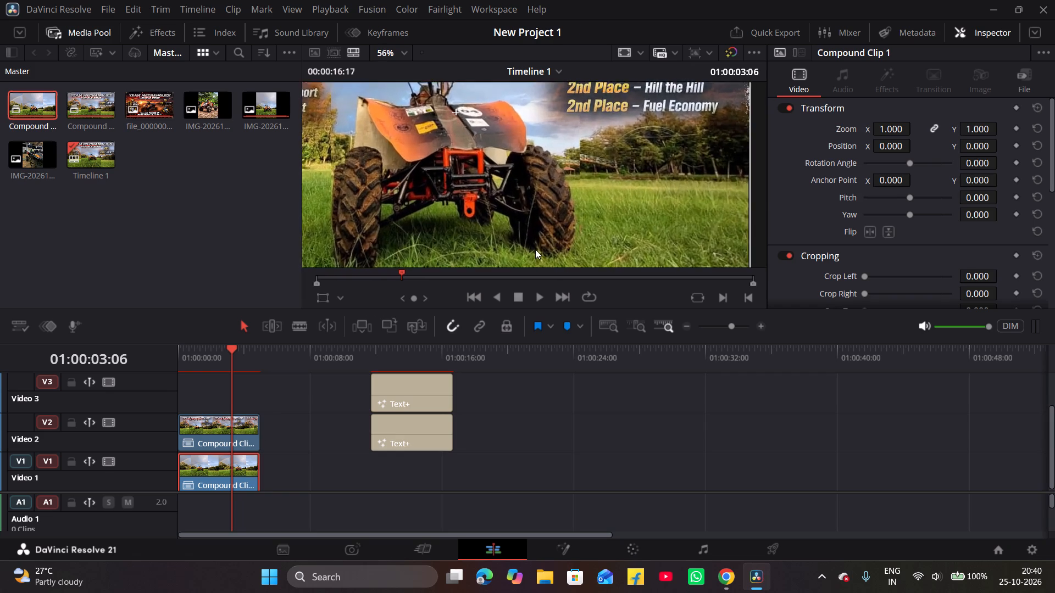
{"action": "middle_click_drag", "start_coordinate": [535, 249], "coordinate": [571, 176]}
{"action": "scroll", "coordinate": [523, 184], "scroll_direction": "down", "scroll_amount": 12}
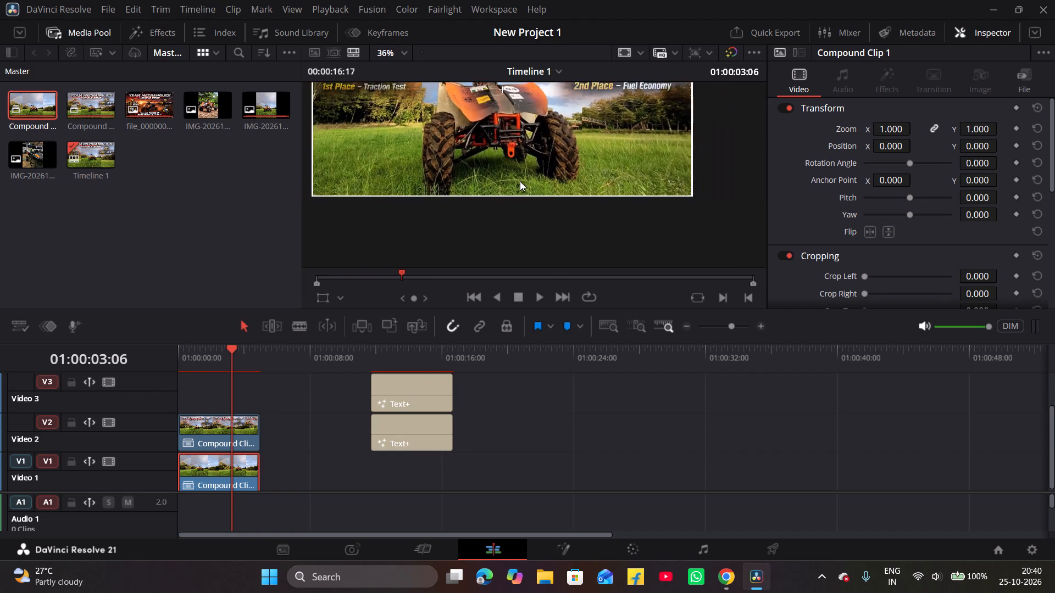
{"action": "scroll", "coordinate": [520, 181], "scroll_direction": "down", "scroll_amount": 2}
{"action": "middle_click_drag", "start_coordinate": [558, 154], "coordinate": [561, 227]}
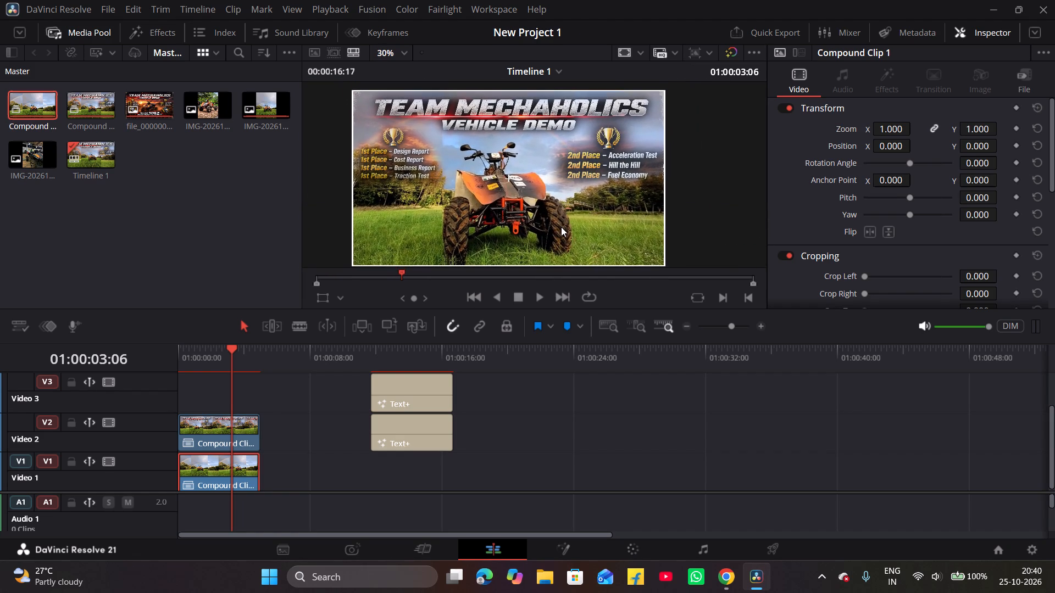
{"action": "middle_click_drag", "start_coordinate": [561, 227], "coordinate": [561, 223]}
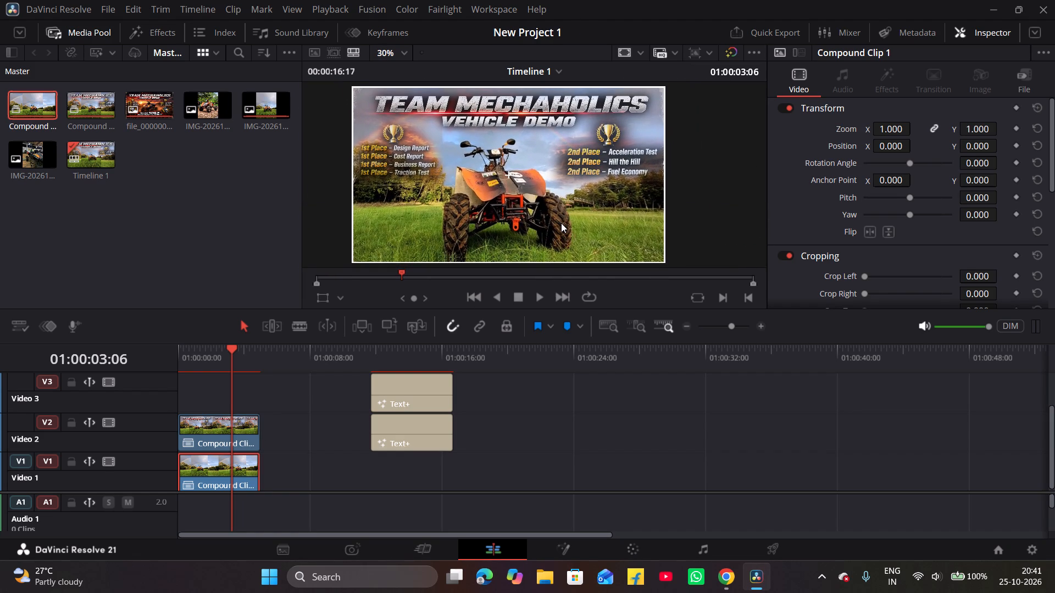
Move the QUAD TORC SEASON 11 title to Video 4 and the OVERALL RUNNER-UP title to Video 3 at the timeline start.
{"action": "scroll", "coordinate": [277, 411], "scroll_direction": "up", "scroll_amount": 2}
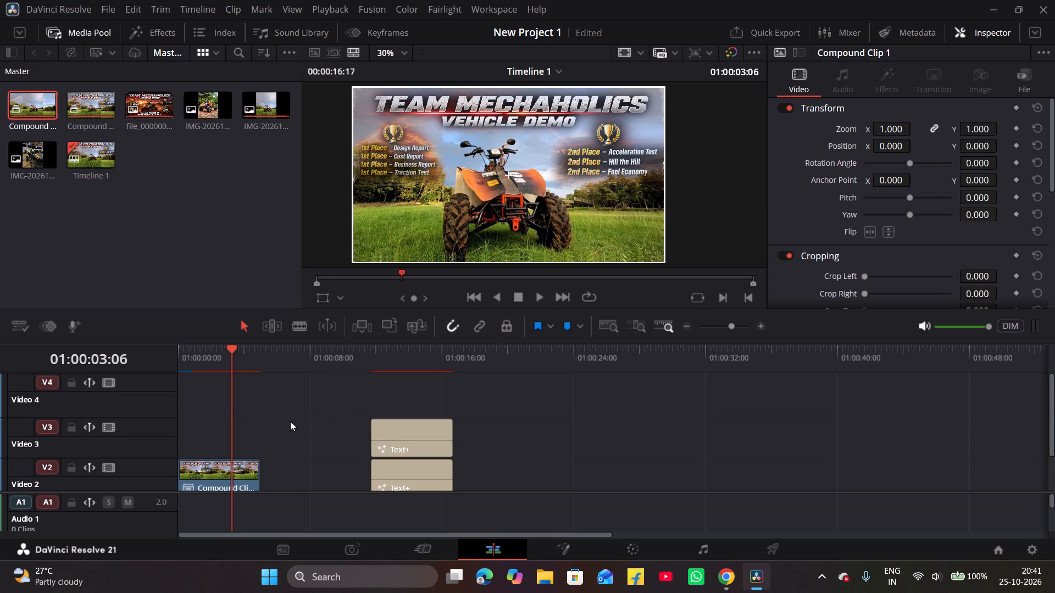
{"action": "left_click_drag", "start_coordinate": [398, 442], "coordinate": [204, 401]}
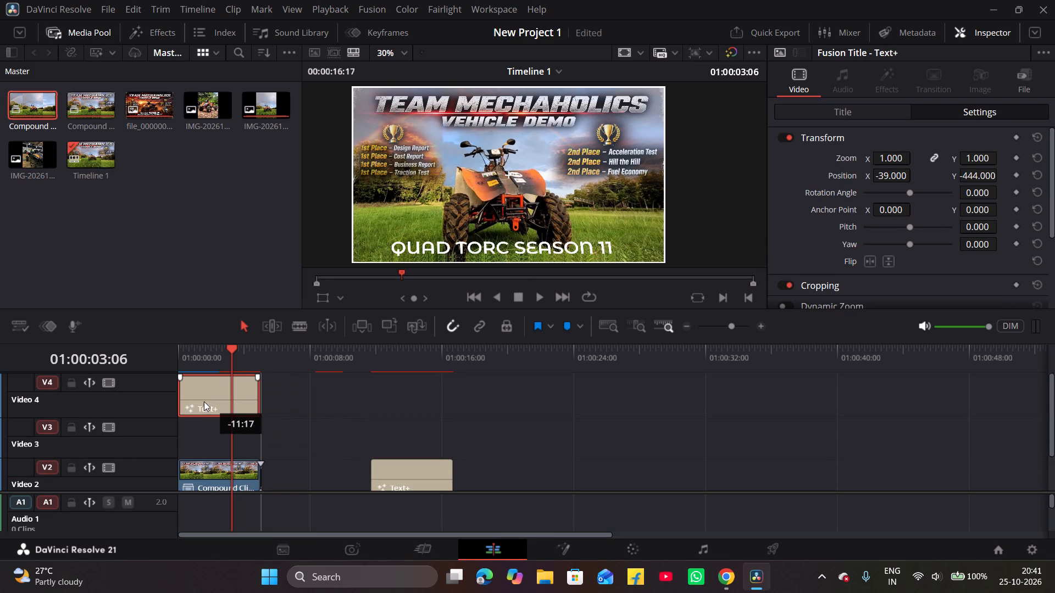
{"action": "left_click_drag", "start_coordinate": [204, 401], "coordinate": [188, 401]}
{"action": "left_click_drag", "start_coordinate": [402, 472], "coordinate": [286, 444]}
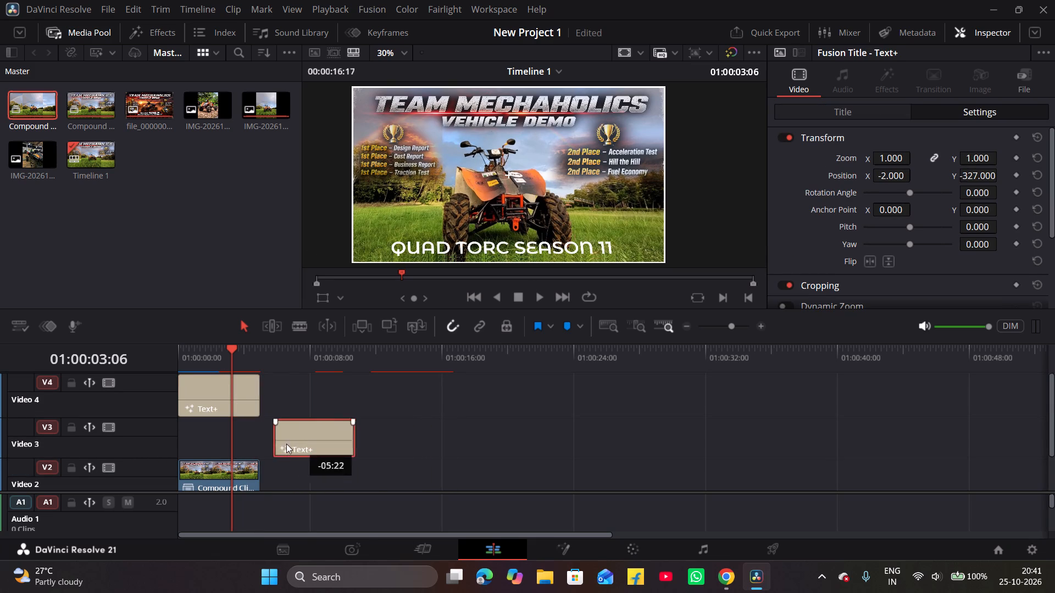
{"action": "left_click_drag", "start_coordinate": [286, 444], "coordinate": [167, 446]}
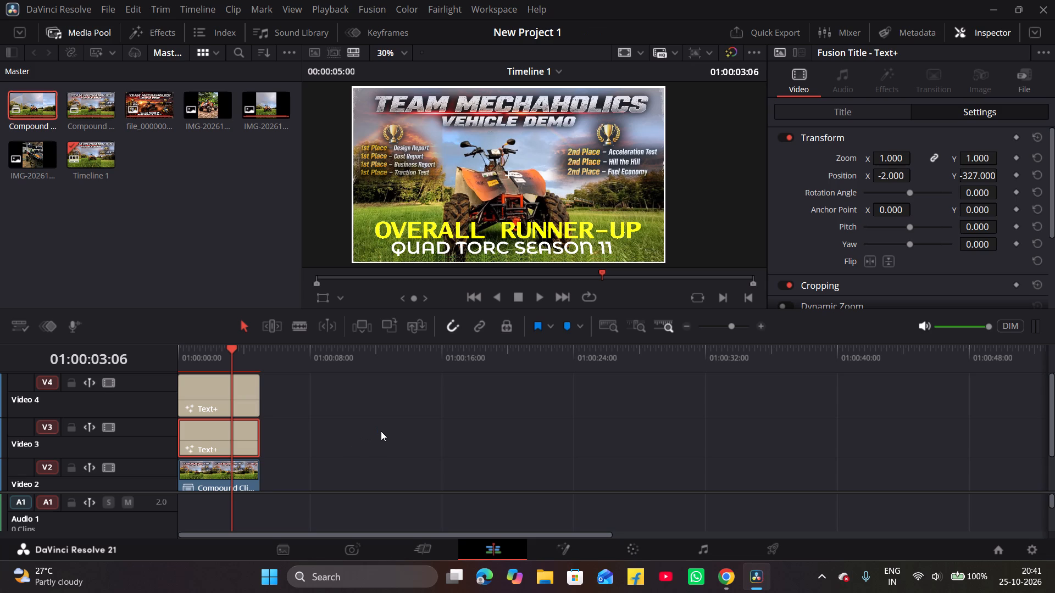
Set the QUAD TORC SEASON 11 title's horizontal position (Position X) to -27.000.
{"action": "left_click", "coordinate": [230, 401]}
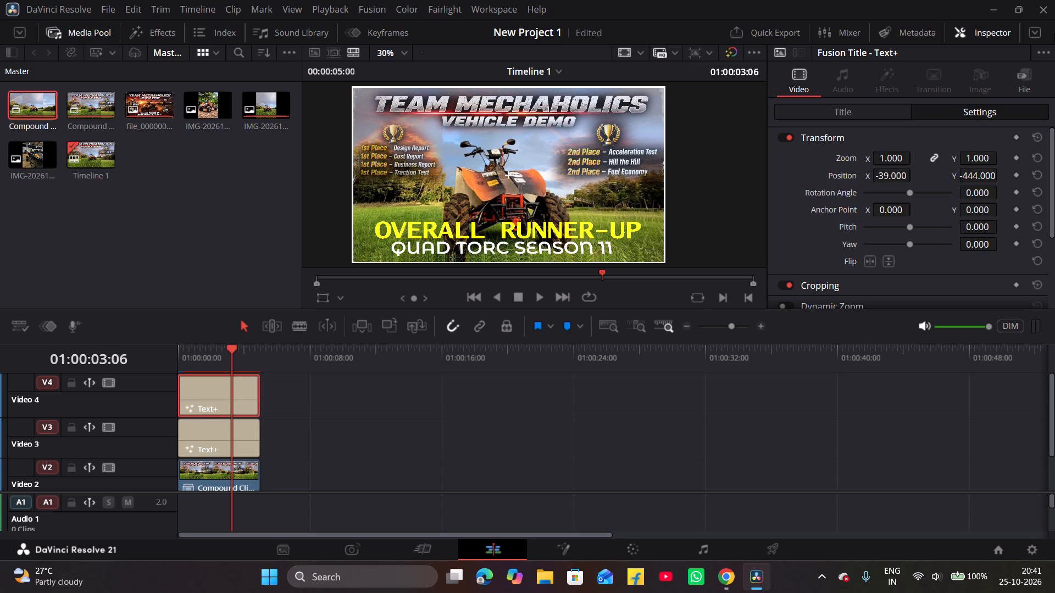
{"action": "left_click_drag", "start_coordinate": [891, 180], "coordinate": [908, 180]}
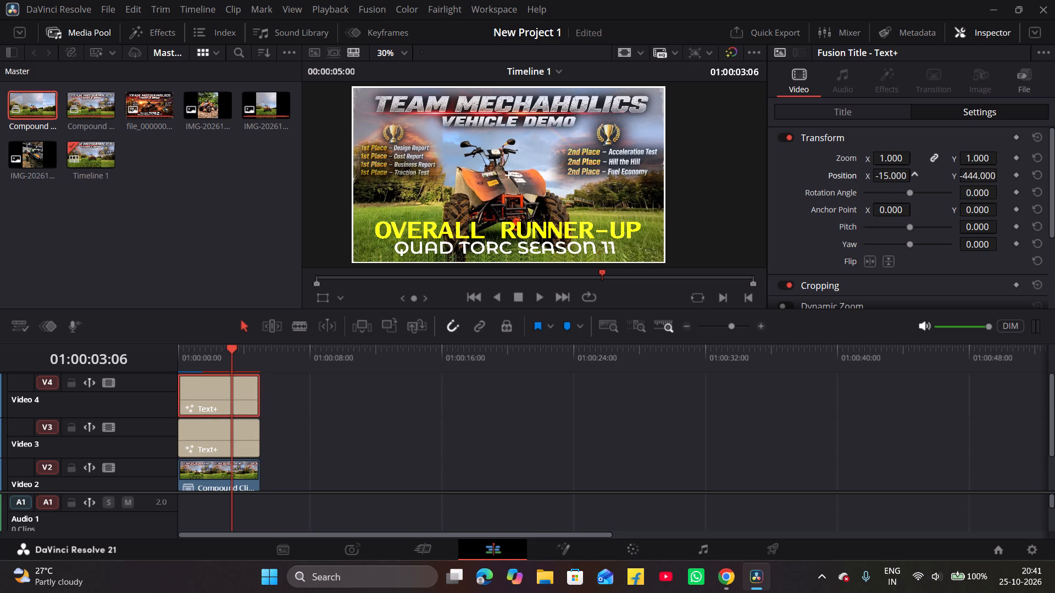
{"action": "left_click_drag", "start_coordinate": [908, 180], "coordinate": [899, 181]}
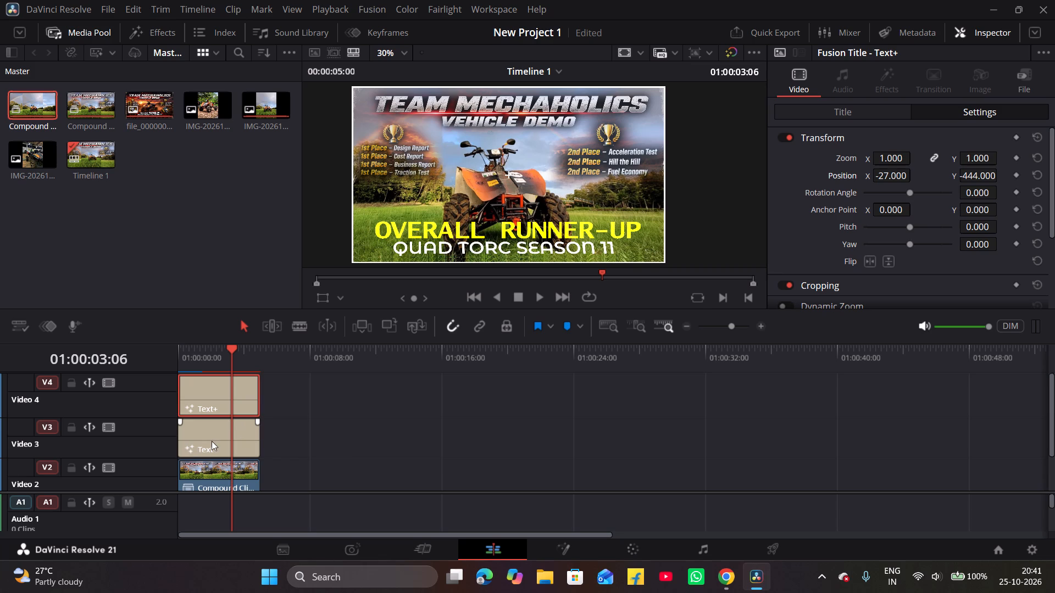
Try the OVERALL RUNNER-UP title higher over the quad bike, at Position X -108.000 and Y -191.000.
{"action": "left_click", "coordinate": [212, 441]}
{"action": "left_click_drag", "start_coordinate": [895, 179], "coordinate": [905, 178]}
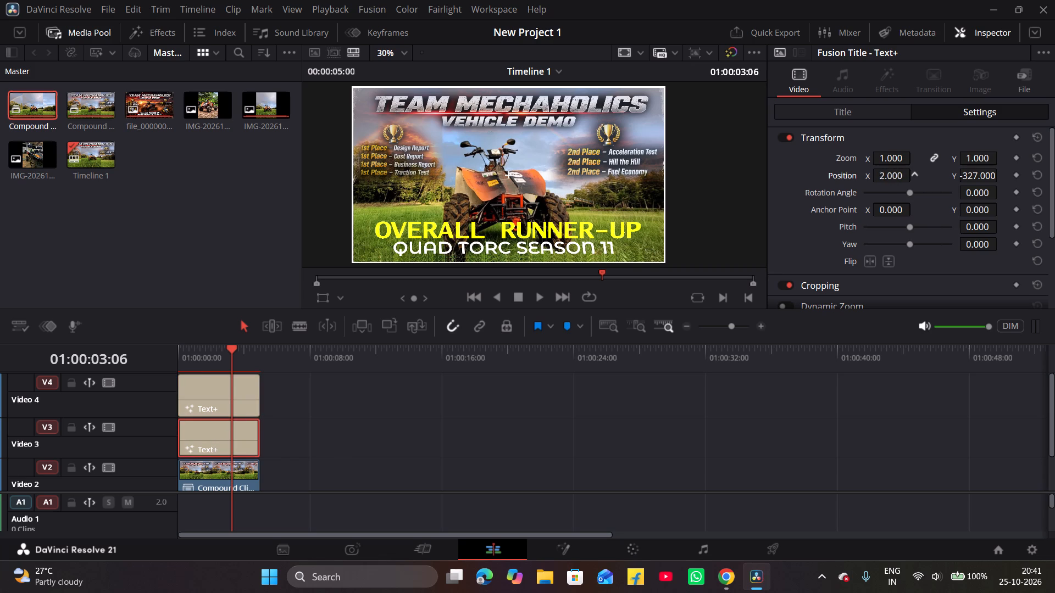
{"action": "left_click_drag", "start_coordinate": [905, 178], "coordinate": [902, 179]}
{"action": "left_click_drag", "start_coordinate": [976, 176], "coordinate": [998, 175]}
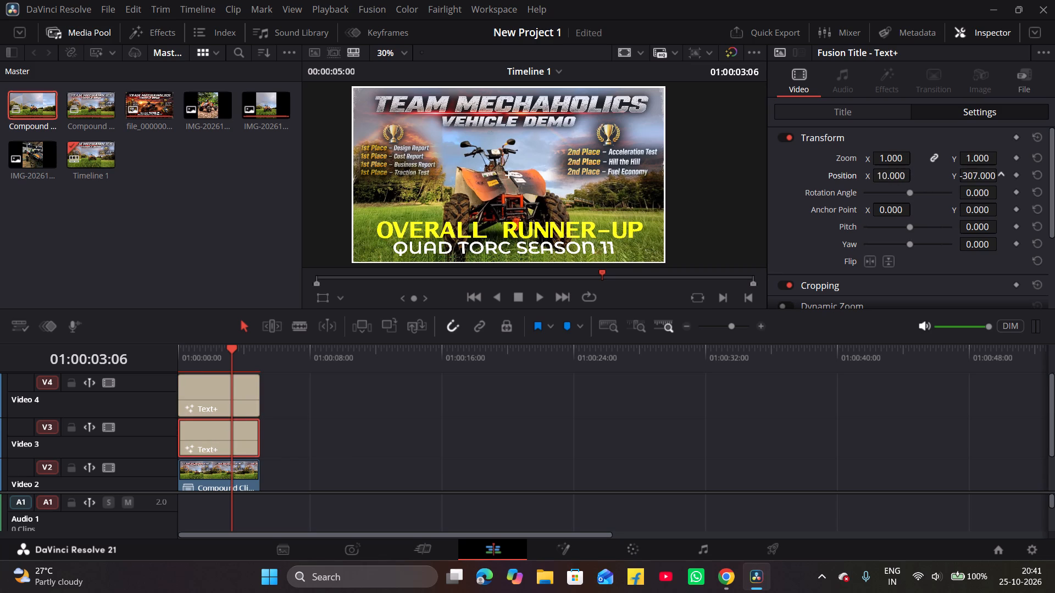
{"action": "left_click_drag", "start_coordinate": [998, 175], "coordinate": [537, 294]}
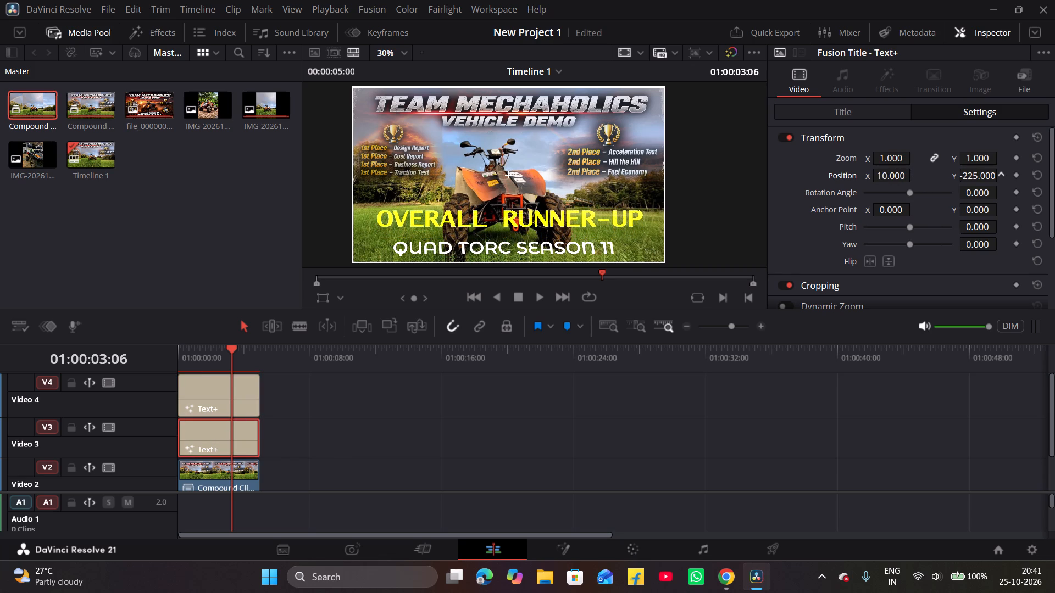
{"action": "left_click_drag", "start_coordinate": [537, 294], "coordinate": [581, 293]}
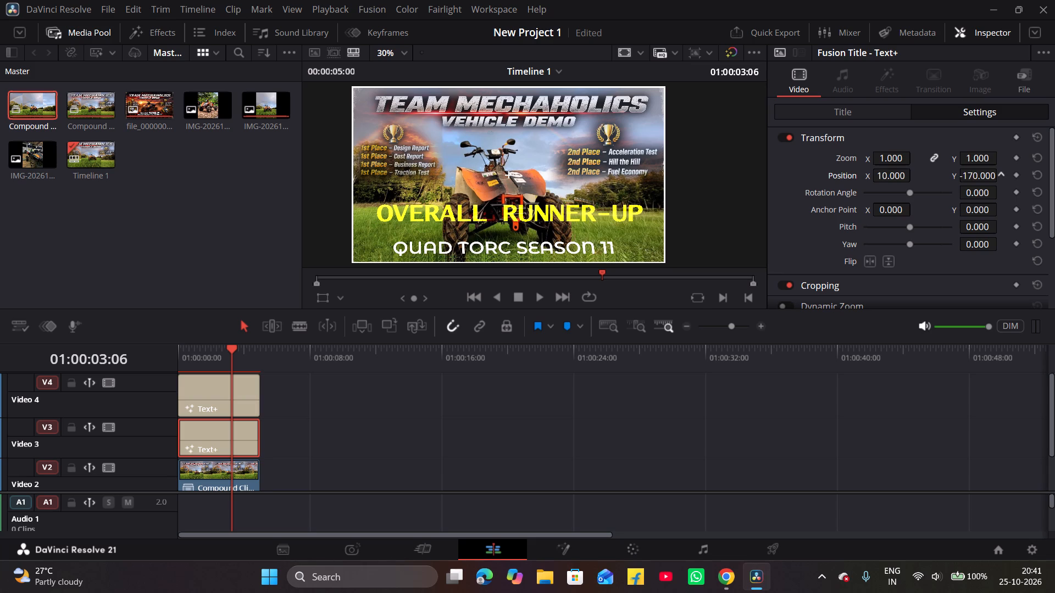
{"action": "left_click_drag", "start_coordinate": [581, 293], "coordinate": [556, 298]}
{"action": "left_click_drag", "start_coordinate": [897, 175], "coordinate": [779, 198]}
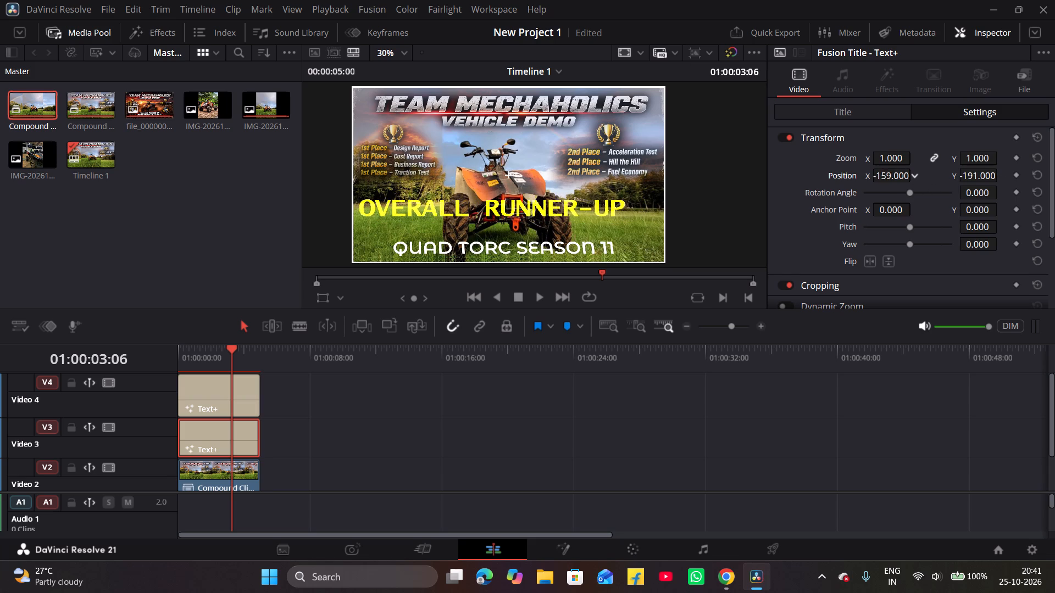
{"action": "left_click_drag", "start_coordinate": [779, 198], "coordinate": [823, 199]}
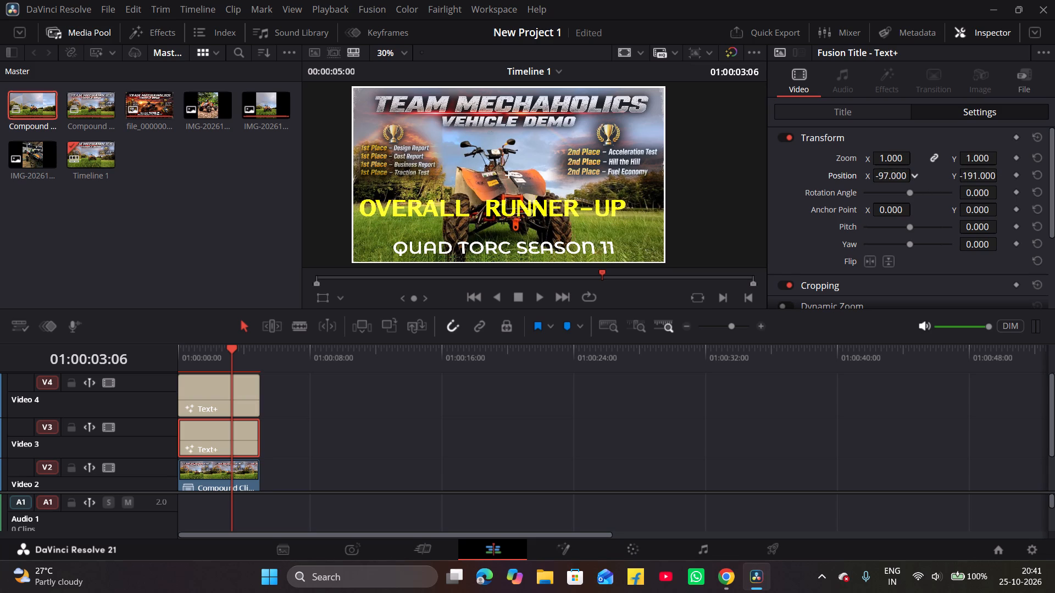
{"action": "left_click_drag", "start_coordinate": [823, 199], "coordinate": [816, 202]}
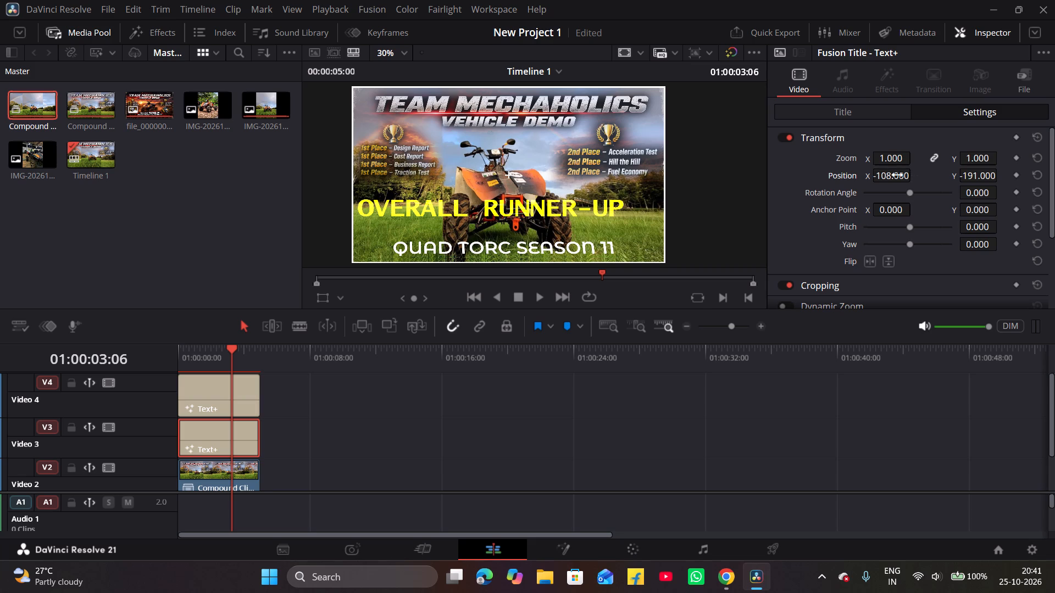
Move the OVERALL RUNNER-UP title down to the poster's bottom edge, at Position X -46.000 and Y -437.000.
{"action": "left_click_drag", "start_coordinate": [985, 178], "coordinate": [956, 188]}
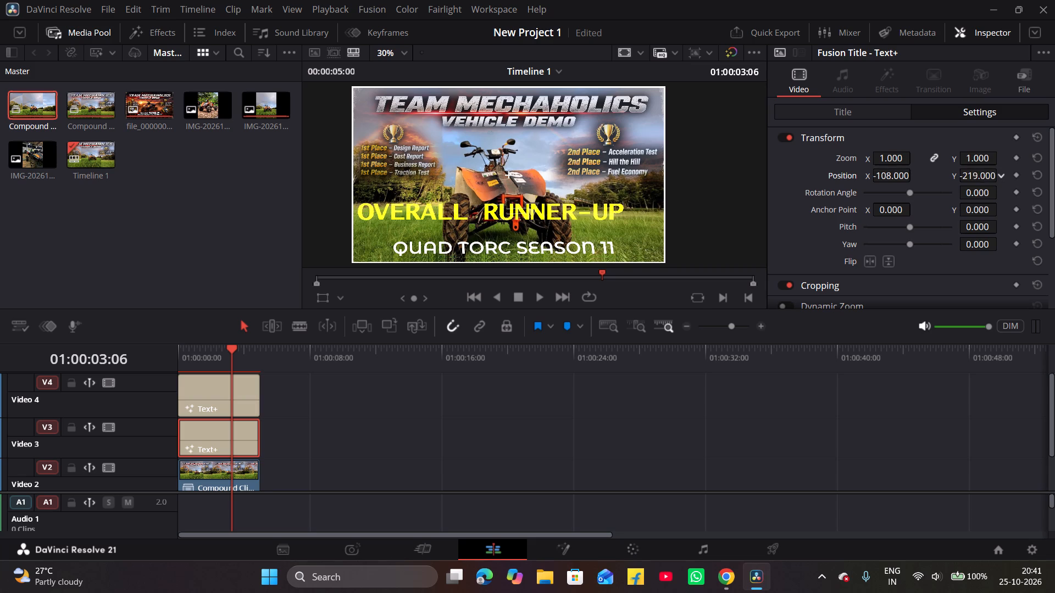
{"action": "left_click_drag", "start_coordinate": [956, 188], "coordinate": [985, 178]}
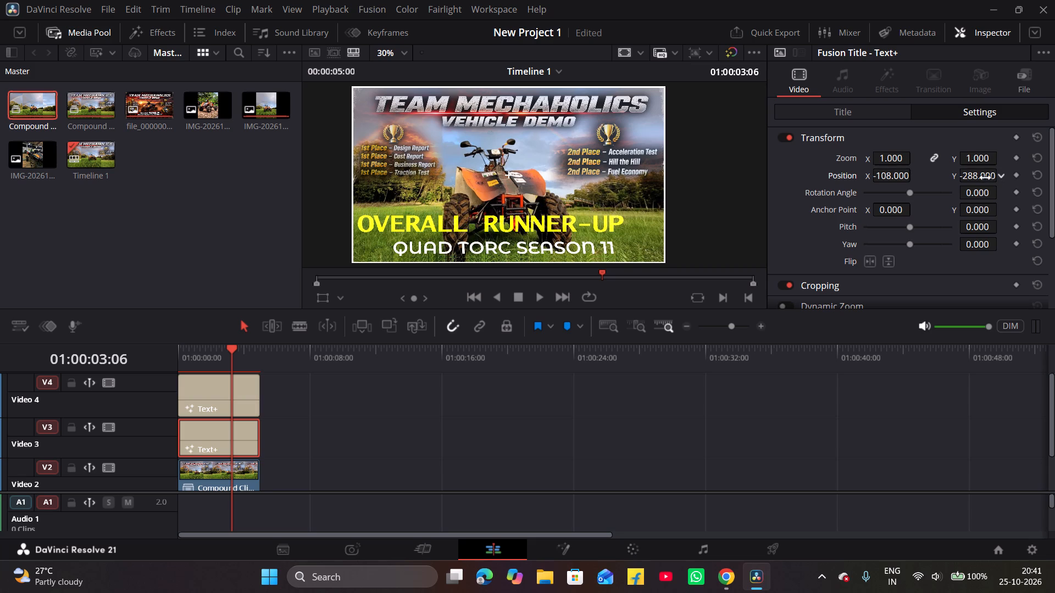
{"action": "left_click_drag", "start_coordinate": [985, 178], "coordinate": [918, 189]}
{"action": "left_click_drag", "start_coordinate": [892, 176], "coordinate": [880, 179]}
{"action": "left_click_drag", "start_coordinate": [982, 177], "coordinate": [953, 180]}
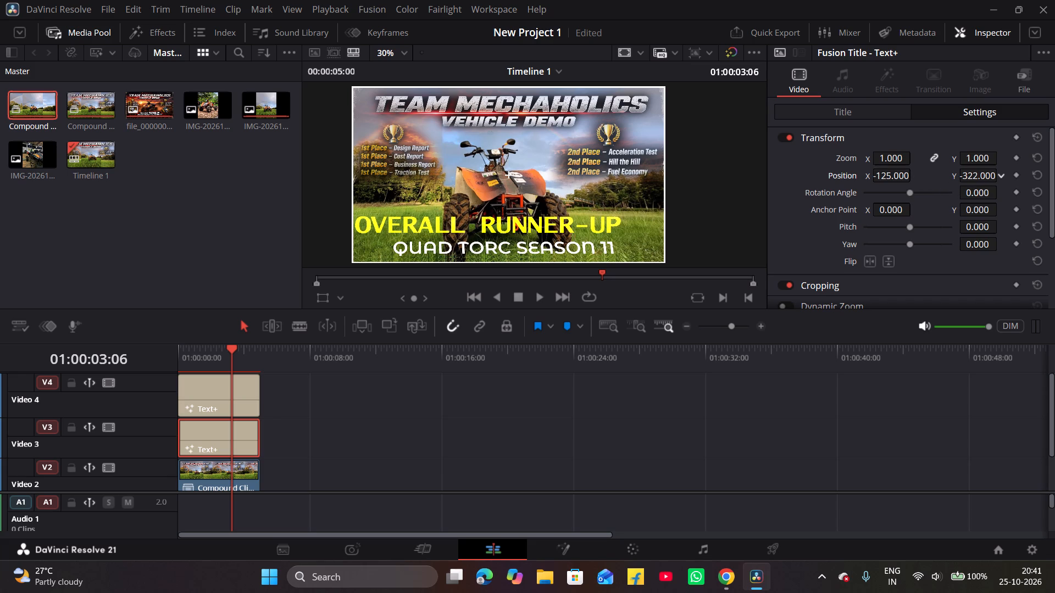
{"action": "left_click_drag", "start_coordinate": [953, 180], "coordinate": [916, 177]}
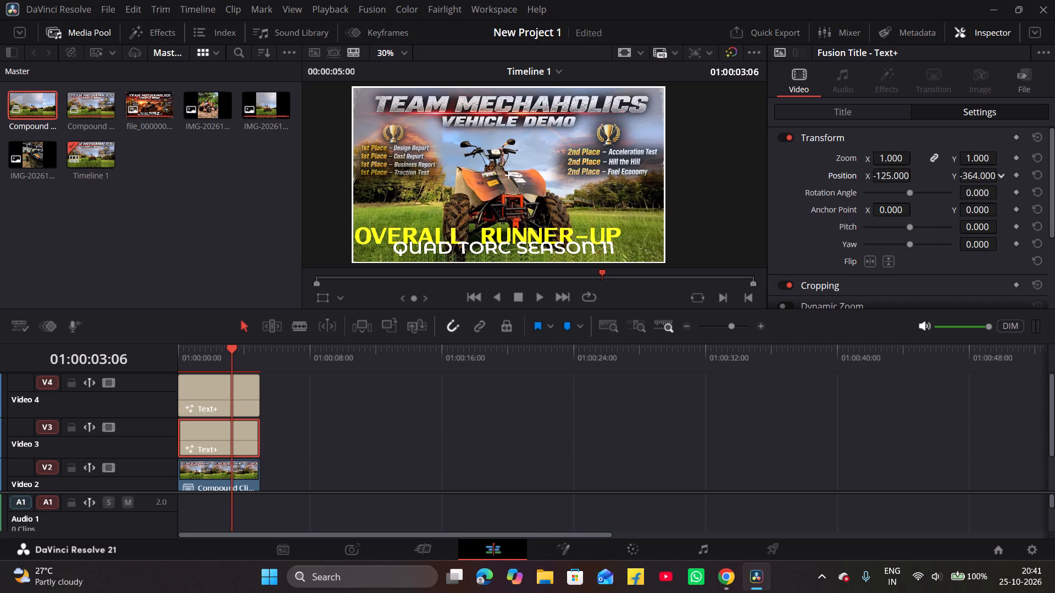
{"action": "left_click_drag", "start_coordinate": [916, 177], "coordinate": [881, 179]}
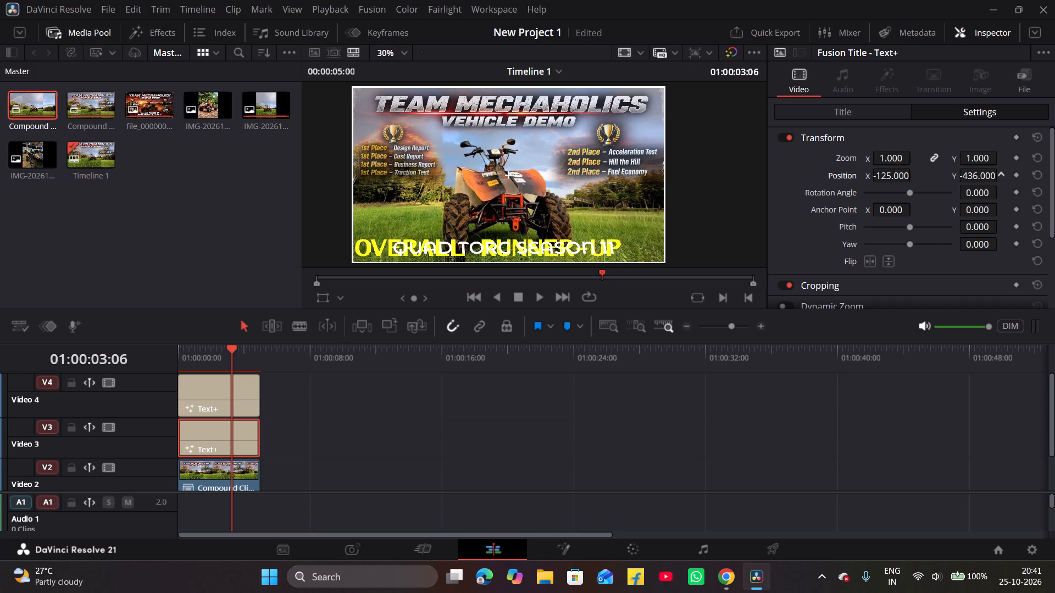
{"action": "left_click_drag", "start_coordinate": [881, 179], "coordinate": [880, 180]}
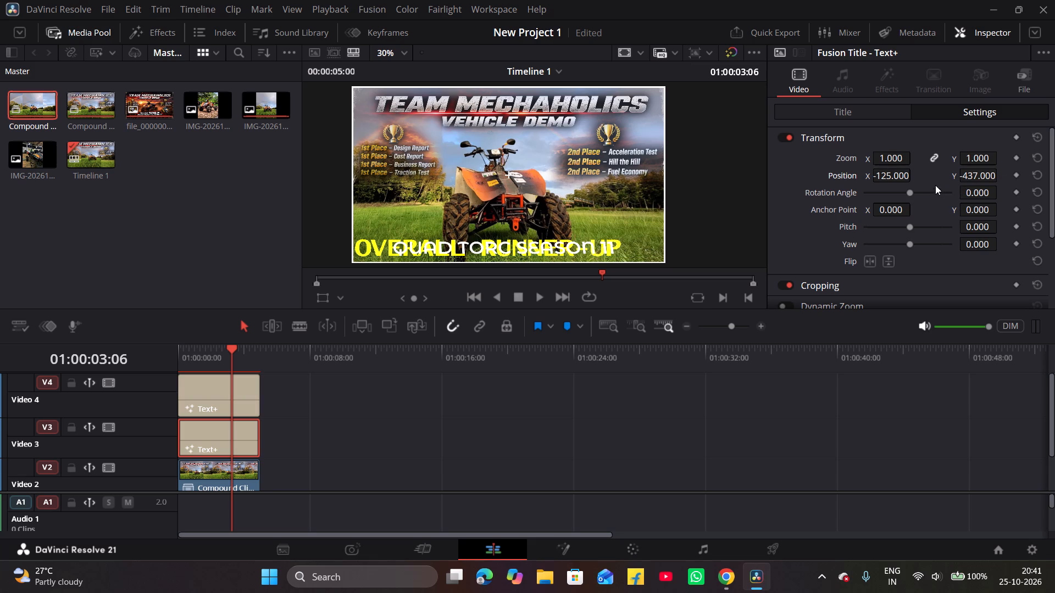
{"action": "left_click_drag", "start_coordinate": [892, 177], "coordinate": [935, 178]}
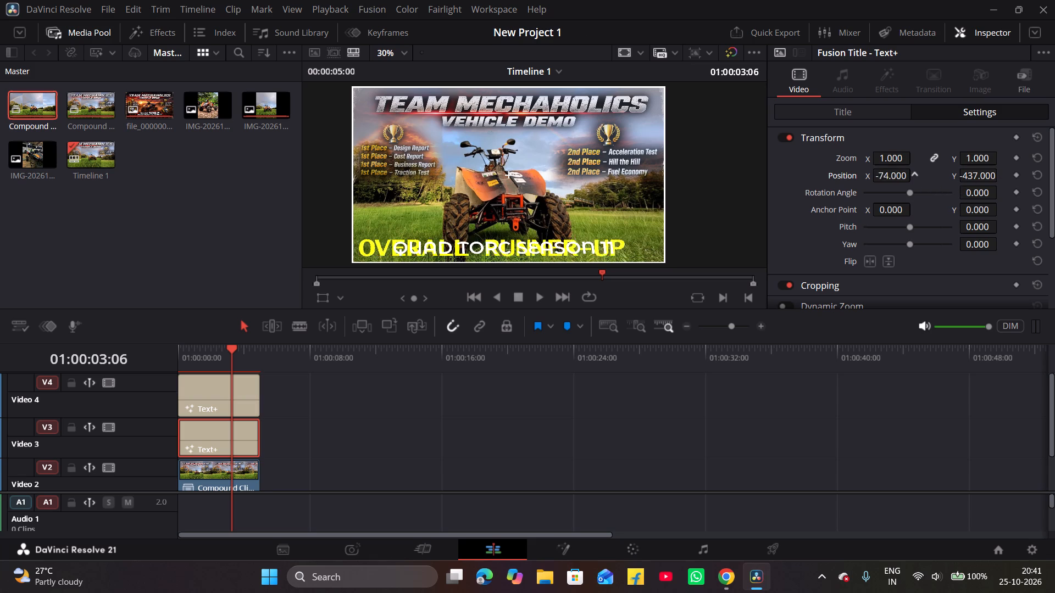
{"action": "left_click_drag", "start_coordinate": [935, 178], "coordinate": [947, 184]}
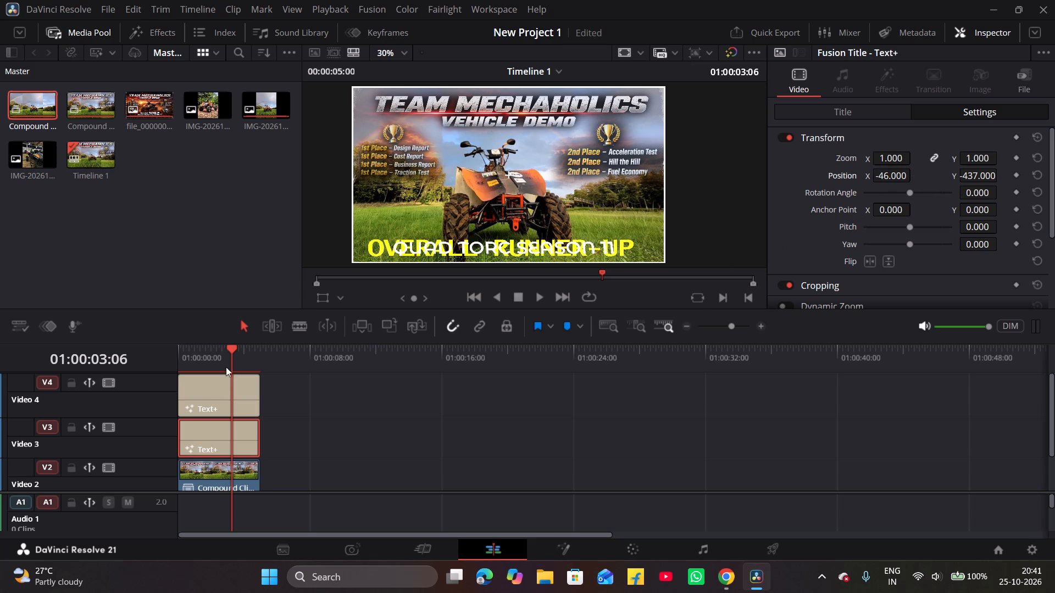
Raise the QUAD TORC SEASON 11 title just above OVERALL RUNNER-UP, at Position X -30.000 and Y -339.000.
{"action": "left_click", "coordinate": [219, 403]}
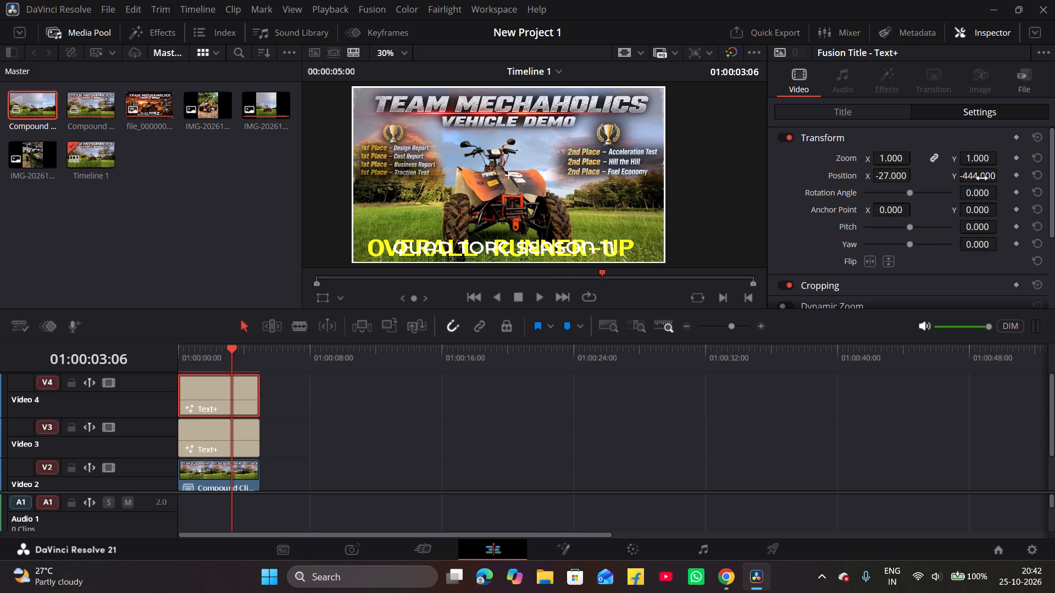
{"action": "left_click_drag", "start_coordinate": [982, 178], "coordinate": [1037, 170]}
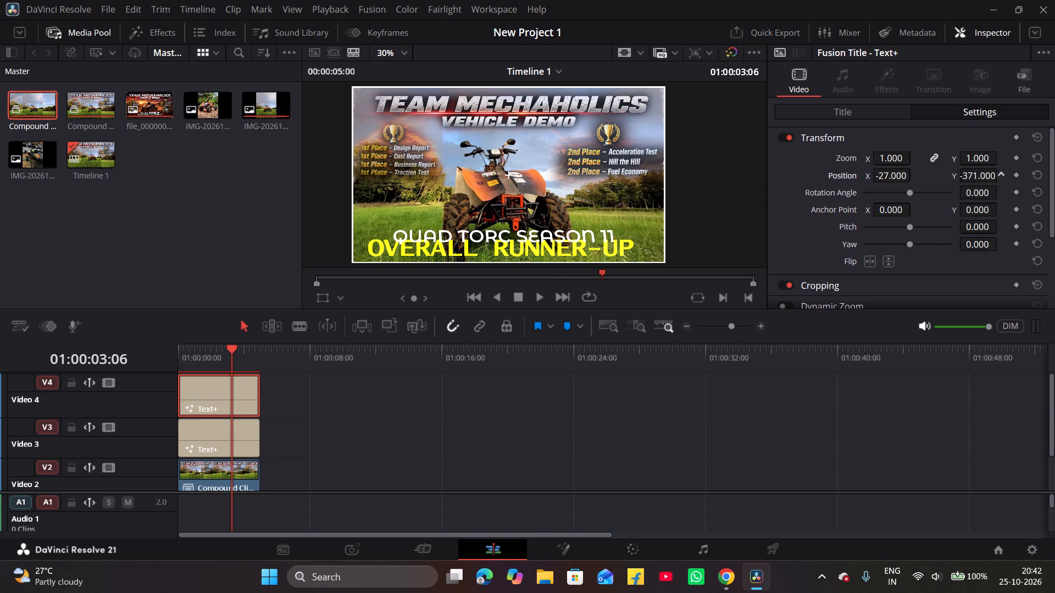
{"action": "left_click_drag", "start_coordinate": [1037, 170], "coordinate": [536, 295]}
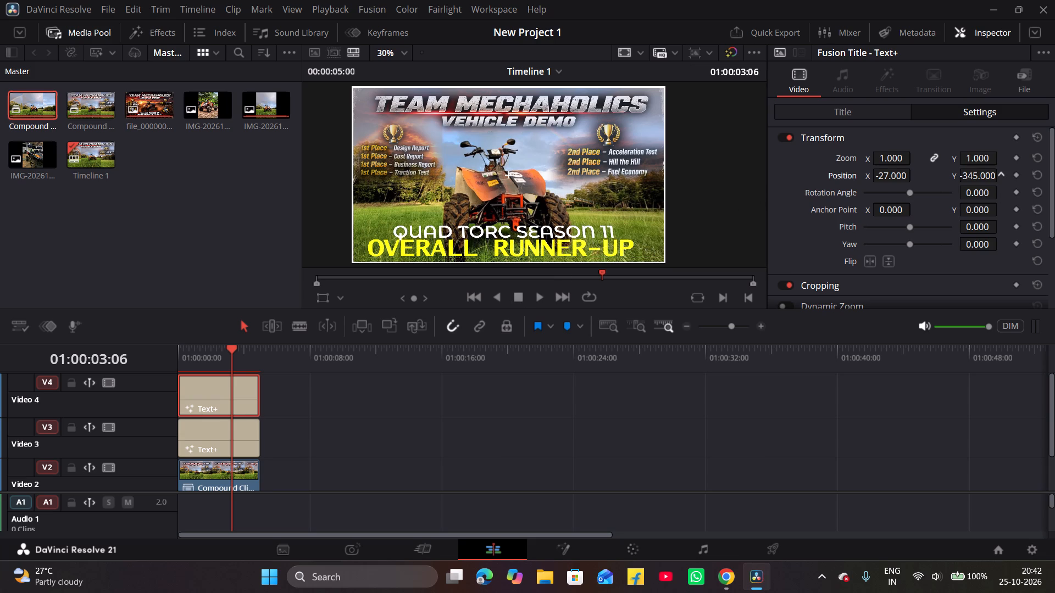
{"action": "left_click_drag", "start_coordinate": [536, 295], "coordinate": [539, 295]}
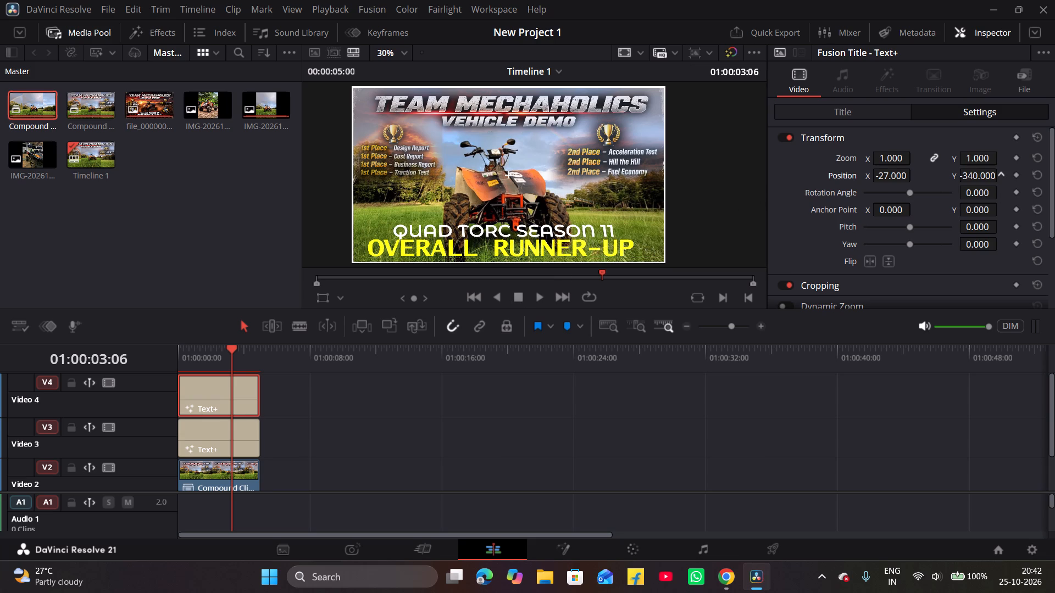
{"action": "left_click_drag", "start_coordinate": [539, 295], "coordinate": [540, 295]}
{"action": "left_click", "coordinate": [897, 175]}
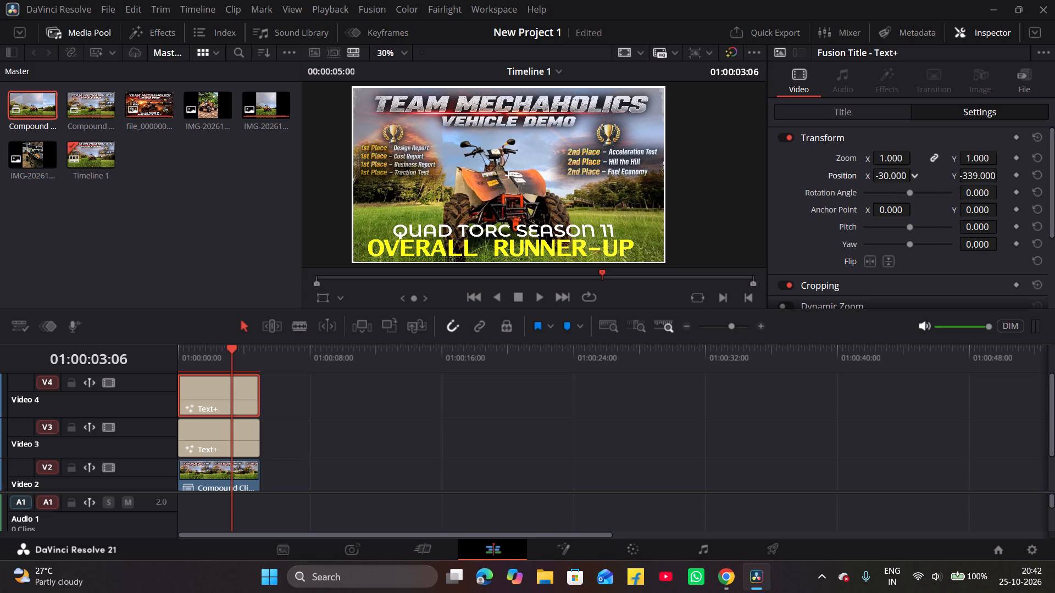
Switch to the Cut page and view the poster full screen to check the title layout.
{"action": "left_click", "coordinate": [435, 544]}
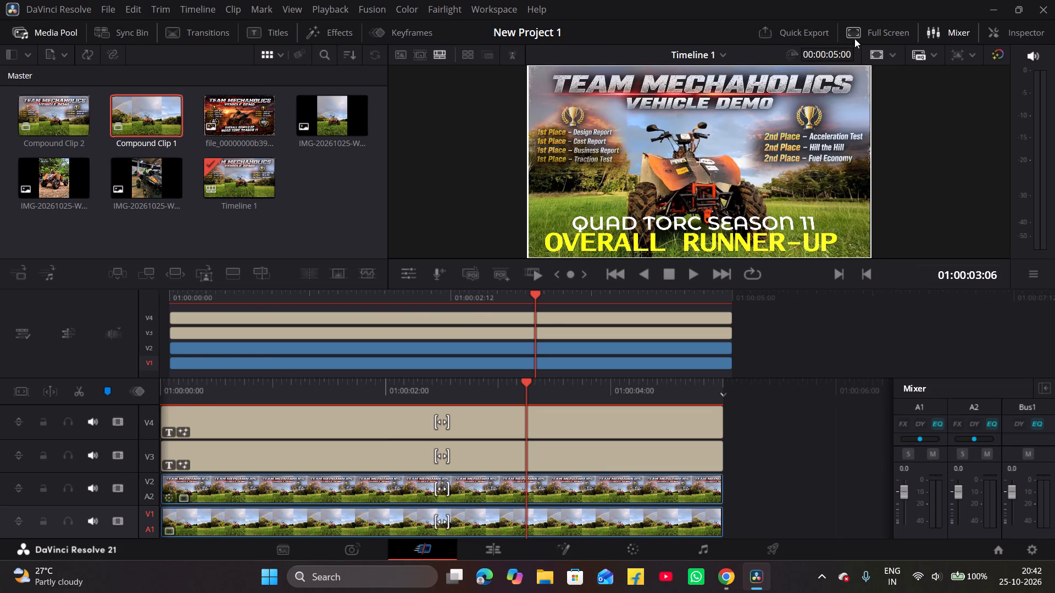
{"action": "left_click", "coordinate": [855, 38]}
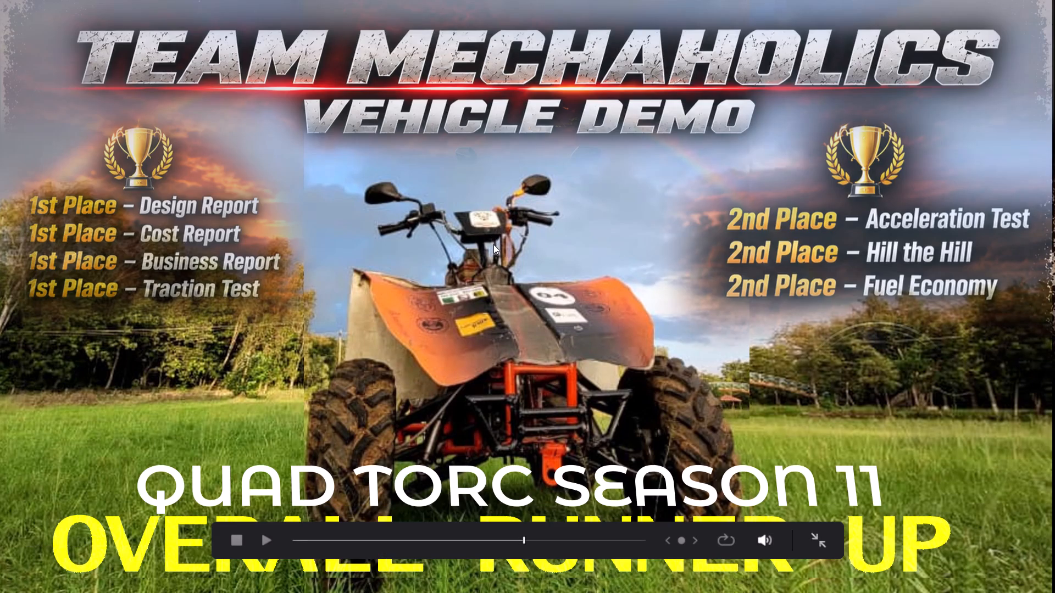
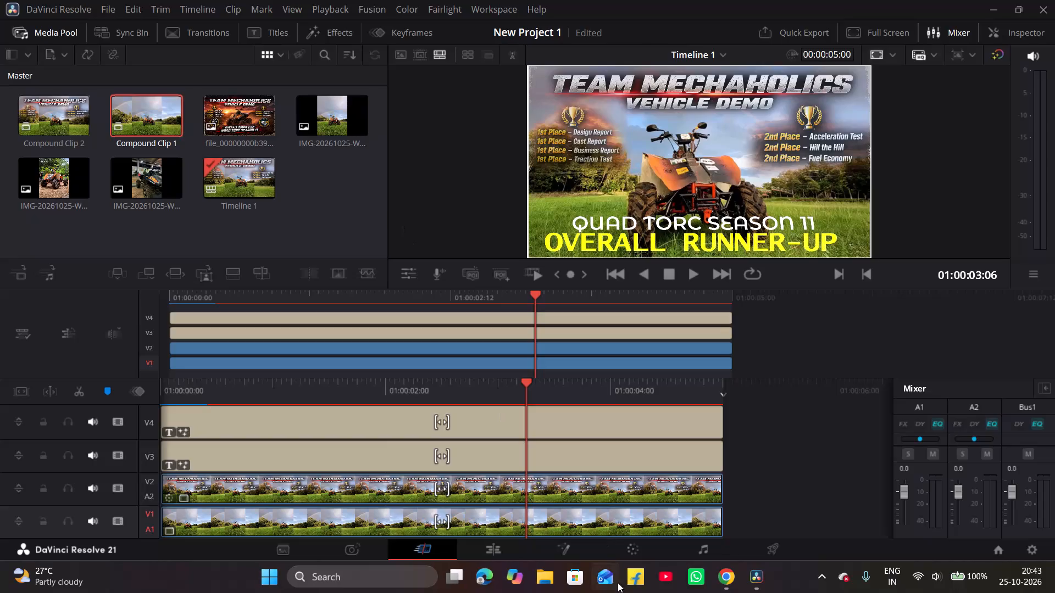
Switch to the Edit page and examine the poster's quad bike, award lists and background blending up close.
{"action": "left_click", "coordinate": [493, 547]}
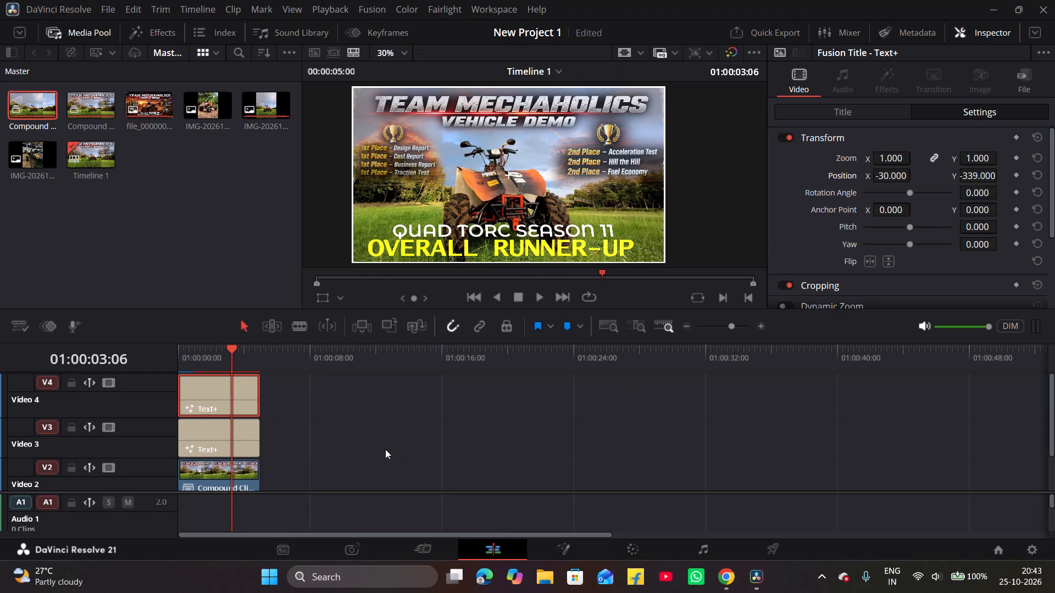
{"action": "scroll", "coordinate": [479, 179], "scroll_direction": "up", "scroll_amount": 8}
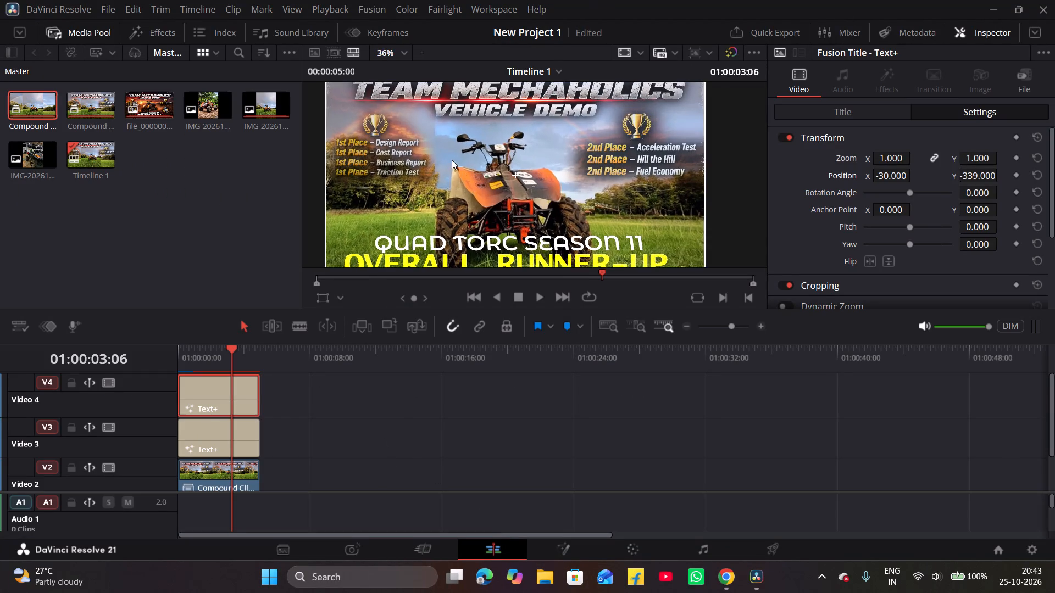
{"action": "scroll", "coordinate": [452, 160], "scroll_direction": "up", "scroll_amount": 8}
{"action": "scroll", "coordinate": [384, 163], "scroll_direction": "up", "scroll_amount": 5}
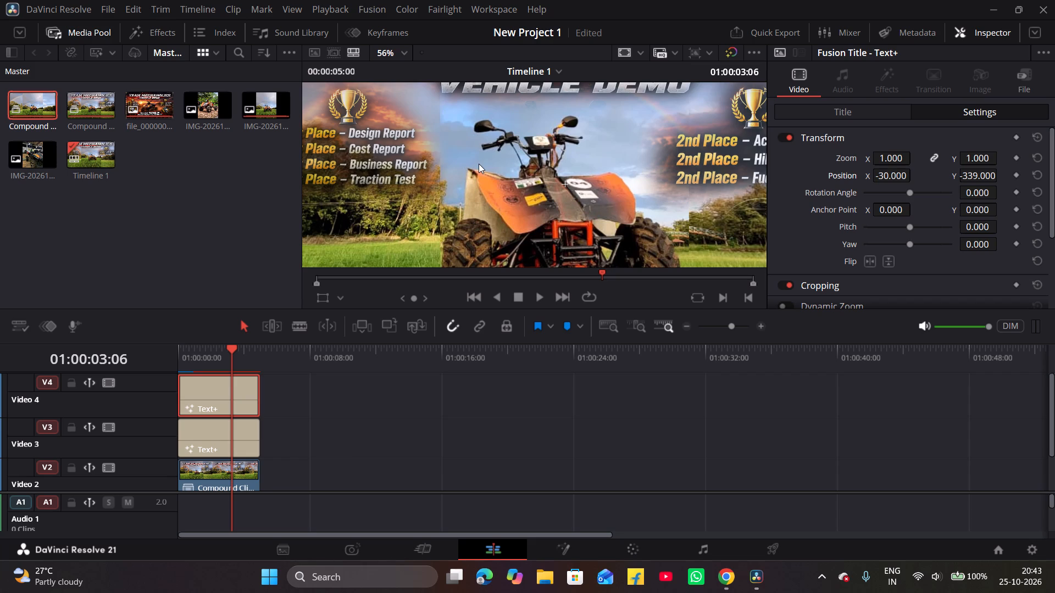
{"action": "scroll", "coordinate": [479, 164], "scroll_direction": "down", "scroll_amount": 4}
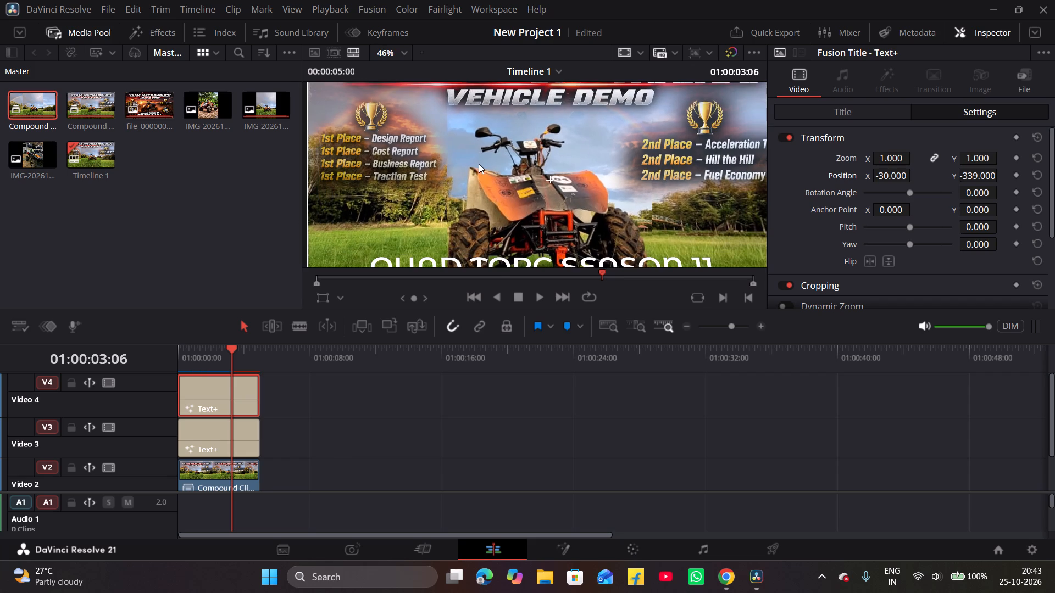
{"action": "scroll", "coordinate": [469, 155], "scroll_direction": "up", "scroll_amount": 20}
{"action": "scroll", "coordinate": [469, 155], "scroll_direction": "up", "scroll_amount": 1}
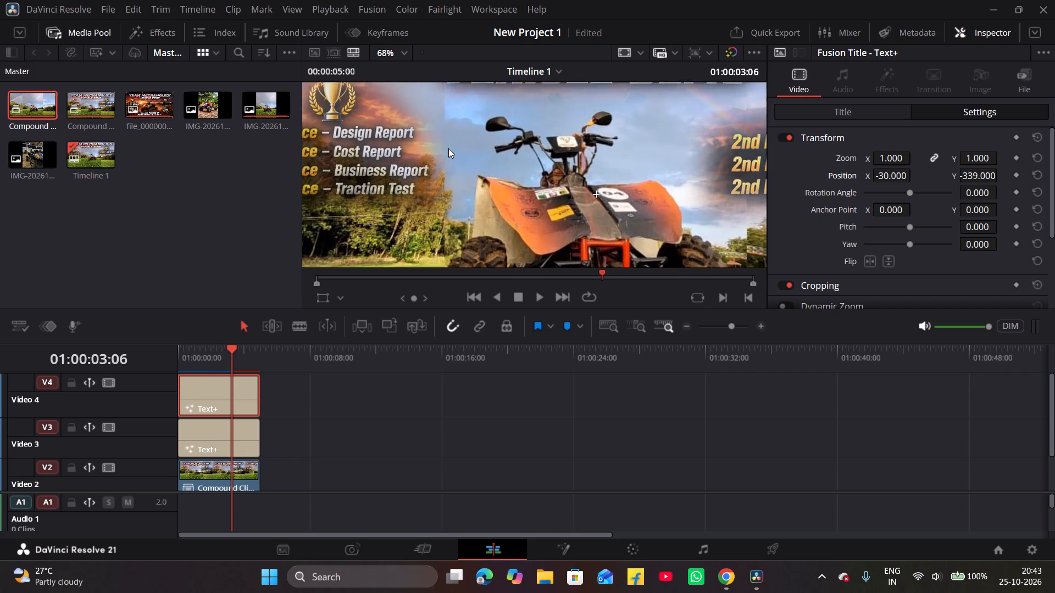
{"action": "scroll", "coordinate": [448, 148], "scroll_direction": "up", "scroll_amount": 20}
{"action": "scroll", "coordinate": [448, 148], "scroll_direction": "up", "scroll_amount": 3}
{"action": "scroll", "coordinate": [505, 165], "scroll_direction": "down", "scroll_amount": 6}
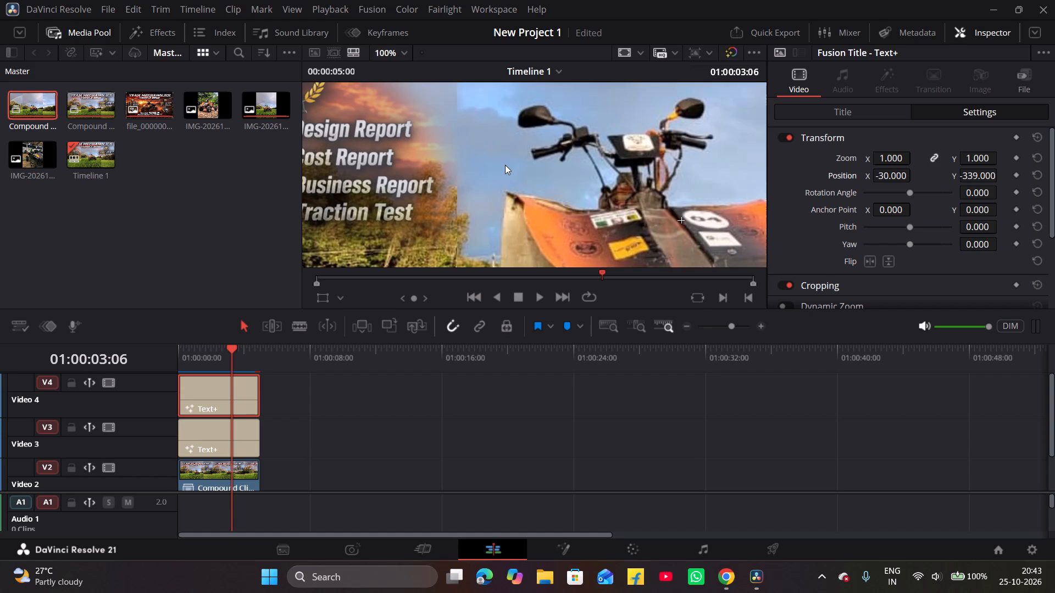
{"action": "scroll", "coordinate": [505, 165], "scroll_direction": "down", "scroll_amount": 19}
{"action": "middle_click_drag", "start_coordinate": [669, 172], "coordinate": [566, 186]}
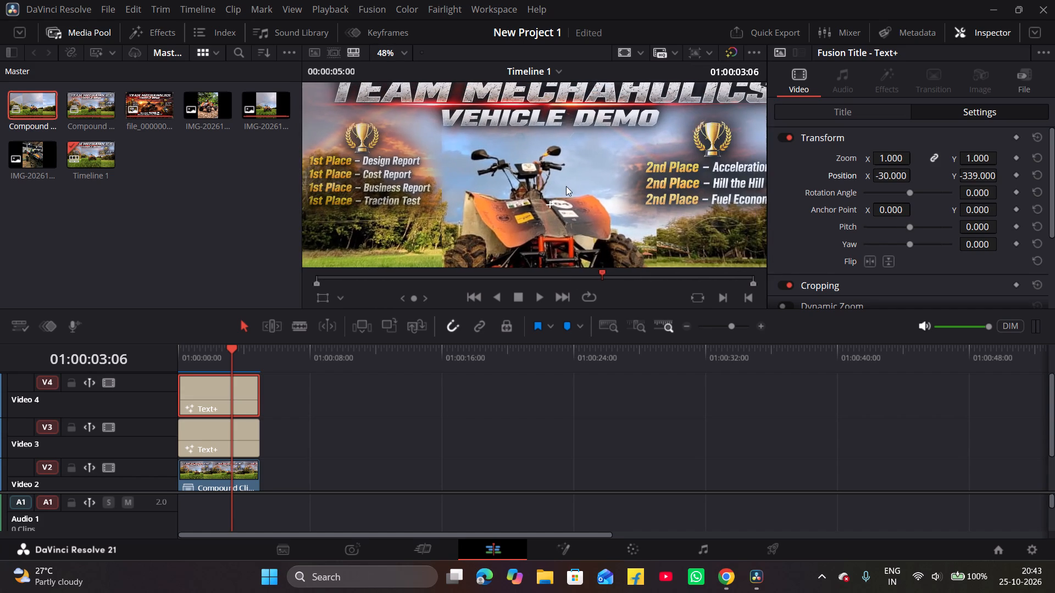
{"action": "middle_click_drag", "start_coordinate": [566, 186], "coordinate": [575, 184]}
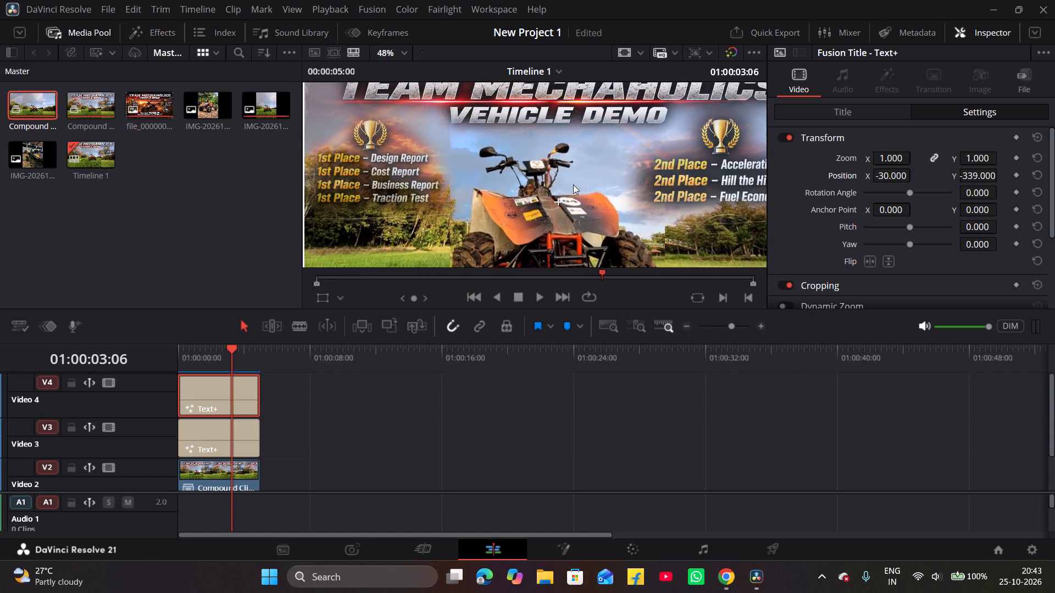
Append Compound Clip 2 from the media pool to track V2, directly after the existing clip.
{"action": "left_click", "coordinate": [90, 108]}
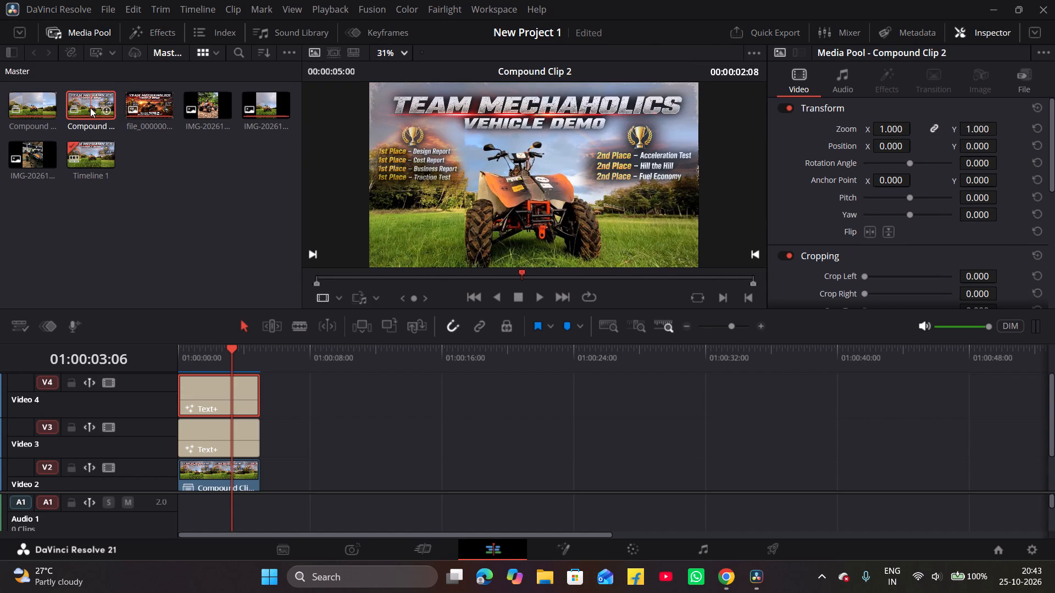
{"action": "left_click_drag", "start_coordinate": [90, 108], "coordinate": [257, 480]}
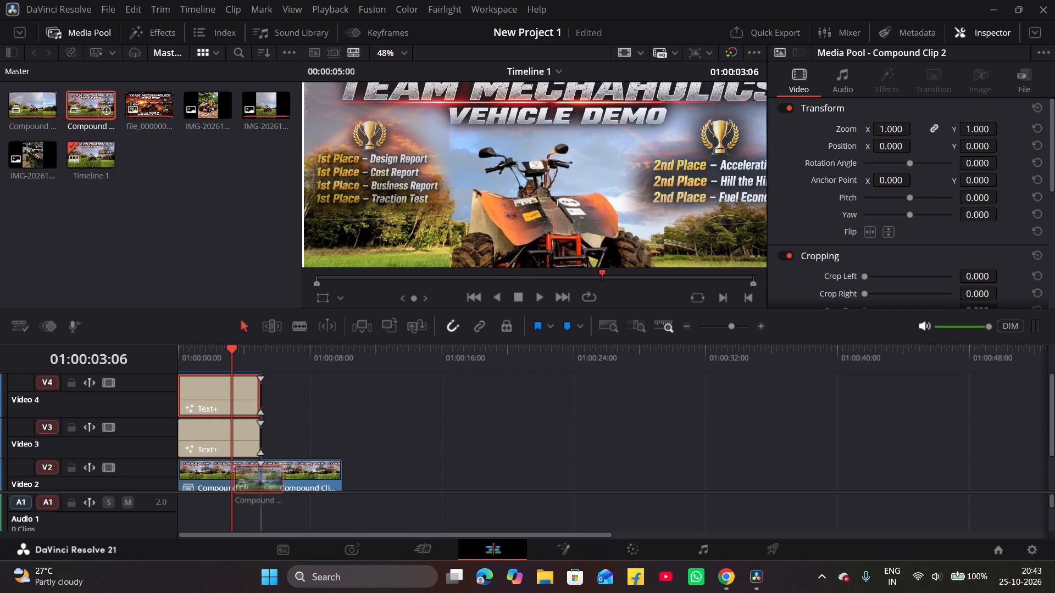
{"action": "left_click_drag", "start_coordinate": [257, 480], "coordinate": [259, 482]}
On the Cut page, compare the titled poster with the appended Compound Clip 2 full screen.
{"action": "left_click", "coordinate": [425, 547]}
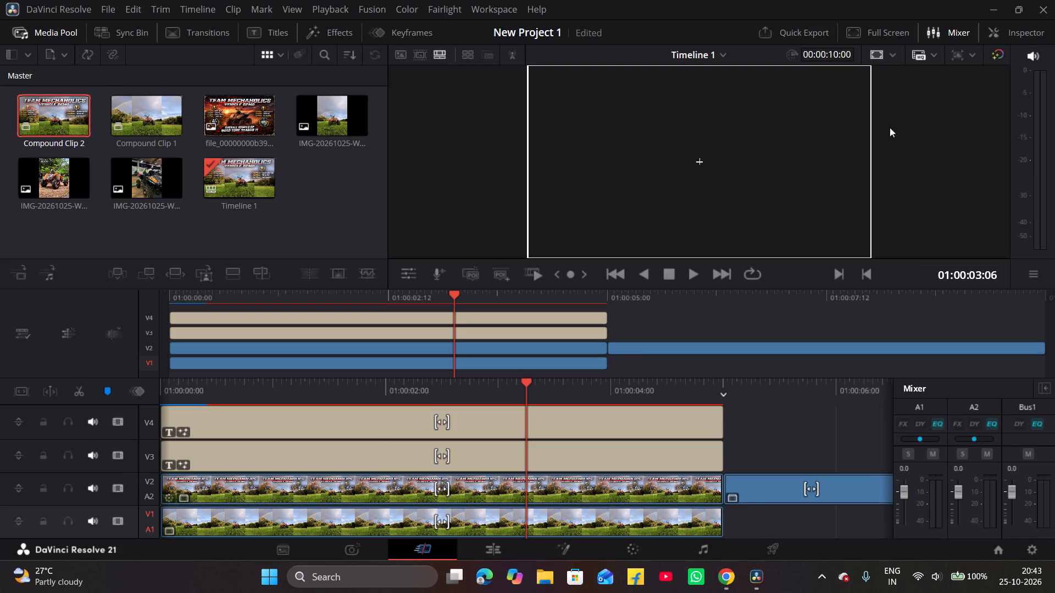
{"action": "left_click", "coordinate": [856, 37]}
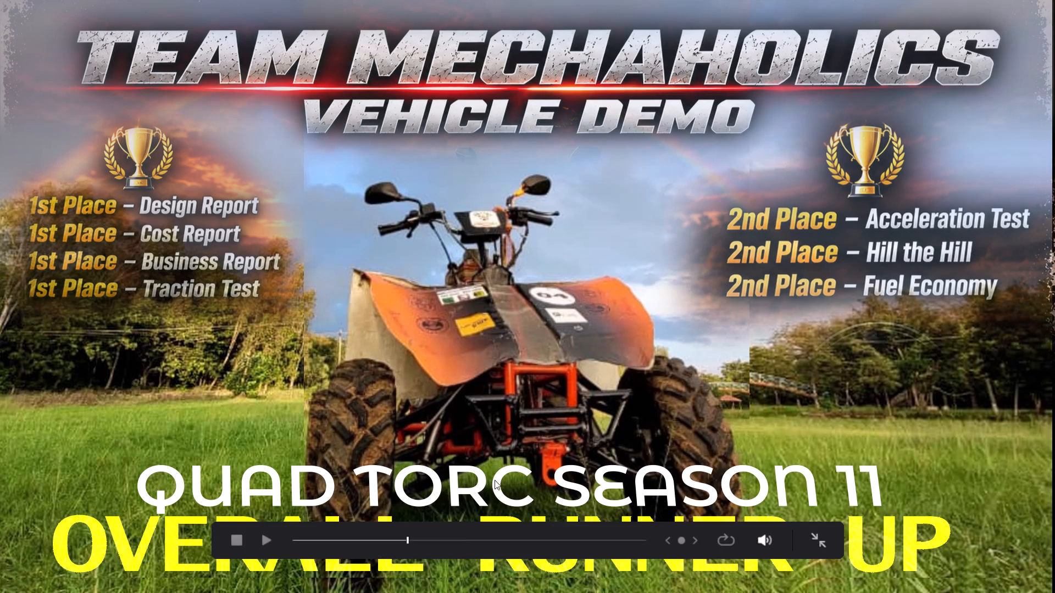
{"action": "left_click", "coordinate": [529, 540]}
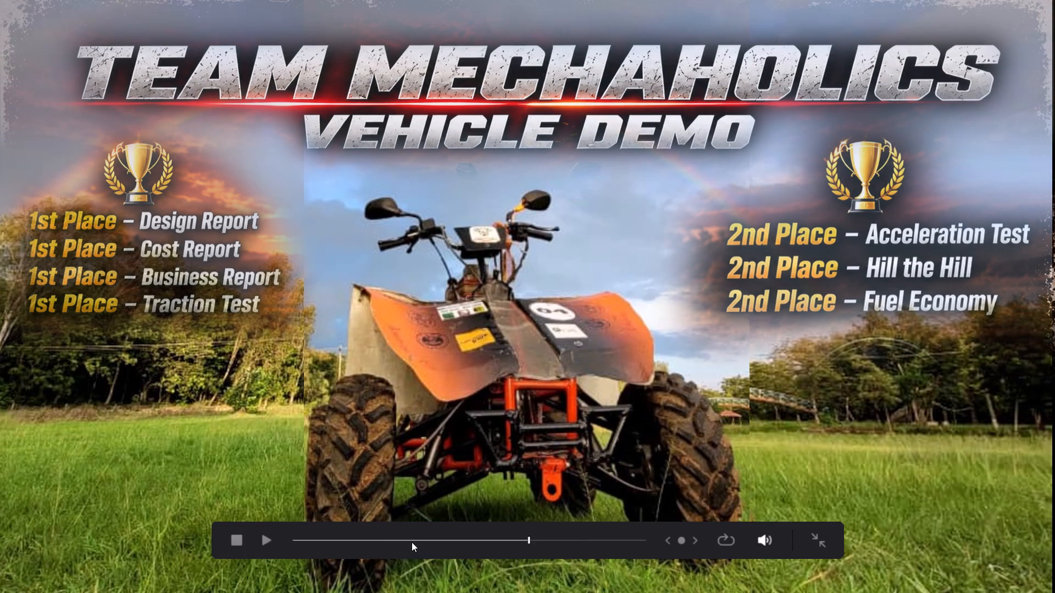
{"action": "left_click", "coordinate": [395, 538]}
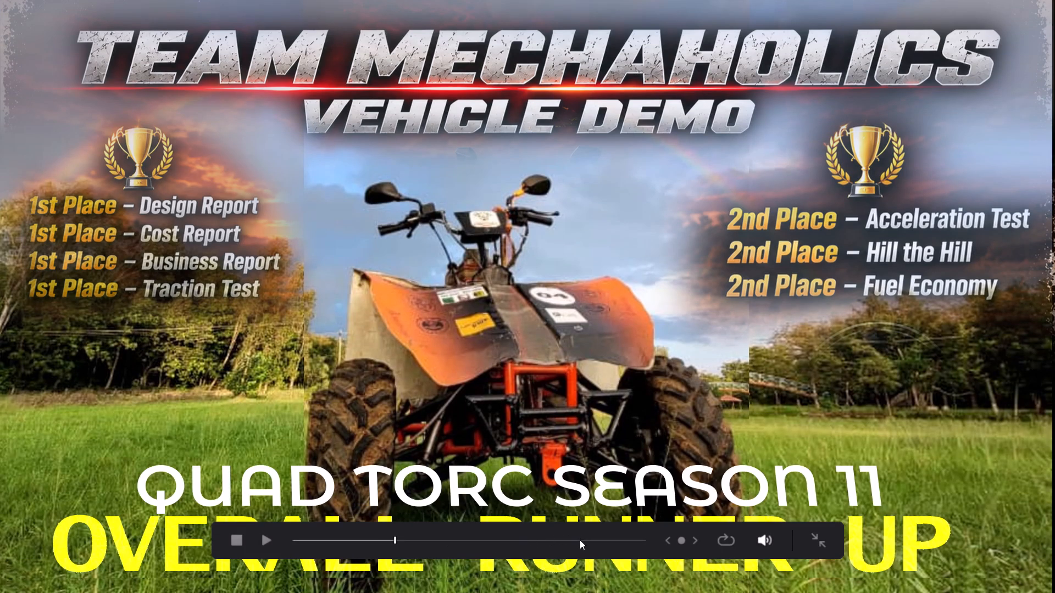
{"action": "left_click", "coordinate": [580, 540]}
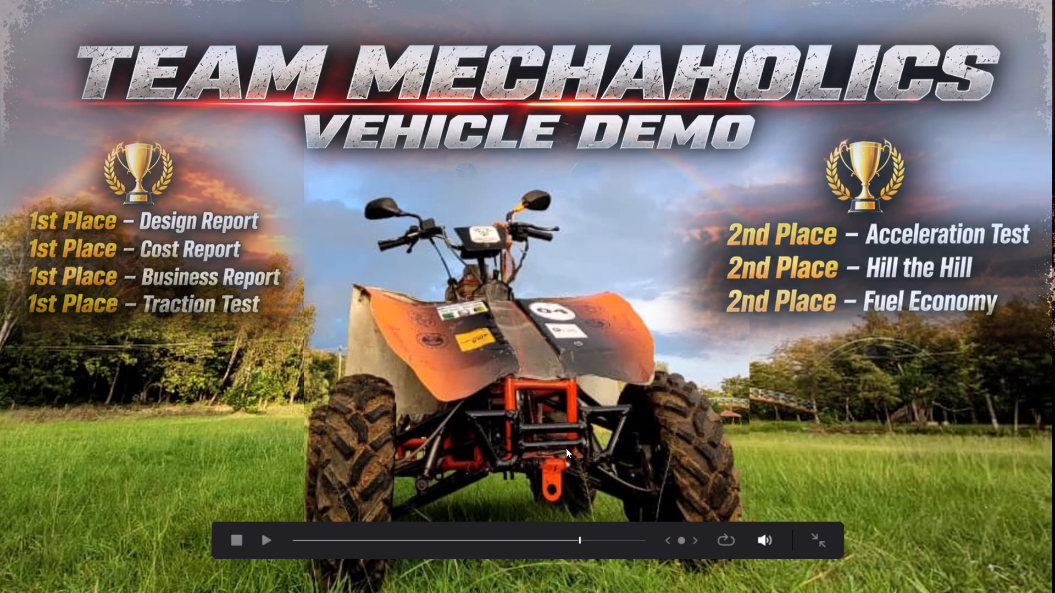
{"action": "key", "text": "Escape"}
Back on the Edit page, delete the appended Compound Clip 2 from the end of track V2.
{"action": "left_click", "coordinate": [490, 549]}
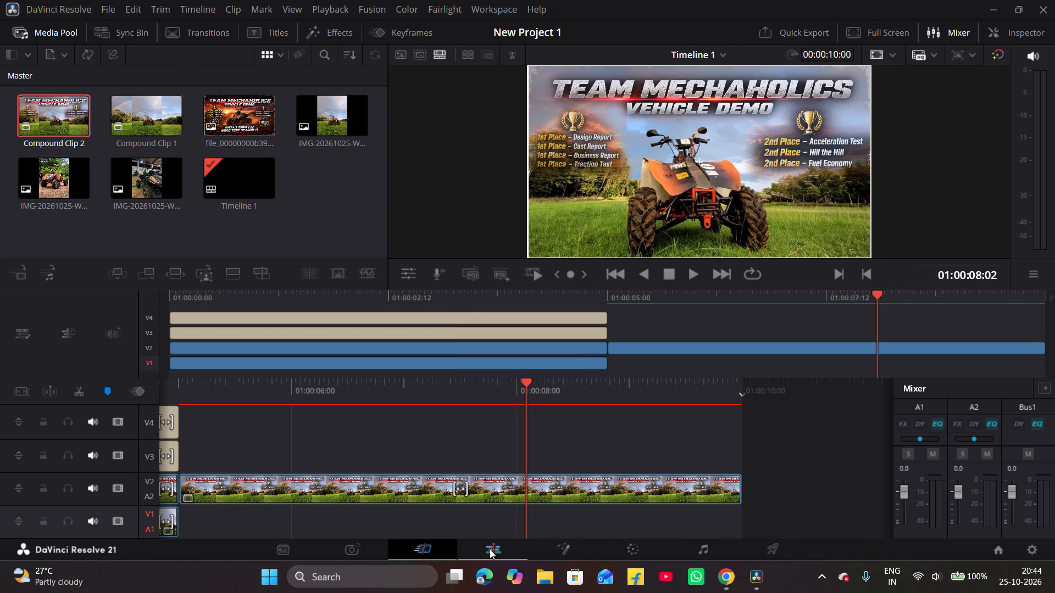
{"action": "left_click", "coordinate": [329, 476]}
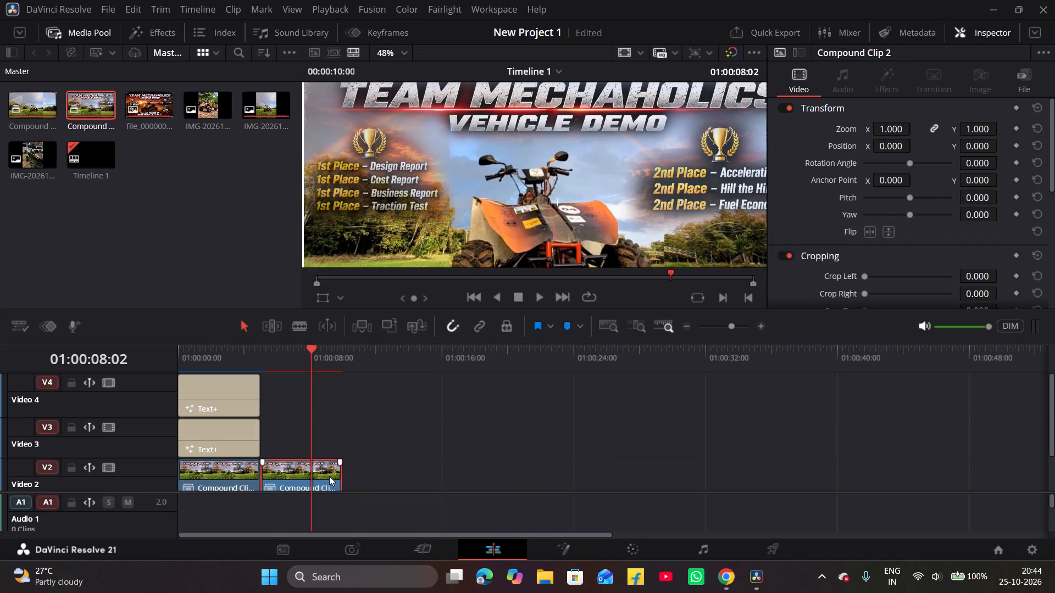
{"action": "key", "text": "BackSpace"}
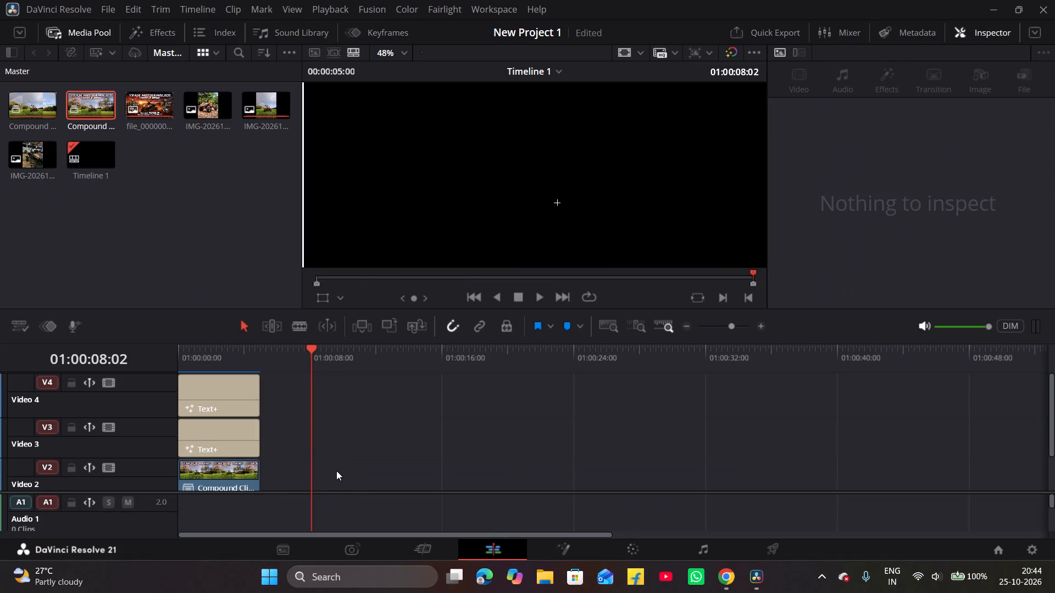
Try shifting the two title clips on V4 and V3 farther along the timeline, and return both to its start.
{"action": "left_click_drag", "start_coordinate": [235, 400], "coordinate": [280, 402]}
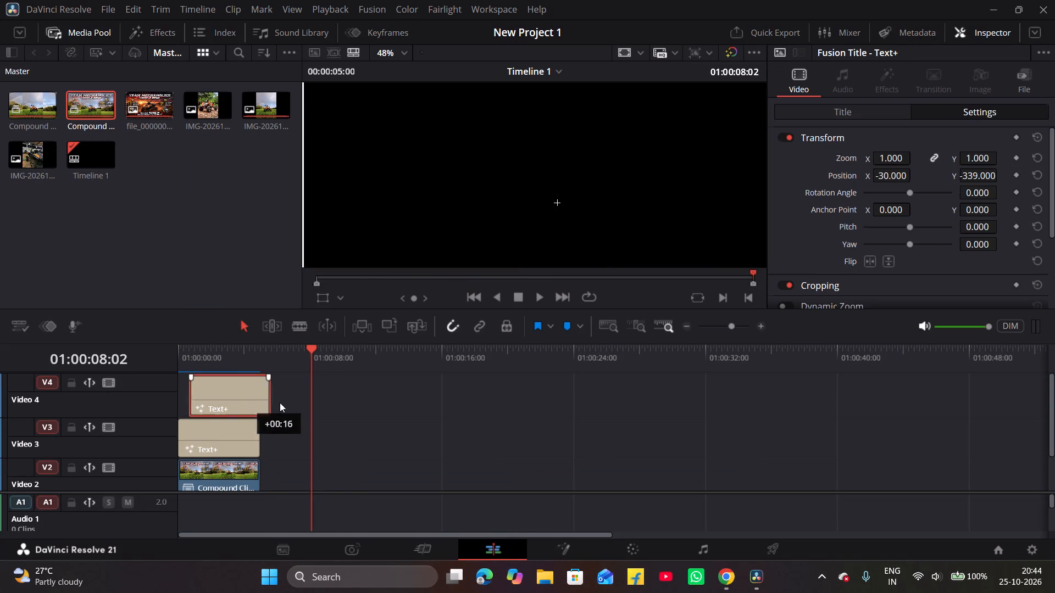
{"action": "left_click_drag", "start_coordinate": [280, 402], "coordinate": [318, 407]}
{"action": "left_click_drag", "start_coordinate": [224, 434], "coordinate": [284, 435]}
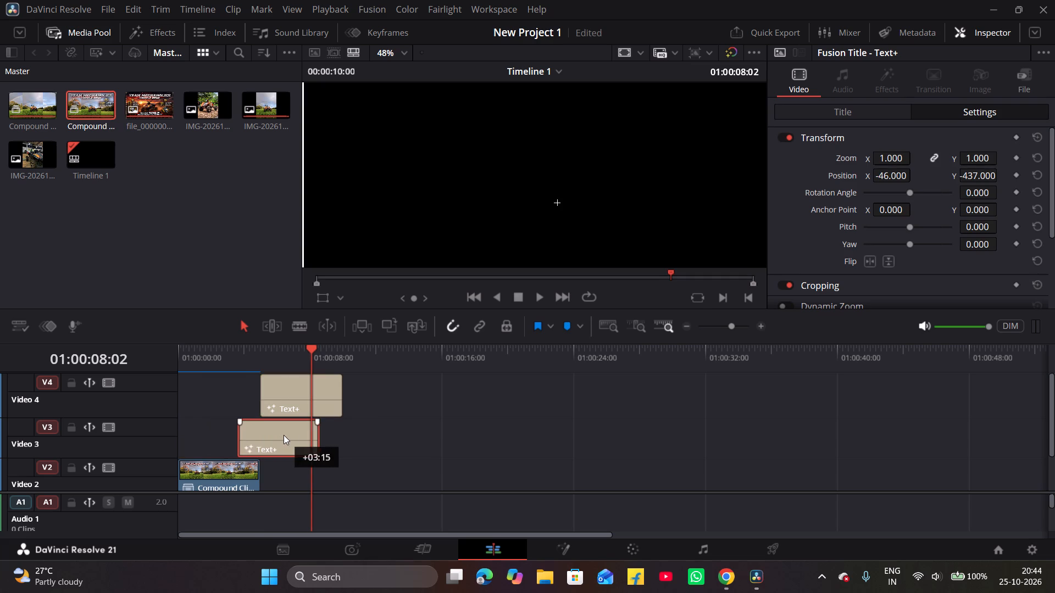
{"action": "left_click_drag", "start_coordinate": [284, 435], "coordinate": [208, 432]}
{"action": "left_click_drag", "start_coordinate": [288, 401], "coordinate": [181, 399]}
Move the playhead to 01:00:02:14 and inspect the whole poster with both titles in the viewer.
{"action": "left_click", "coordinate": [220, 358]}
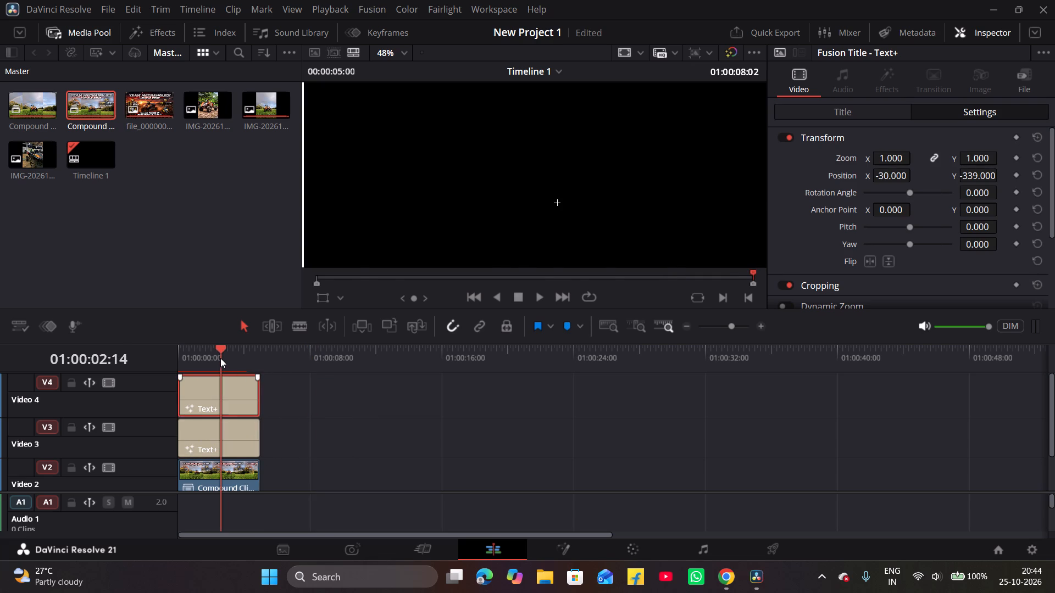
{"action": "scroll", "coordinate": [501, 253], "scroll_direction": "up", "scroll_amount": 7}
{"action": "scroll", "coordinate": [527, 214], "scroll_direction": "down", "scroll_amount": 2}
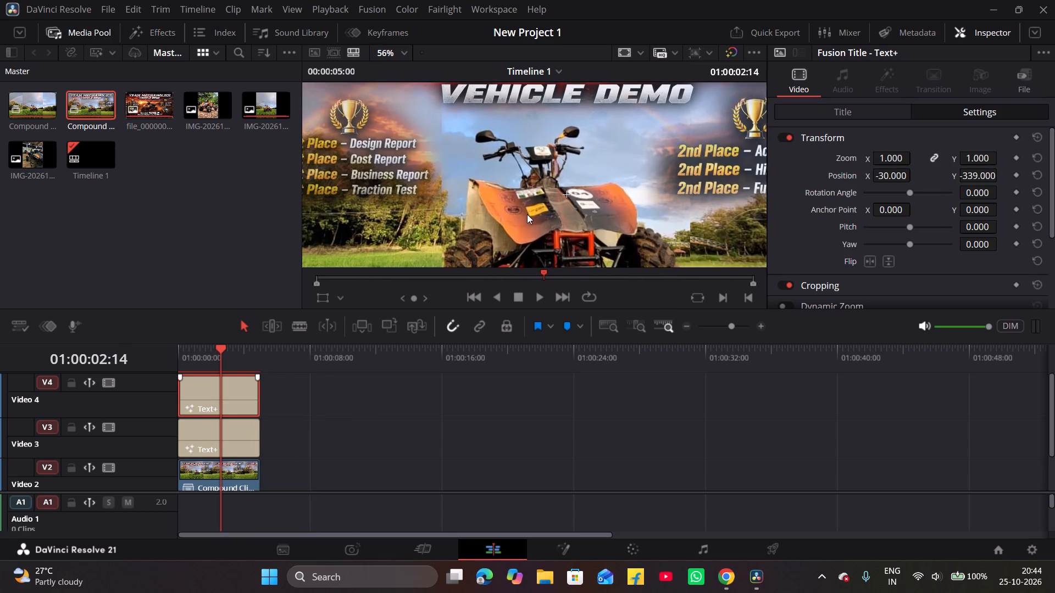
{"action": "scroll", "coordinate": [527, 214], "scroll_direction": "down", "scroll_amount": 18}
{"action": "middle_click_drag", "start_coordinate": [563, 206], "coordinate": [546, 178]}
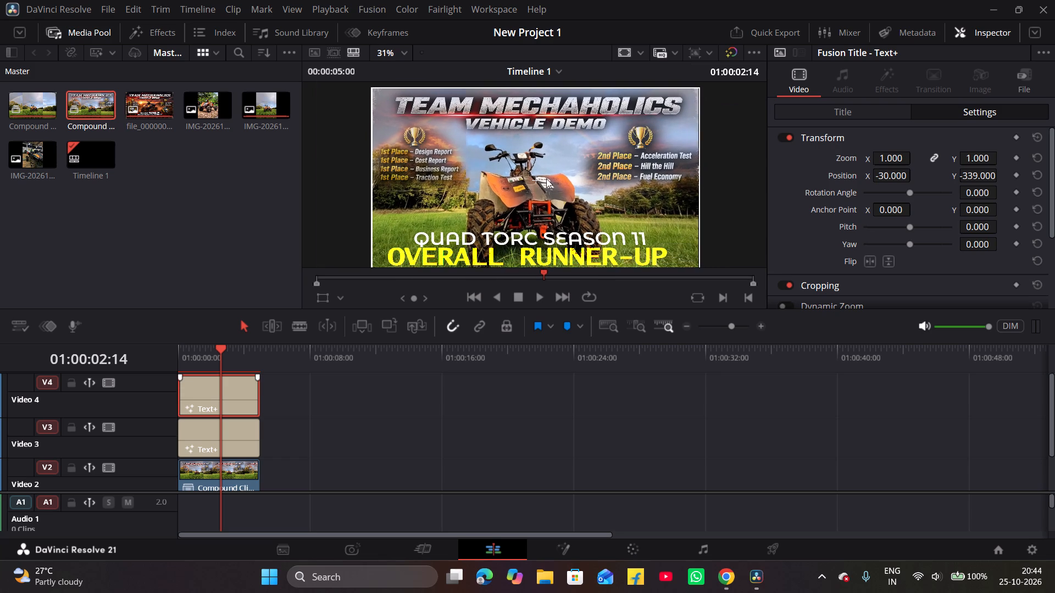
{"action": "middle_click_drag", "start_coordinate": [546, 178], "coordinate": [548, 173]}
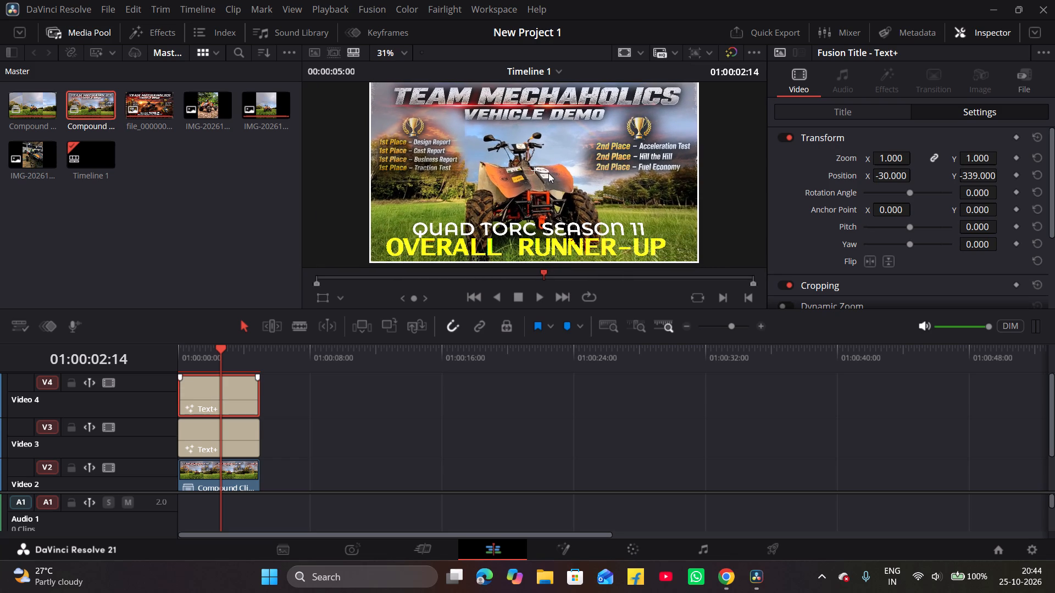
Undo the title edits back to before the two Text+ clips were moved from V2 and V3 onto the poster.
{"action": "key", "text": "ctrl+z"}
{"action": "key", "text": "ctrl+z"}
{"action": "key", "text": "ctrl+z"}
{"action": "key", "text": "ctrl+z"}
{"action": "key", "text": "ctrl+z"}
{"action": "key", "text": "ctrl+z"}
{"action": "key", "text": "ctrl+z"}
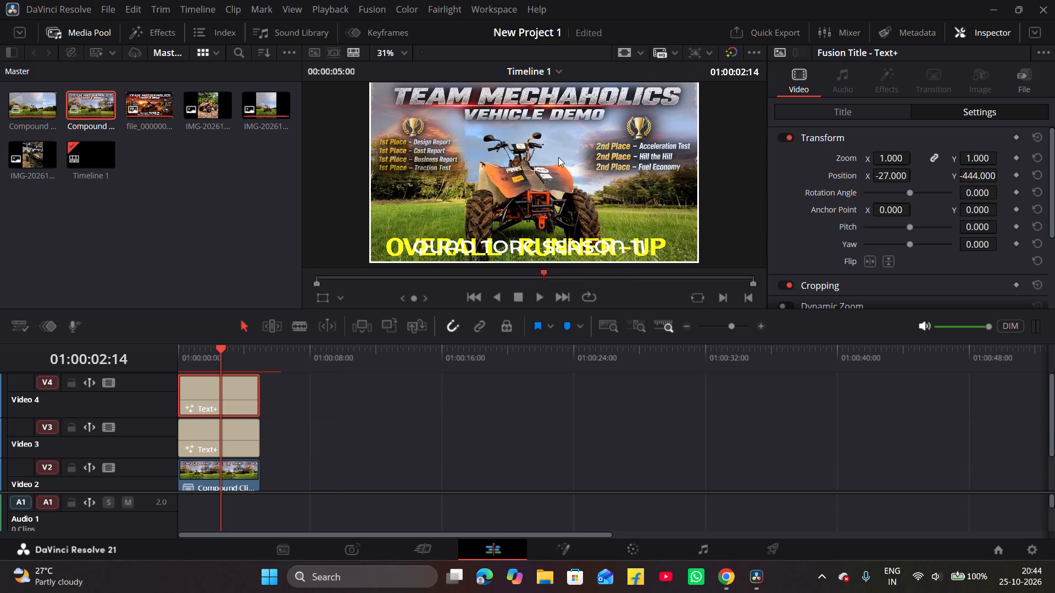
{"action": "key", "text": "ctrl+z"}
{"action": "key", "text": "ctrl+z"}
{"action": "key", "text": "ctrl+z"}
{"action": "key", "text": "ctrl+z"}
{"action": "key", "text": "ctrl+z"}
{"action": "key", "text": "ctrl+z"}
{"action": "key", "text": "ctrl+z"}
{"action": "key", "text": "ctrl+z"}
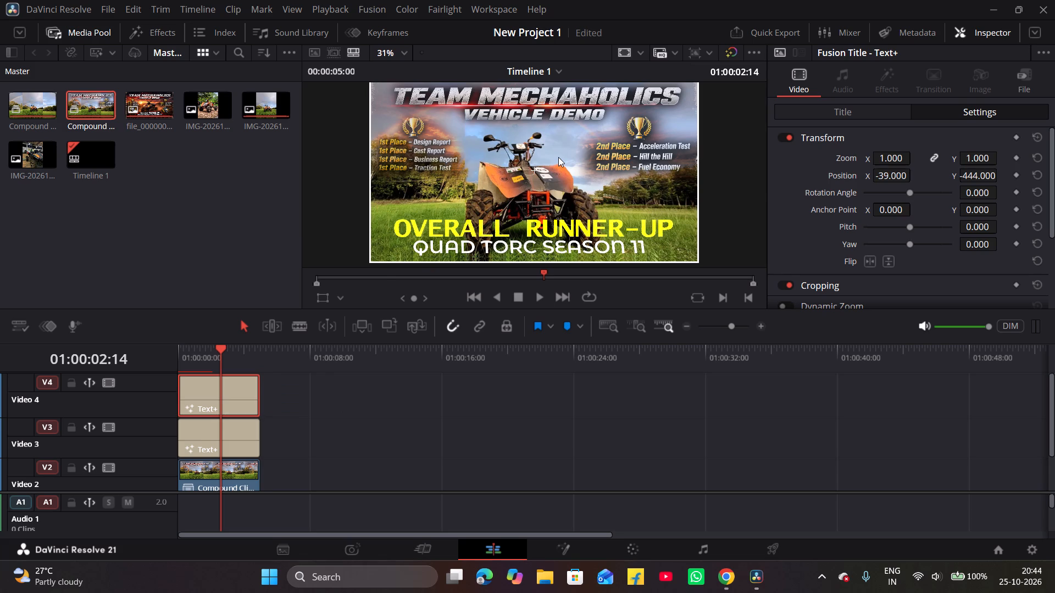
{"action": "key", "text": "ctrl+z"}
{"action": "key", "text": "ctrl+z"}
{"action": "key", "text": "ctrl+z"}
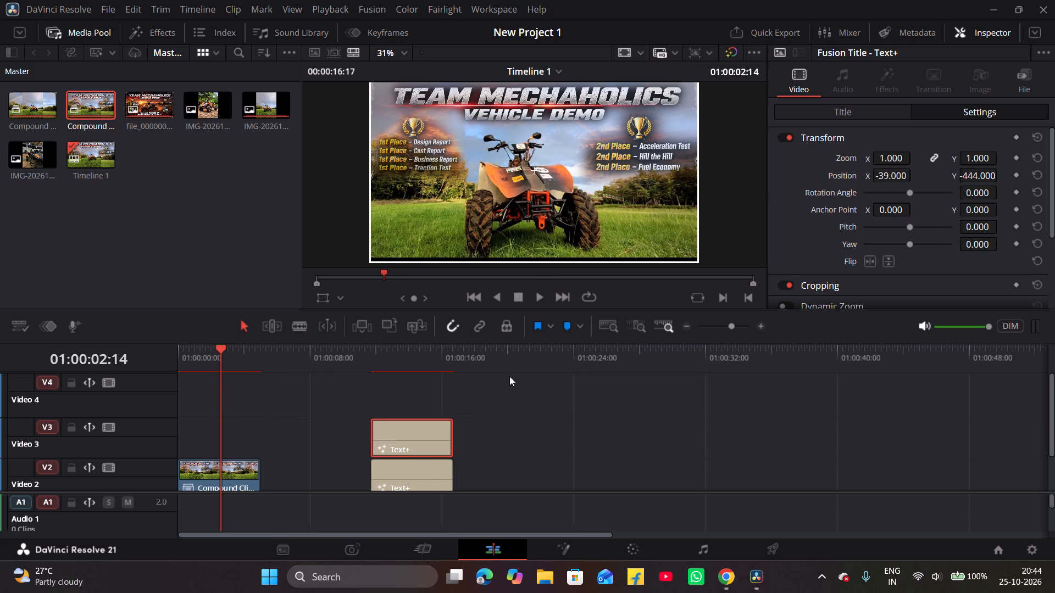
Examine the text, font and colour settings of the QUAD TORC SEASON 11 title and the yellow title on V2.
{"action": "scroll", "coordinate": [925, 243], "scroll_direction": "down", "scroll_amount": 2}
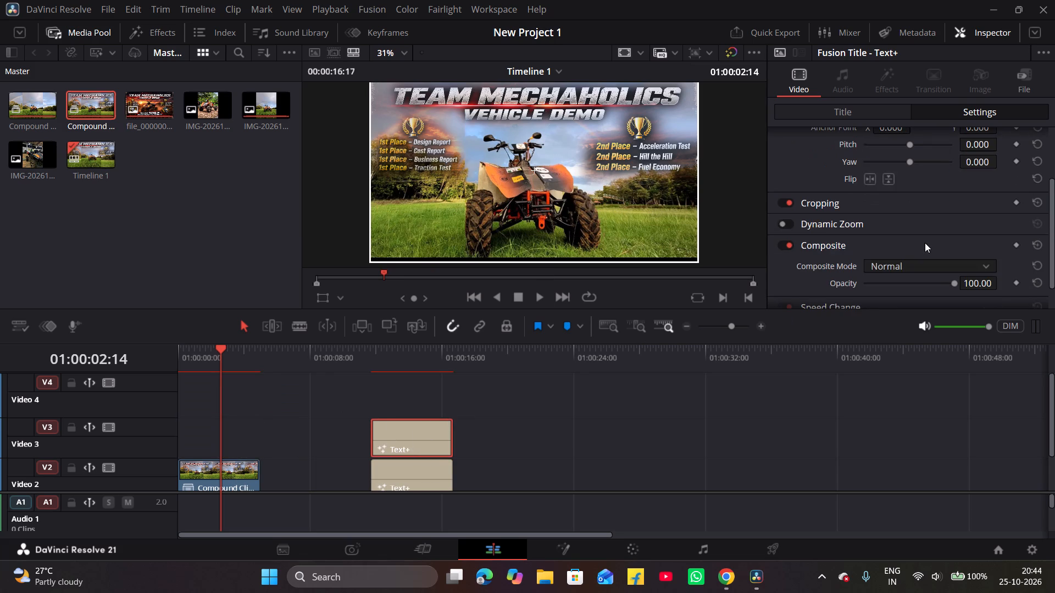
{"action": "scroll", "coordinate": [925, 243], "scroll_direction": "down", "scroll_amount": 1}
{"action": "left_click", "coordinate": [880, 111]}
{"action": "scroll", "coordinate": [919, 202], "scroll_direction": "down", "scroll_amount": 2}
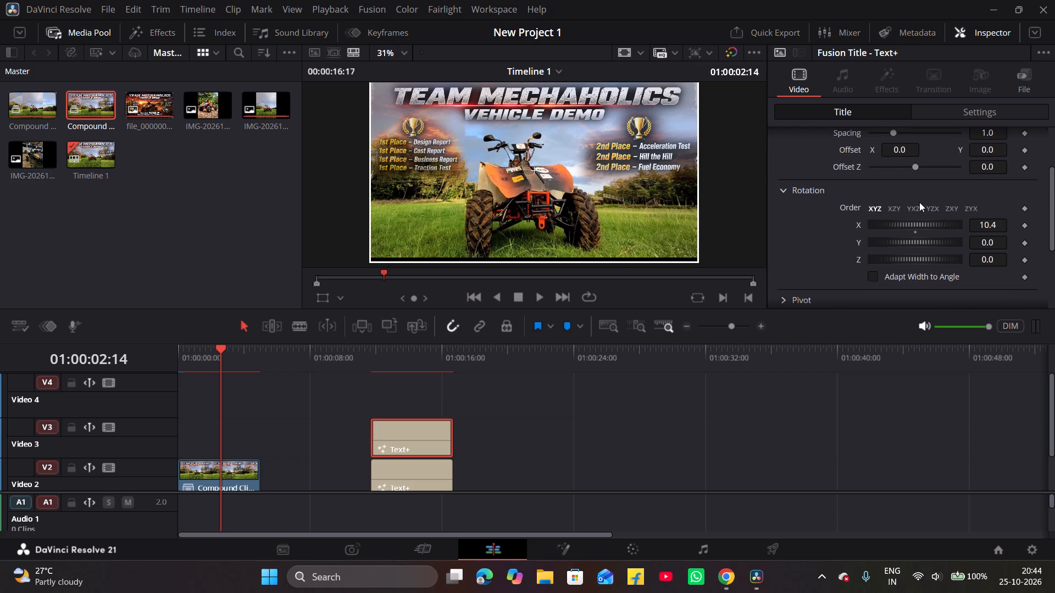
{"action": "scroll", "coordinate": [919, 202], "scroll_direction": "up", "scroll_amount": 3}
{"action": "left_click", "coordinate": [804, 158]}
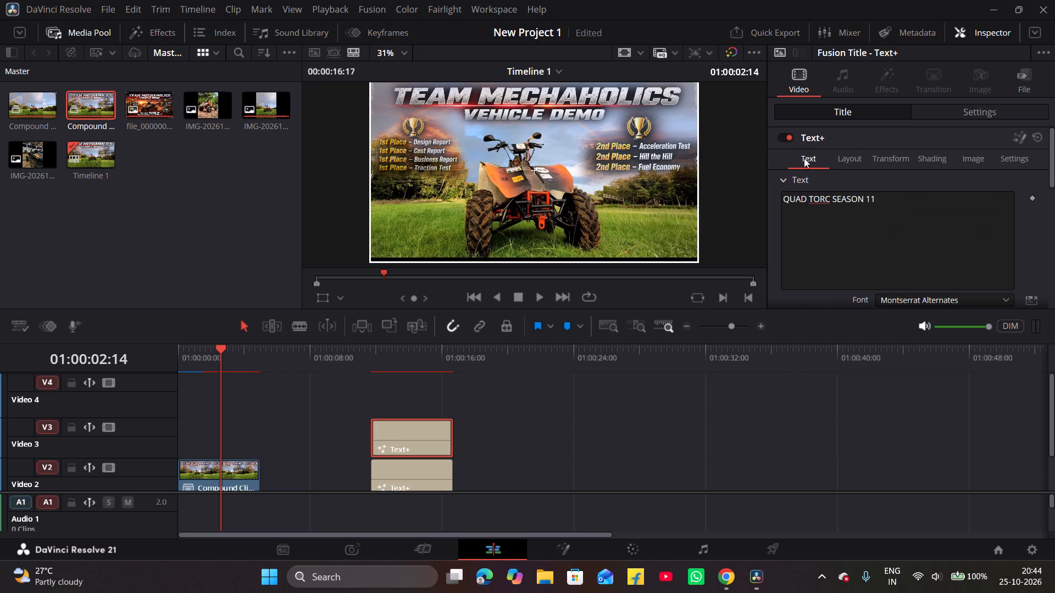
{"action": "scroll", "coordinate": [920, 232], "scroll_direction": "down", "scroll_amount": 1}
{"action": "left_click", "coordinate": [423, 471]}
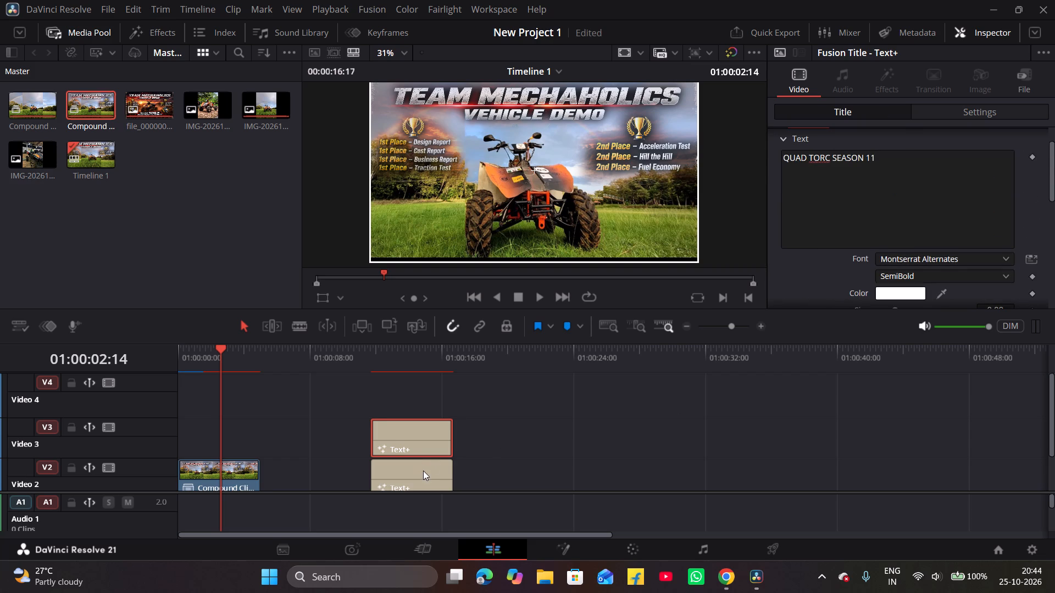
{"action": "left_click", "coordinate": [847, 113]}
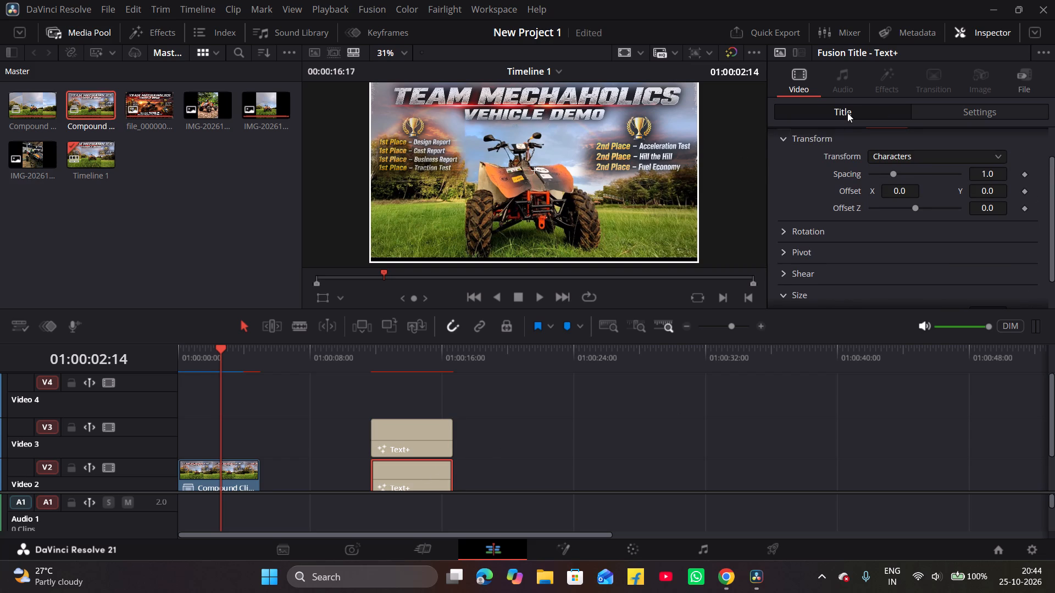
{"action": "scroll", "coordinate": [898, 229], "scroll_direction": "up", "scroll_amount": 3}
{"action": "left_click", "coordinate": [797, 154]}
{"action": "scroll", "coordinate": [881, 209], "scroll_direction": "down", "scroll_amount": 2}
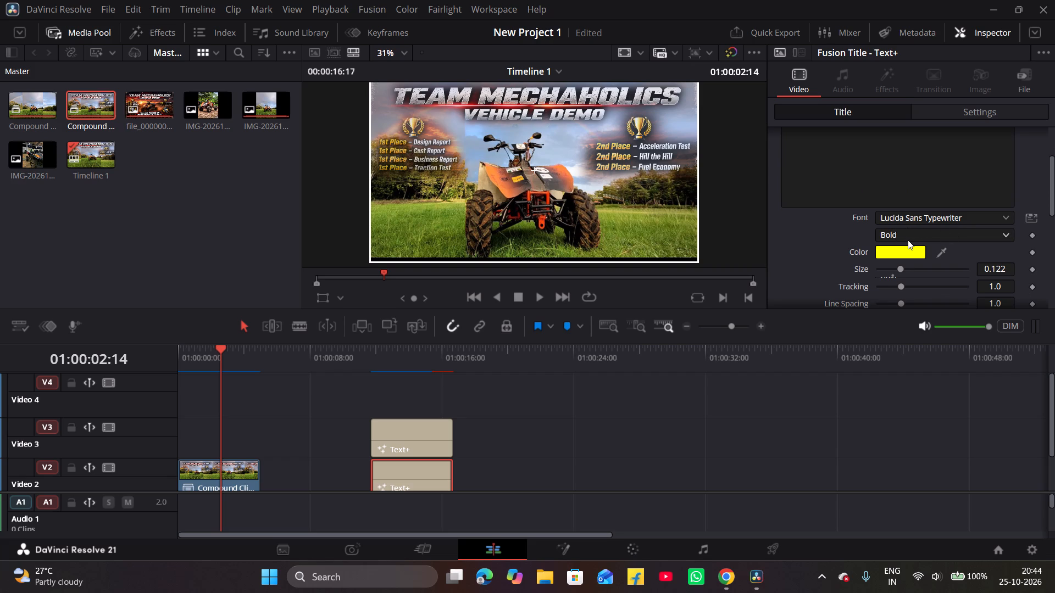
Undo further edits, back to before the compound clip was placed at the start of track V2.
{"action": "key", "text": "ctrl+z"}
{"action": "key", "text": "ctrl+z"}
{"action": "key", "text": "ctrl+z"}
{"action": "key", "text": "ctrl+z"}
{"action": "key", "text": "ctrl+z"}
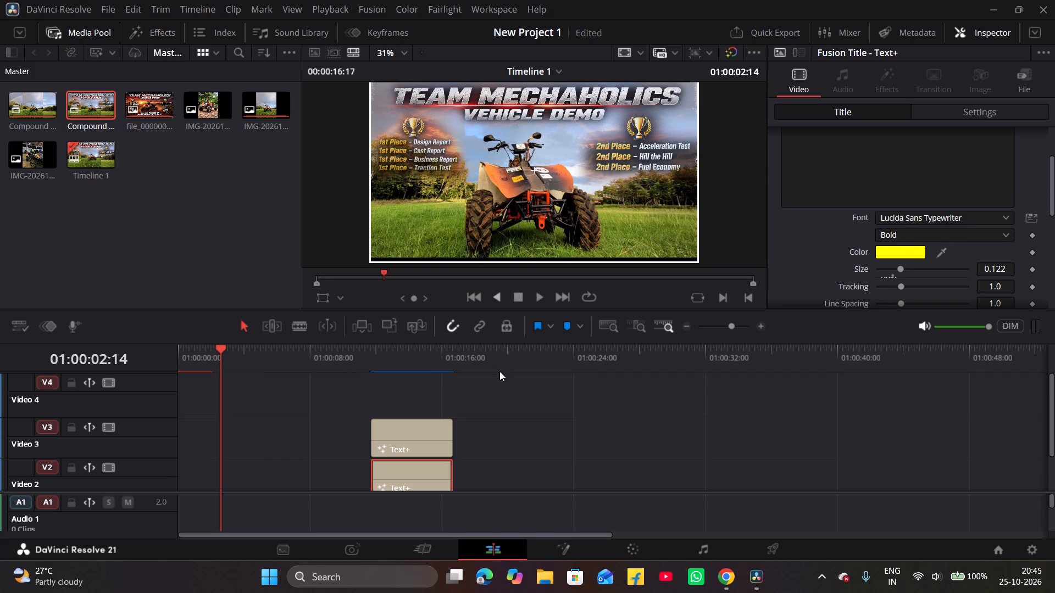
Undo the clip moves back to where both Text+ titles sit over the poster compound clip at the timeline's start.
{"action": "scroll", "coordinate": [385, 432], "scroll_direction": "down", "scroll_amount": 4}
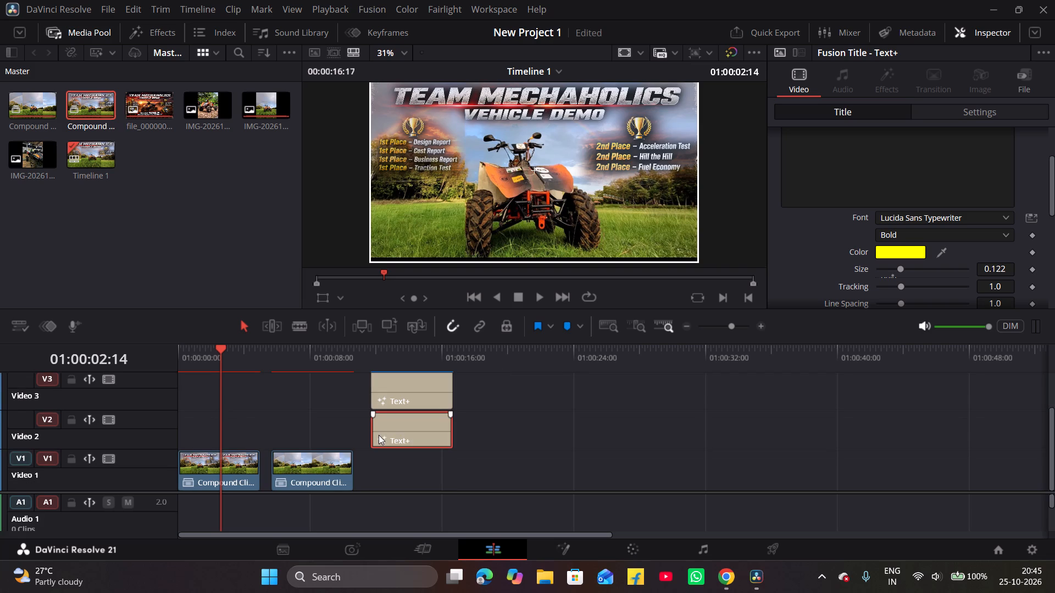
{"action": "key", "text": "ctrl+z"}
{"action": "key", "text": "ctrl+z"}
{"action": "key", "text": "ctrl+z"}
{"action": "key", "text": "ctrl+z"}
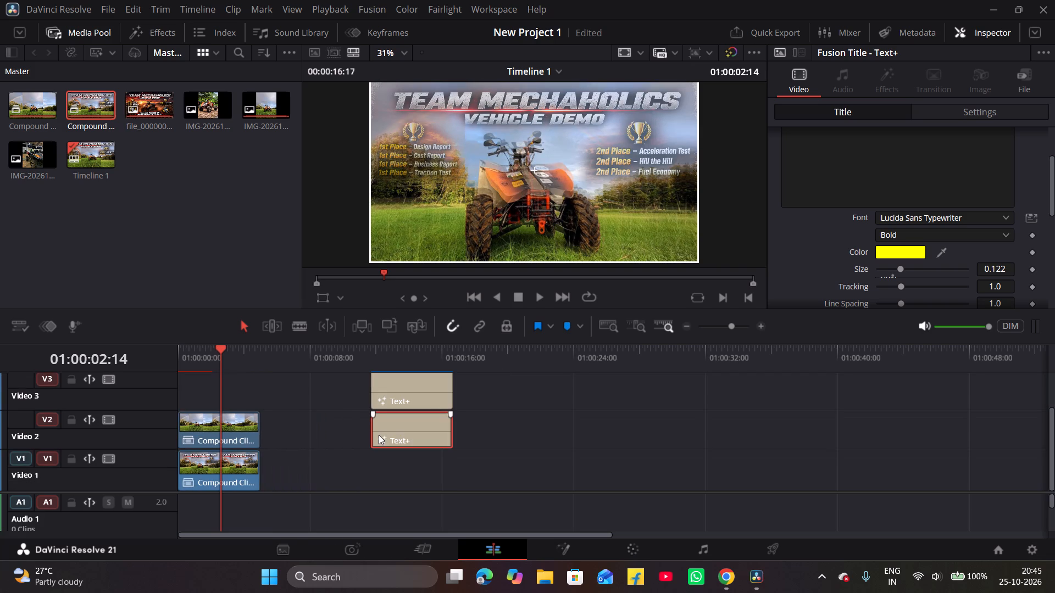
{"action": "key", "text": "ctrl+z"}
{"action": "key", "text": "ctrl+z"}
{"action": "key", "text": "ctrl+z"}
{"action": "key", "text": "ctrl+z"}
{"action": "key", "text": "ctrl+z"}
{"action": "key", "text": "ctrl+z"}
{"action": "key", "text": "ctrl+z"}
{"action": "key", "text": "ctrl+z"}
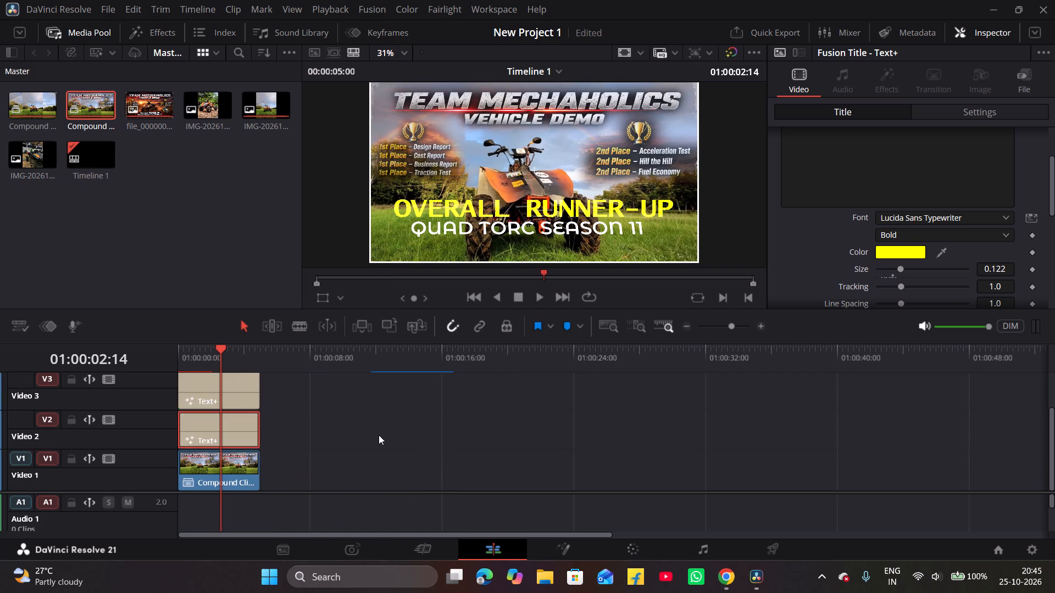
Undo the lettering and position adjustments of the yellow OVERALL RUNNER-UP title and the QUAD TORC SEASON 11 title.
{"action": "key", "text": "ctrl+z"}
{"action": "key", "text": "ctrl+z"}
{"action": "key", "text": "ctrl+z"}
{"action": "key", "text": "ctrl+z"}
{"action": "key", "text": "ctrl+z"}
{"action": "key", "text": "ctrl+z"}
{"action": "key", "text": "ctrl+z"}
{"action": "key", "text": "ctrl+z"}
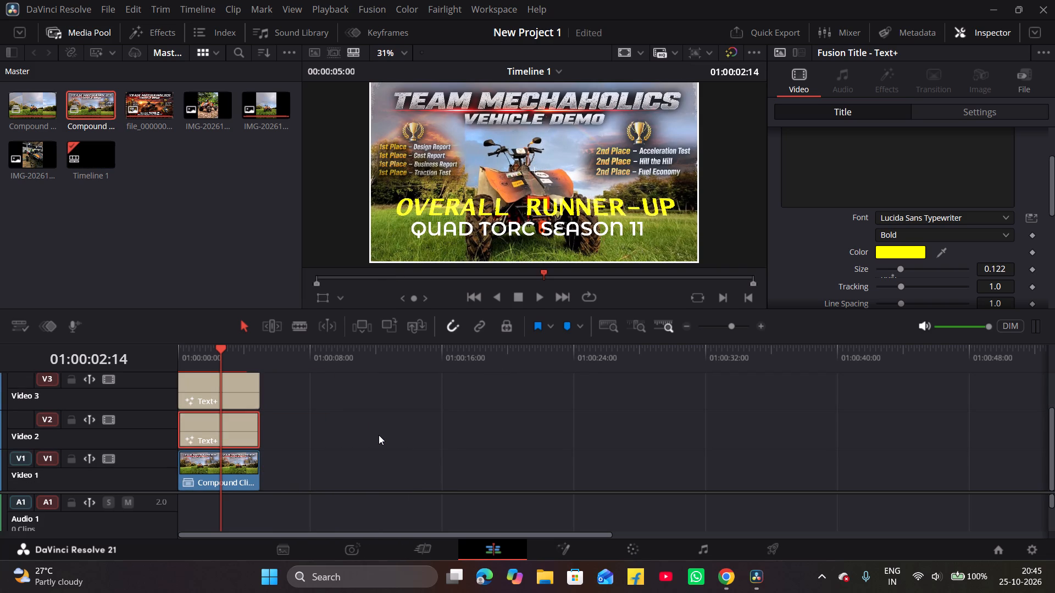
{"action": "key", "text": "ctrl+z"}
{"action": "key", "text": "ctrl+z"}
{"action": "key", "text": "ctrl+z"}
{"action": "key", "text": "ctrl+z"}
{"action": "key", "text": "ctrl+z"}
{"action": "key", "text": "ctrl+z"}
{"action": "key", "text": "ctrl+z"}
{"action": "key", "text": "ctrl+z"}
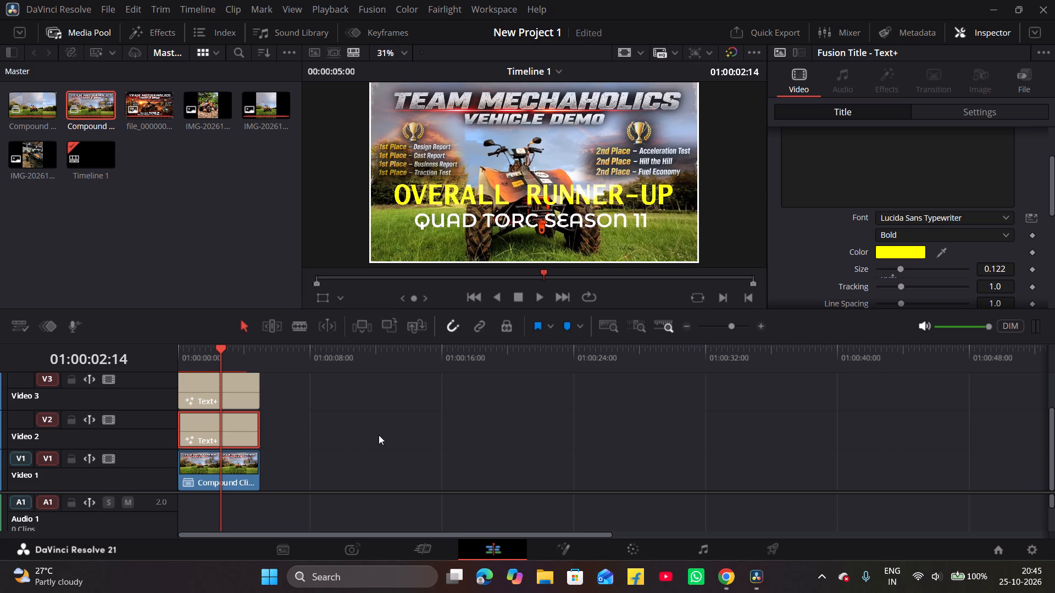
Undo further edits, back to before the QUAD TORC SEASON 11 title clip was added on V3.
{"action": "key", "text": "ctrl+z"}
{"action": "key", "text": "ctrl+z"}
{"action": "key", "text": "ctrl+z"}
{"action": "key", "text": "ctrl+z"}
{"action": "key", "text": "ctrl+z"}
{"action": "key", "text": "ctrl+z"}
{"action": "key", "text": "ctrl+z"}
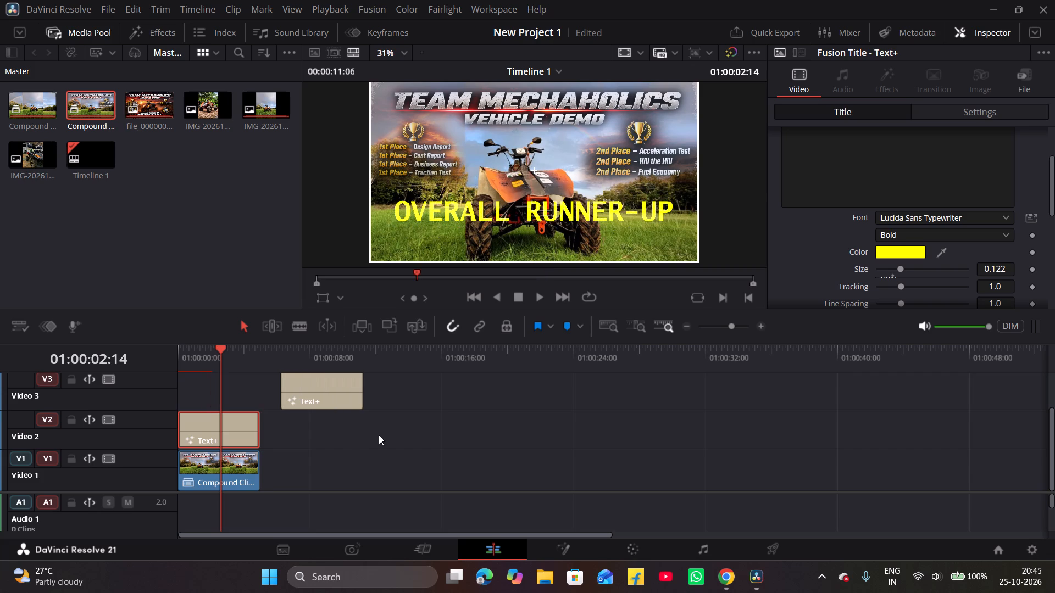
{"action": "key", "text": "ctrl+z"}
{"action": "key", "text": "ctrl+z"}
{"action": "key", "text": "ctrl+z"}
{"action": "key", "text": "ctrl+z"}
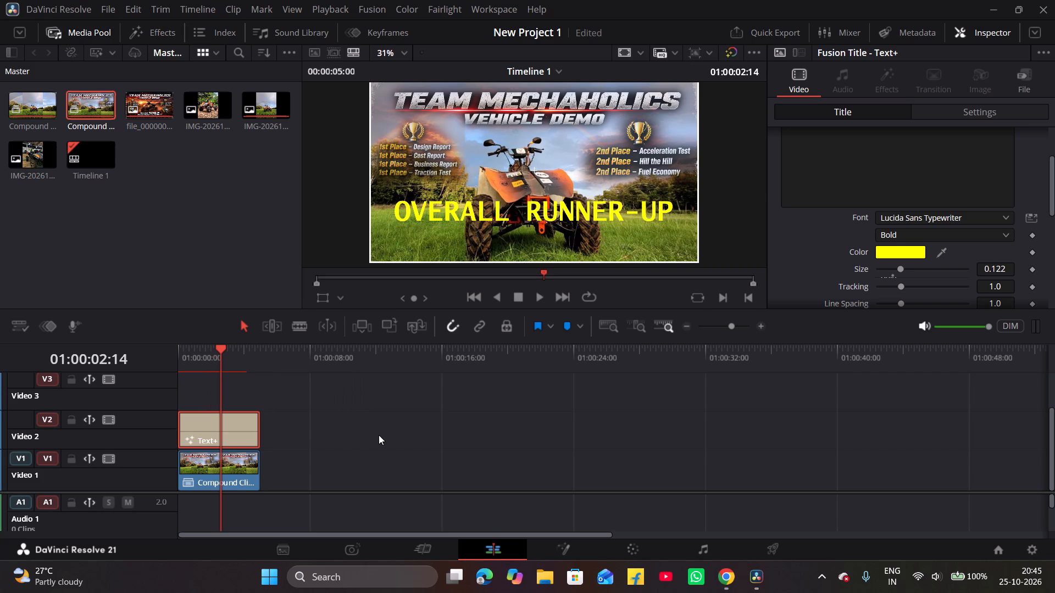
Undo the colour changes of the OVERALL RUNNER-UP title, back to white lettering.
{"action": "key", "text": "ctrl+z"}
{"action": "key", "text": "ctrl+z"}
{"action": "key", "text": "ctrl+z"}
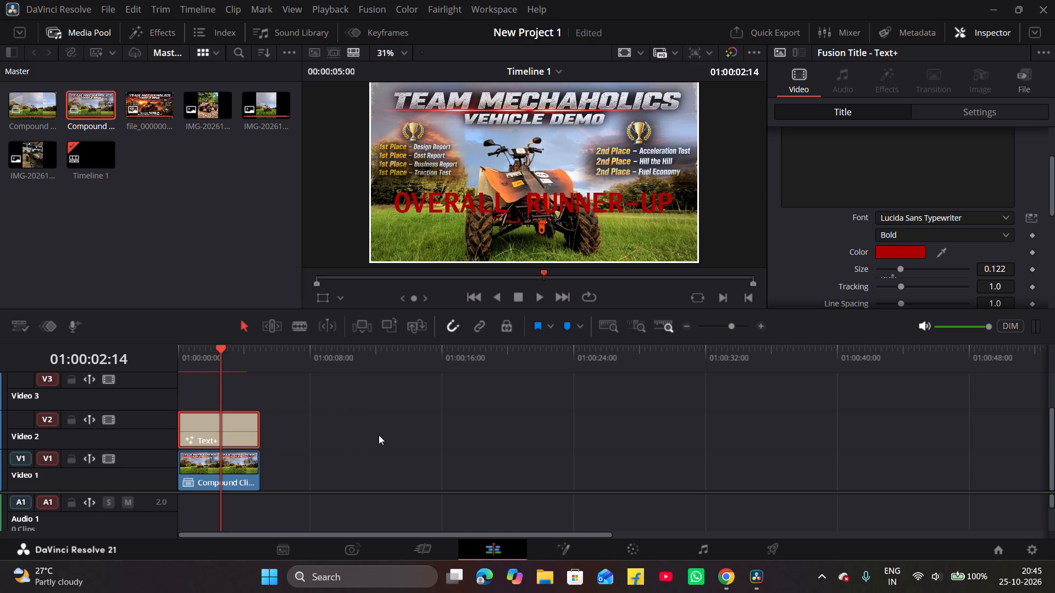
{"action": "key", "text": "ctrl+z"}
{"action": "key", "text": "ctrl+z"}
{"action": "key", "text": "ctrl+z"}
{"action": "key", "text": "ctrl+z"}
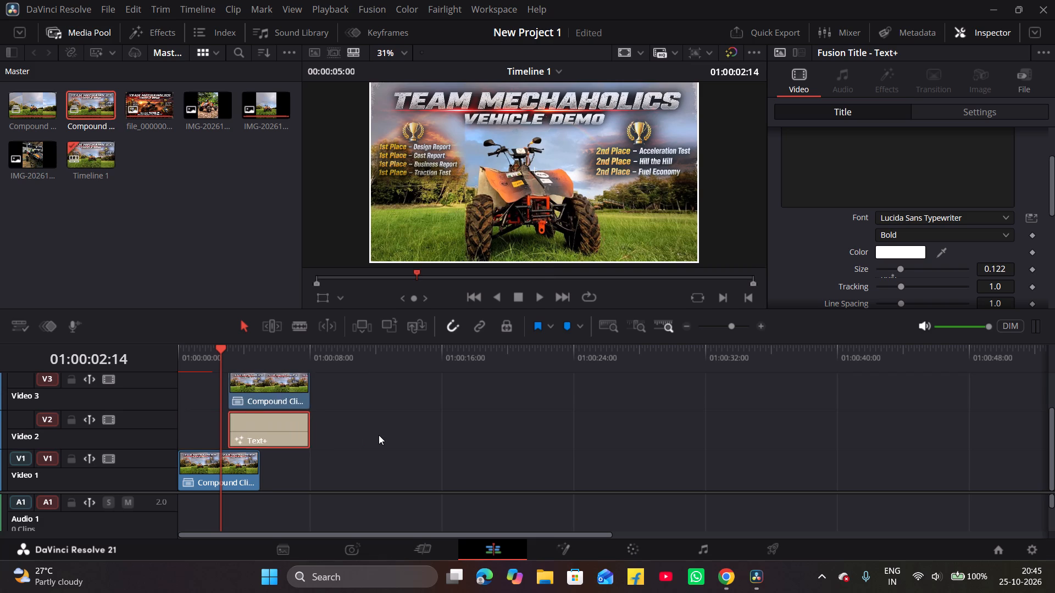
Undo the rearrangements of the title and compound clips, including the image-filled lettering, back to the title on V1 beneath the poster clip.
{"action": "key", "text": "ctrl+z"}
{"action": "key", "text": "ctrl+z"}
{"action": "key", "text": "ctrl+z"}
{"action": "key", "text": "ctrl+z"}
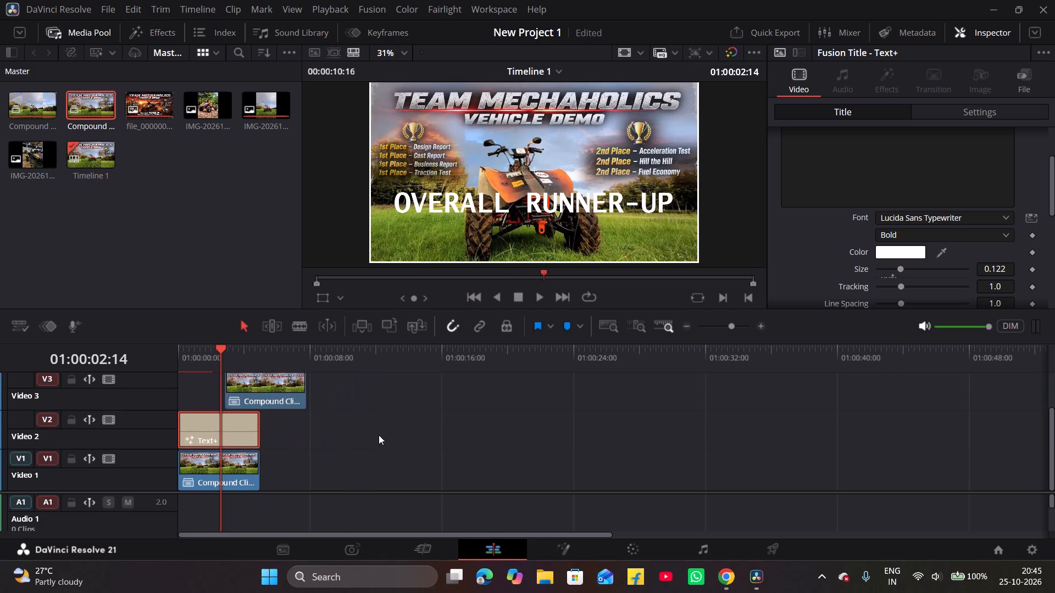
{"action": "key", "text": "ctrl+z"}
{"action": "key", "text": "ctrl+z"}
{"action": "key", "text": "ctrl+z"}
{"action": "key", "text": "ctrl+z"}
{"action": "key", "text": "ctrl+z"}
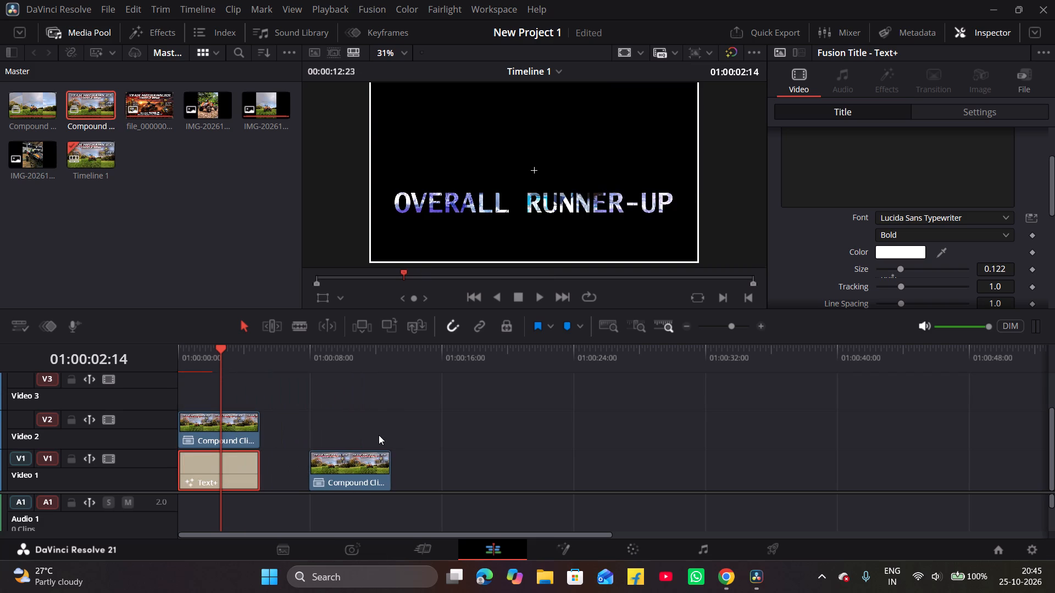
{"action": "key", "text": "ctrl+z"}
{"action": "key", "text": "ctrl+z"}
{"action": "key", "text": "ctrl+z"}
{"action": "key", "text": "ctrl+z"}
{"action": "key", "text": "ctrl+z"}
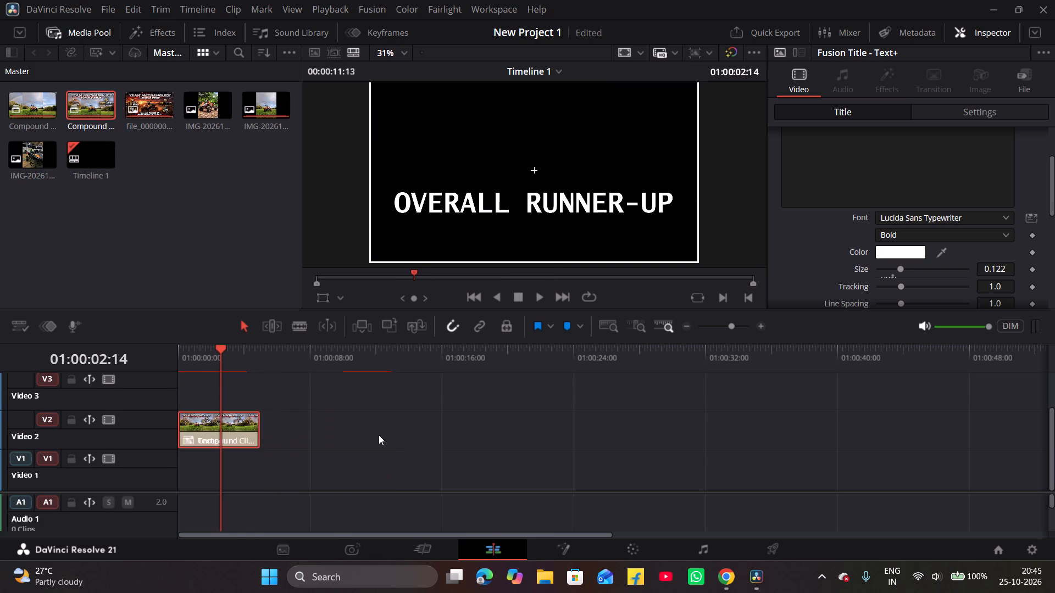
{"action": "key", "text": "ctrl+z"}
{"action": "key", "text": "ctrl+z"}
{"action": "key", "text": "ctrl+z"}
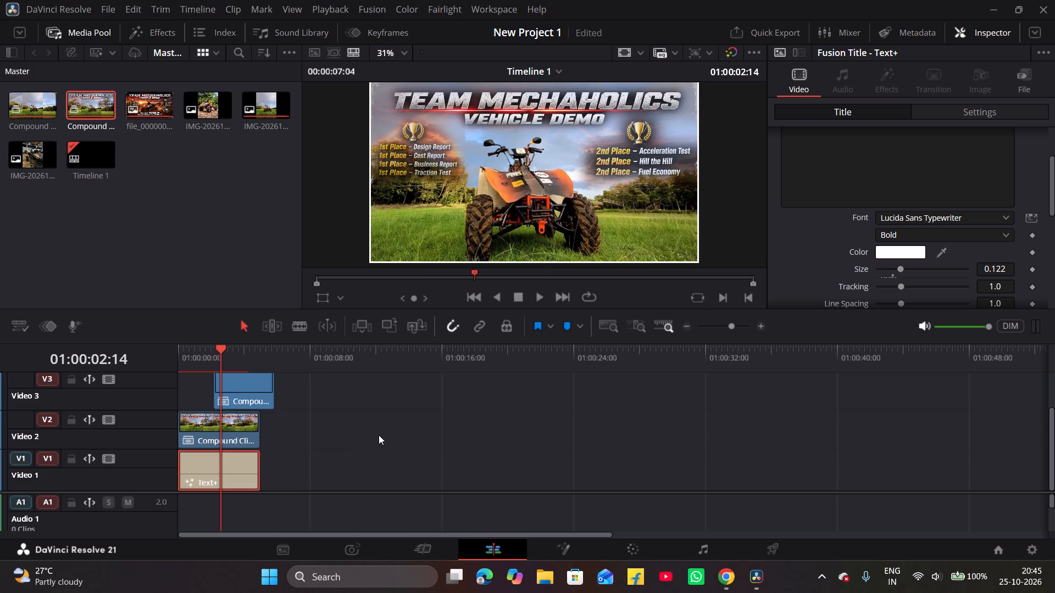
Undo the remaining clip rearrangements, back to the OVERALL RUNNER-UP title on V2 above the poster compound clip on V1.
{"action": "key", "text": "ctrl+z"}
{"action": "key", "text": "ctrl+z"}
{"action": "key", "text": "ctrl+z"}
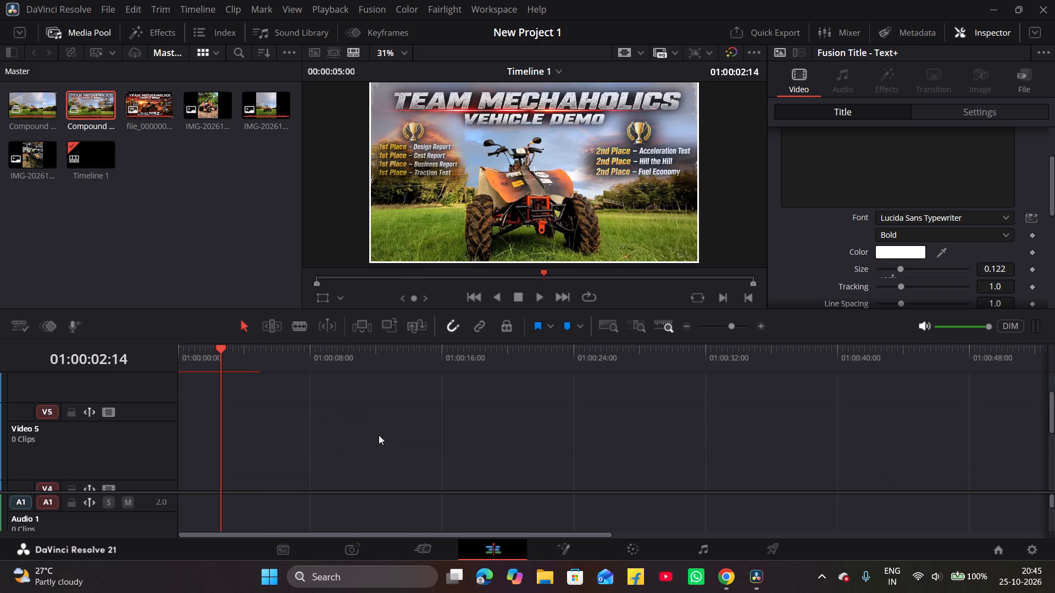
{"action": "key", "text": "ctrl+z"}
{"action": "key", "text": "ctrl+z"}
{"action": "key", "text": "ctrl+z"}
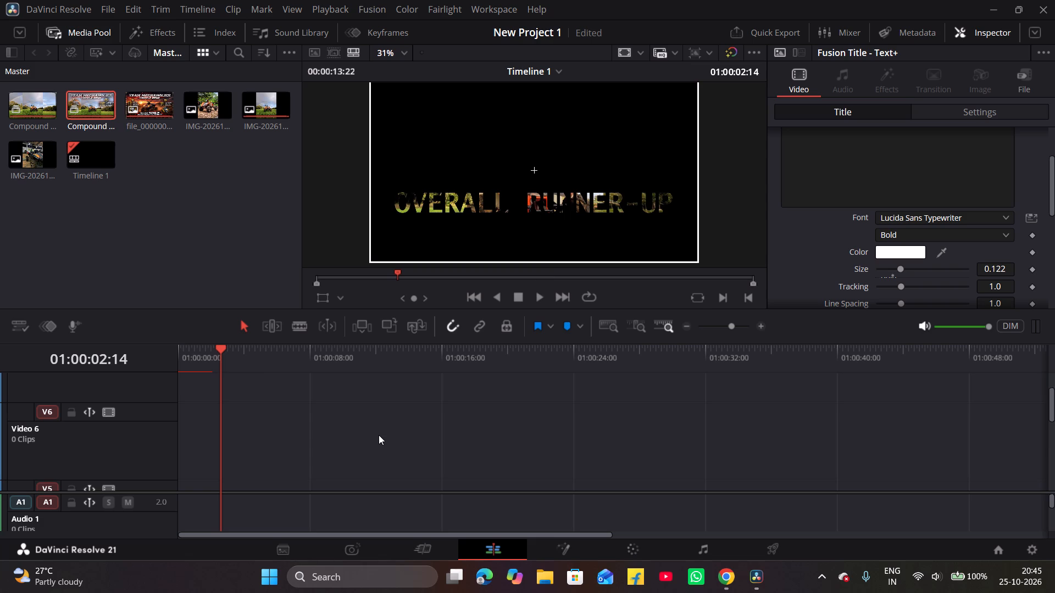
{"action": "key", "text": "ctrl+z"}
{"action": "key", "text": "ctrl+z"}
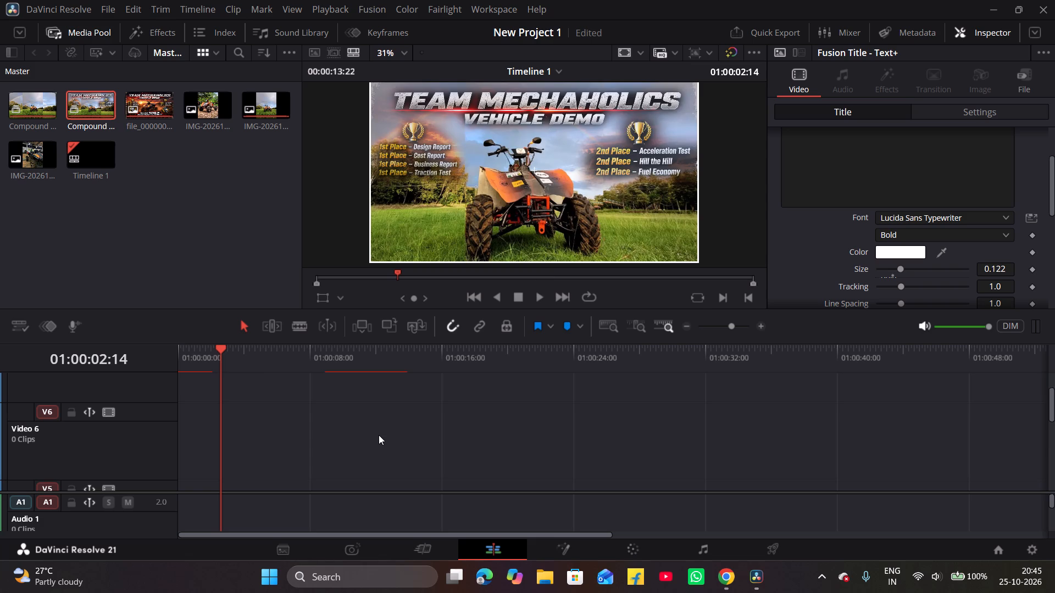
{"action": "scroll", "coordinate": [376, 443], "scroll_direction": "down", "scroll_amount": 4}
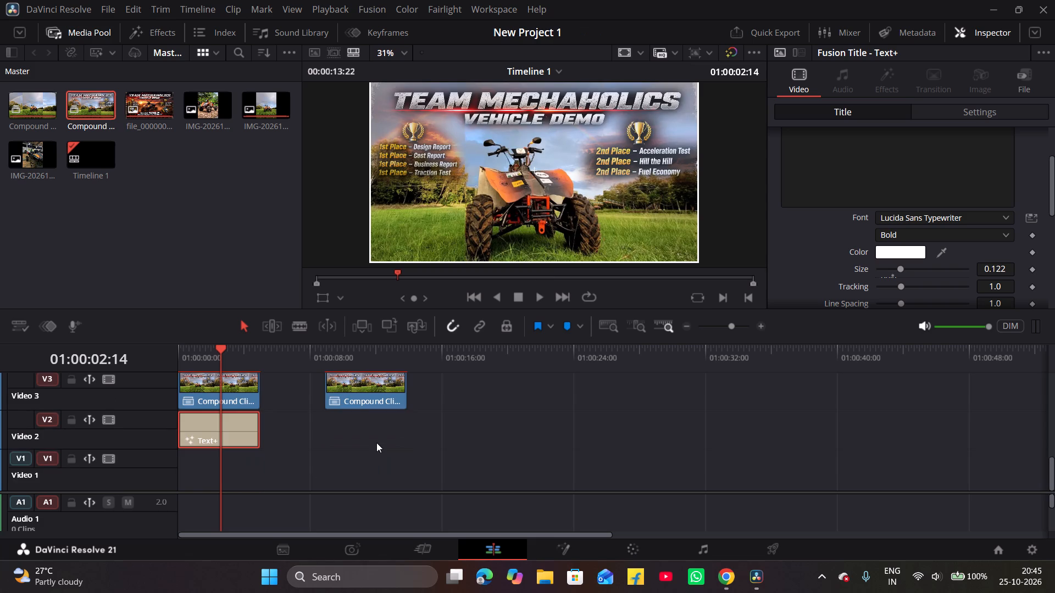
{"action": "key", "text": "ctrl+z"}
{"action": "key", "text": "ctrl+z"}
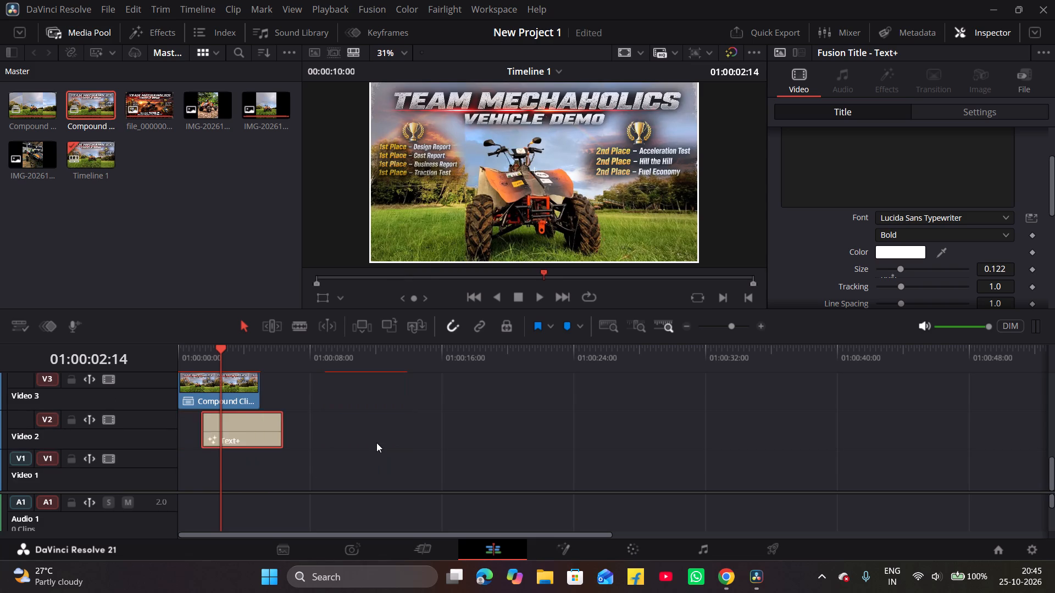
{"action": "key", "text": "ctrl+z"}
{"action": "key", "text": "ctrl+z"}
{"action": "key", "text": "ctrl+z"}
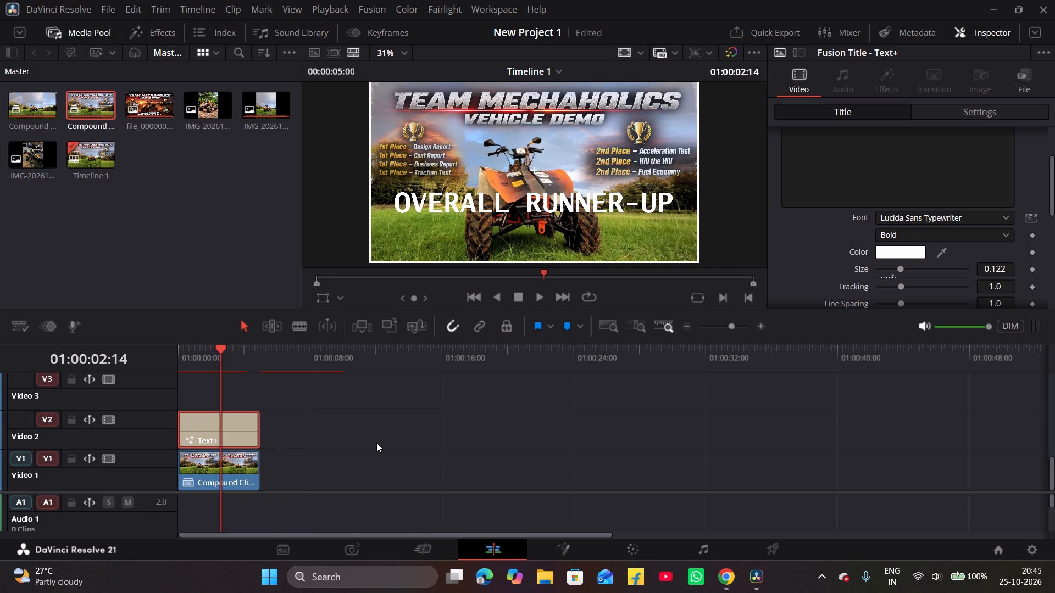
Undo the OVERALL RUNNER-UP title's font, size and position edits, back to centred Open Sans Regular at size 0.09.
{"action": "key", "text": "ctrl+z"}
{"action": "key", "text": "ctrl+z"}
{"action": "key", "text": "ctrl+z"}
{"action": "key", "text": "ctrl+z"}
{"action": "key", "text": "ctrl+z"}
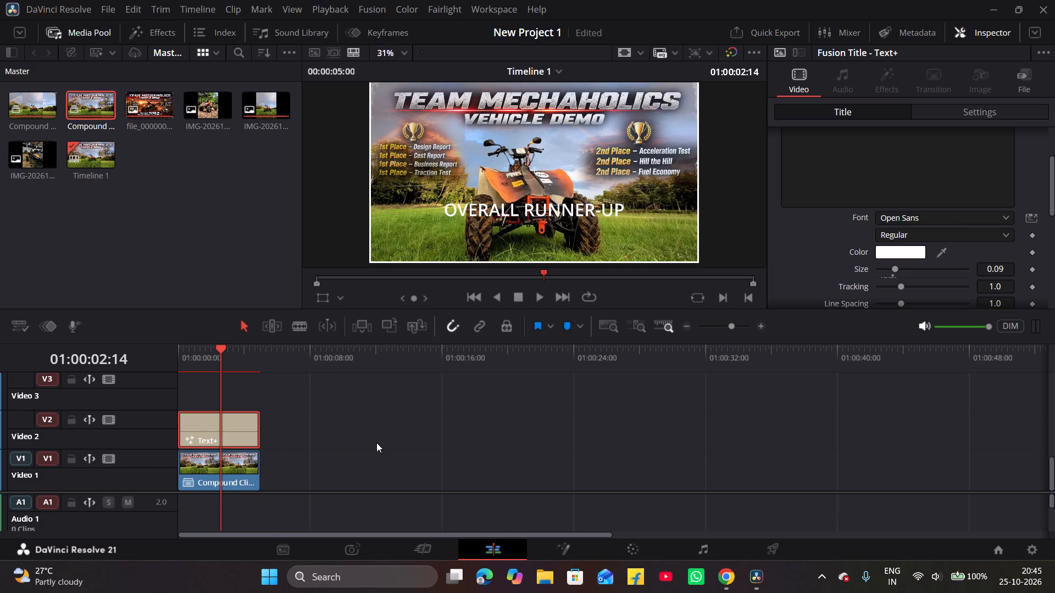
{"action": "key", "text": "ctrl+z"}
{"action": "key", "text": "ctrl+z"}
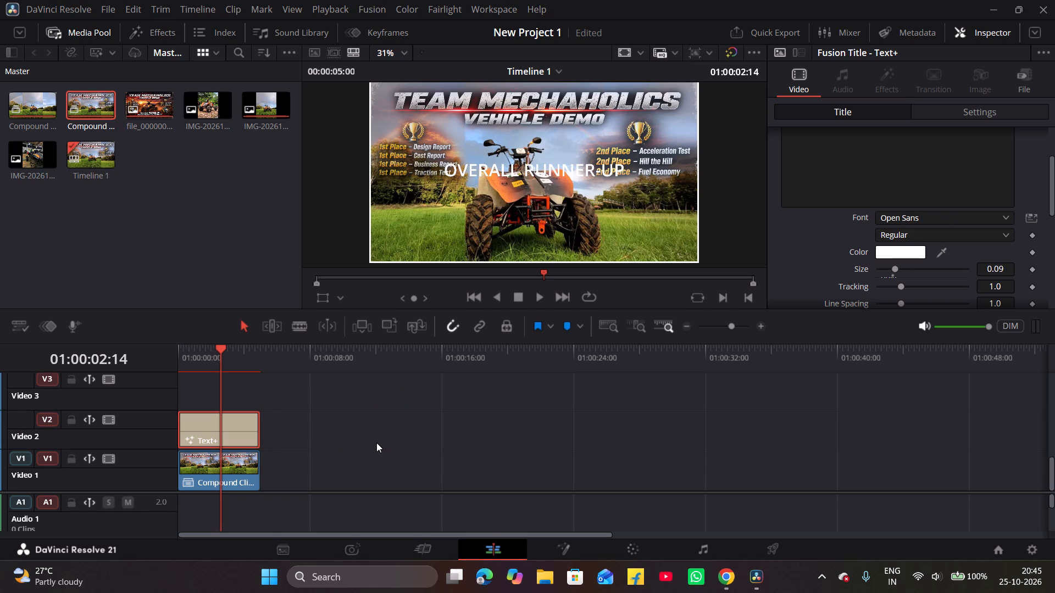
Undo further, back to before the poster's separate layers were combined into a compound clip.
{"action": "key", "text": "ctrl+z"}
{"action": "key", "text": "ctrl+z"}
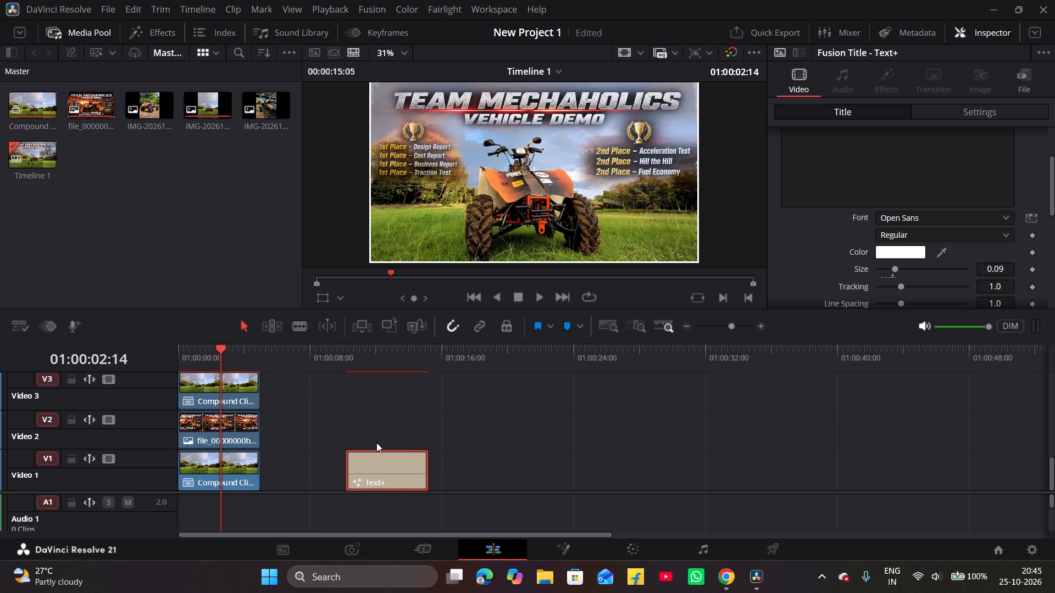
Examine the poster's separate layers across the video tracks from V7 down to V1.
{"action": "scroll", "coordinate": [224, 419], "scroll_direction": "up", "scroll_amount": 6}
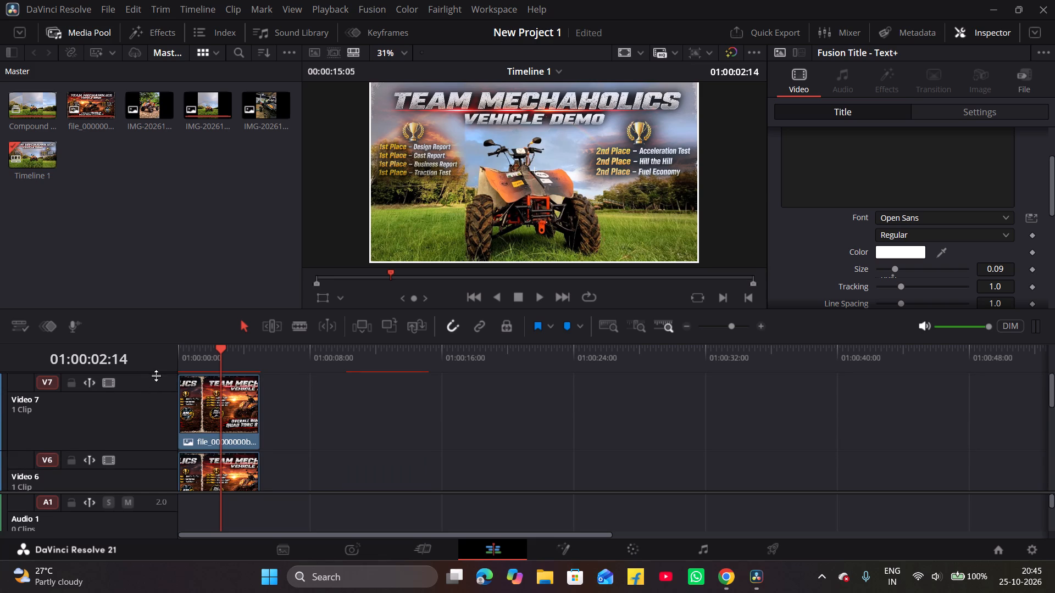
{"action": "left_click_drag", "start_coordinate": [156, 376], "coordinate": [156, 404]}
{"action": "left_click_drag", "start_coordinate": [154, 424], "coordinate": [149, 451]}
{"action": "scroll", "coordinate": [175, 440], "scroll_direction": "down", "scroll_amount": 1}
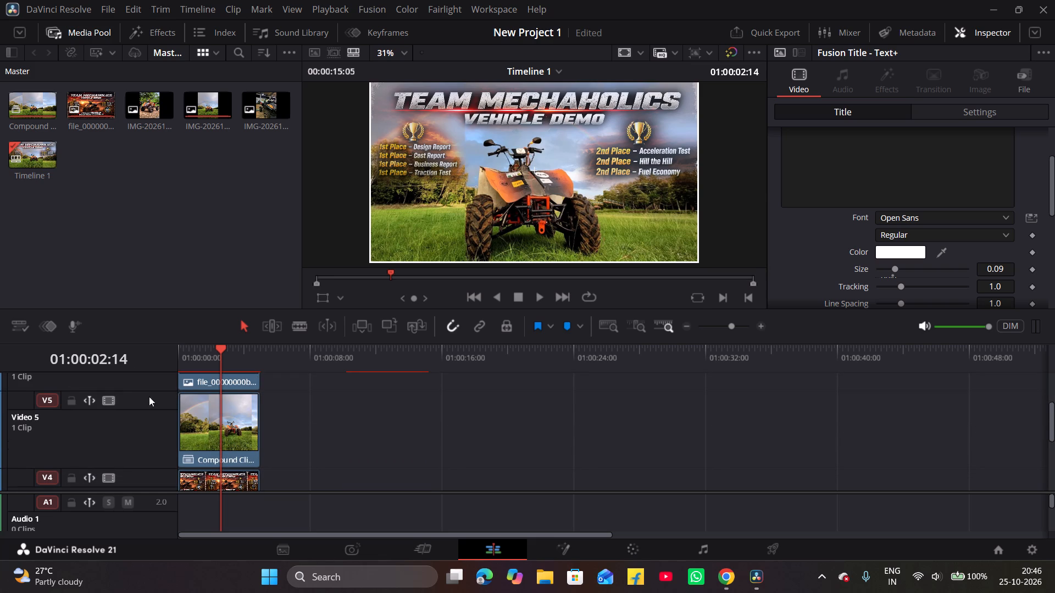
{"action": "left_click_drag", "start_coordinate": [138, 391], "coordinate": [137, 422]}
{"action": "scroll", "coordinate": [201, 422], "scroll_direction": "down", "scroll_amount": 2}
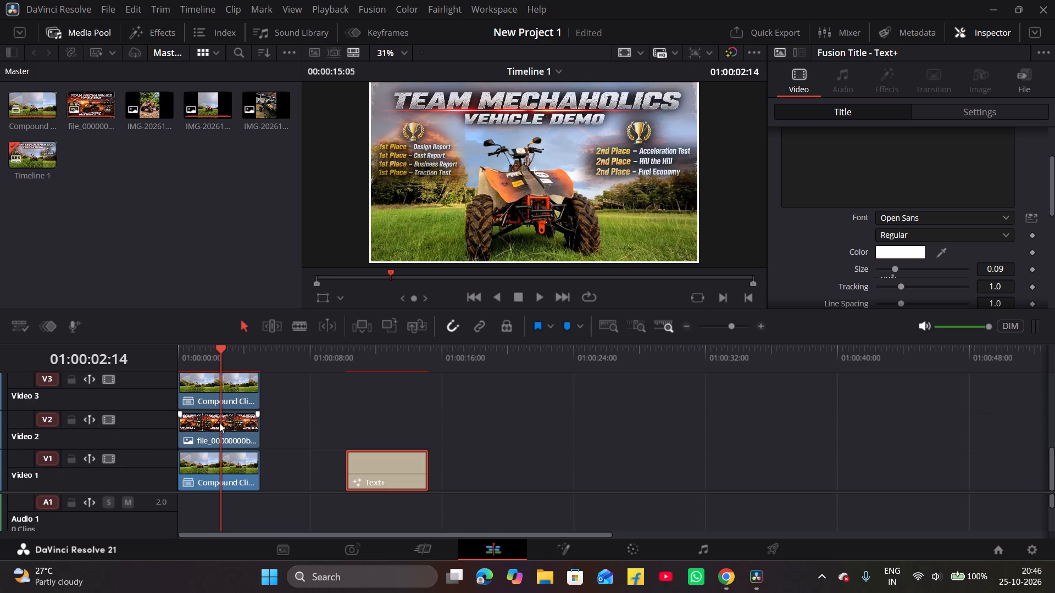
Set the horizontal position of the poster image clip on V2 to 34.
{"action": "scroll", "coordinate": [216, 423], "scroll_direction": "down", "scroll_amount": 1}
{"action": "left_click", "coordinate": [197, 424]}
{"action": "scroll", "coordinate": [829, 200], "scroll_direction": "up", "scroll_amount": 5}
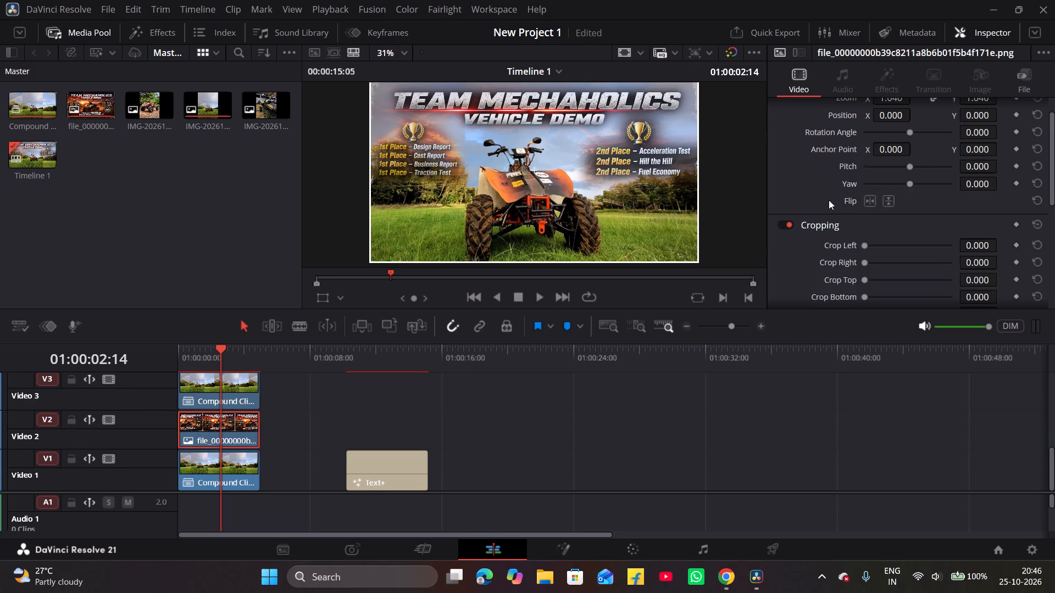
{"action": "left_click_drag", "start_coordinate": [889, 148], "coordinate": [910, 150]}
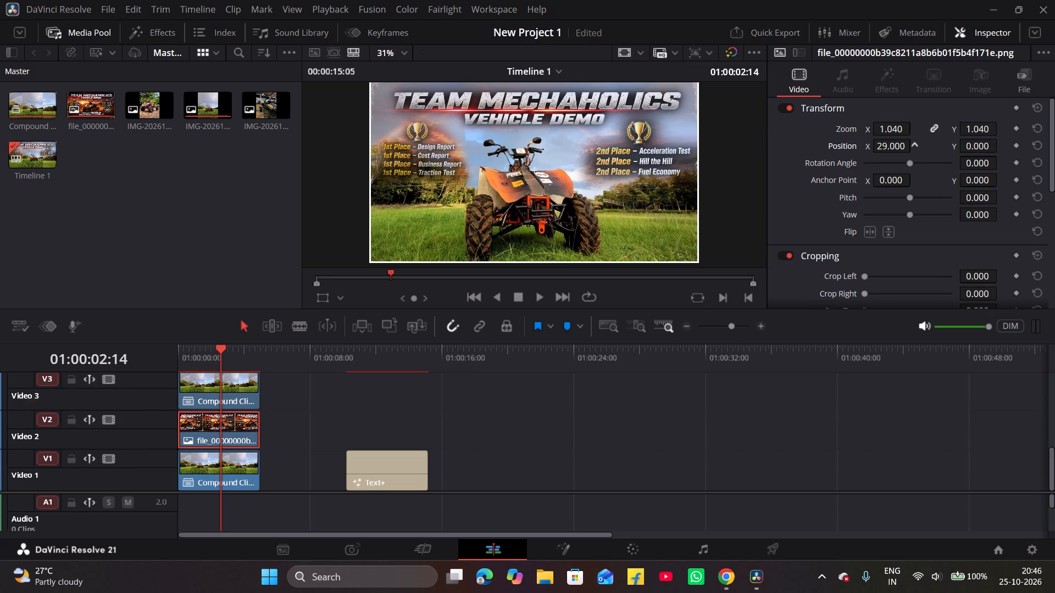
{"action": "left_click_drag", "start_coordinate": [910, 150], "coordinate": [912, 150]}
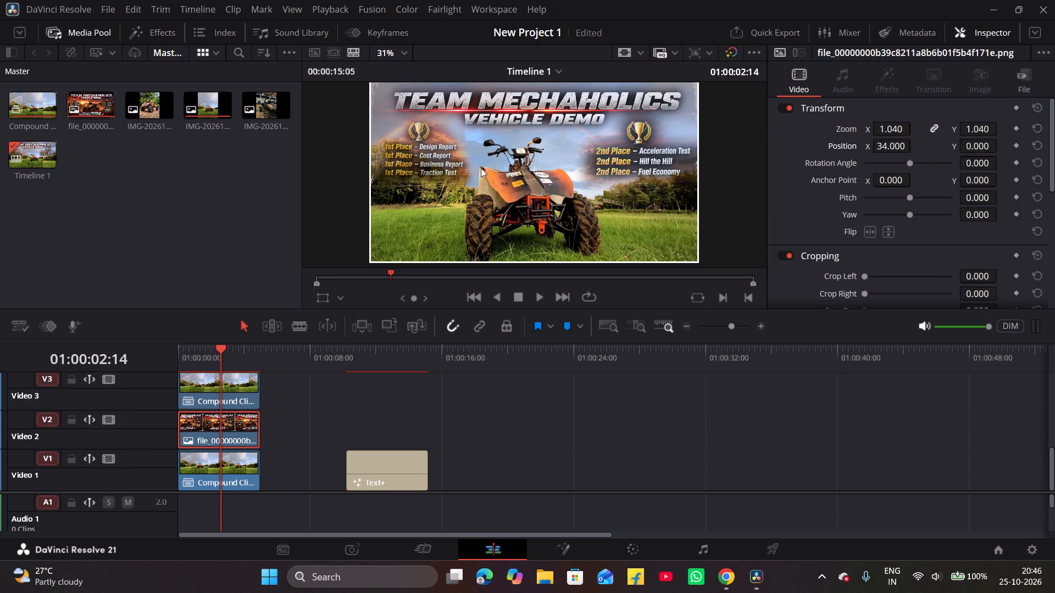
Inspect how the award text and trophies on both sides of the poster blend with the quad bike background.
{"action": "scroll", "coordinate": [481, 168], "scroll_direction": "up", "scroll_amount": 20}
{"action": "scroll", "coordinate": [481, 168], "scroll_direction": "up", "scroll_amount": 1}
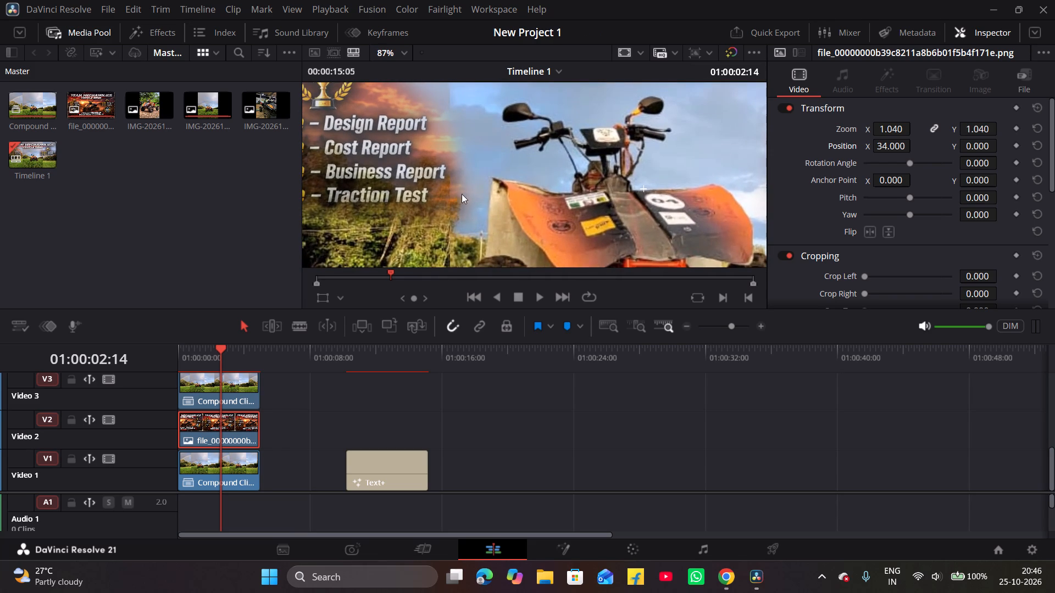
{"action": "scroll", "coordinate": [460, 188], "scroll_direction": "down", "scroll_amount": 5}
{"action": "scroll", "coordinate": [460, 164], "scroll_direction": "up", "scroll_amount": 3}
{"action": "scroll", "coordinate": [460, 164], "scroll_direction": "down", "scroll_amount": 15}
{"action": "scroll", "coordinate": [538, 195], "scroll_direction": "down", "scroll_amount": 3}
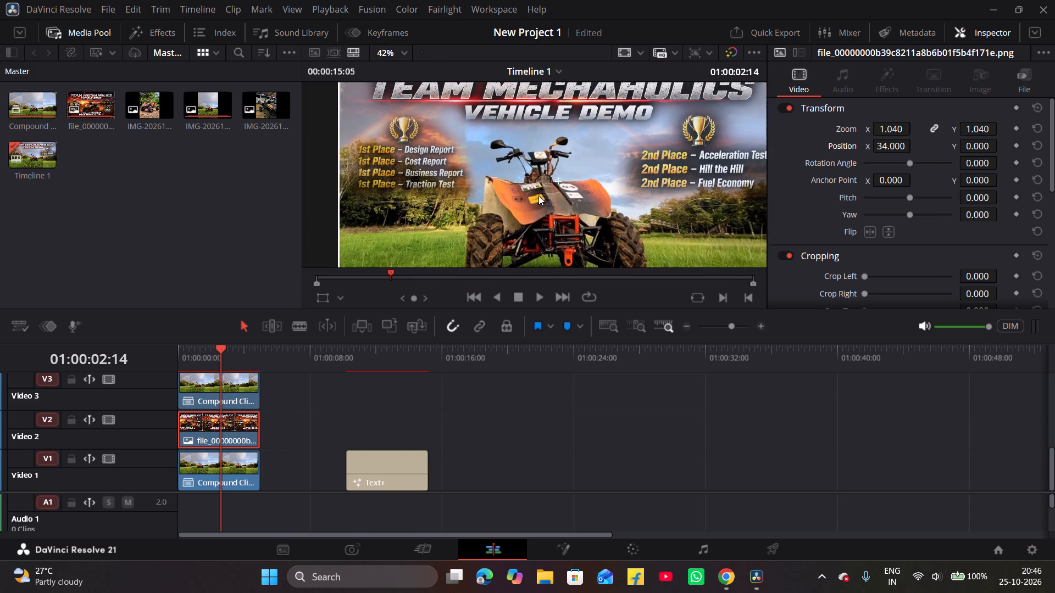
{"action": "scroll", "coordinate": [538, 195], "scroll_direction": "down", "scroll_amount": 1}
{"action": "middle_click_drag", "start_coordinate": [628, 202], "coordinate": [567, 198]}
{"action": "scroll", "coordinate": [587, 152], "scroll_direction": "up", "scroll_amount": 18}
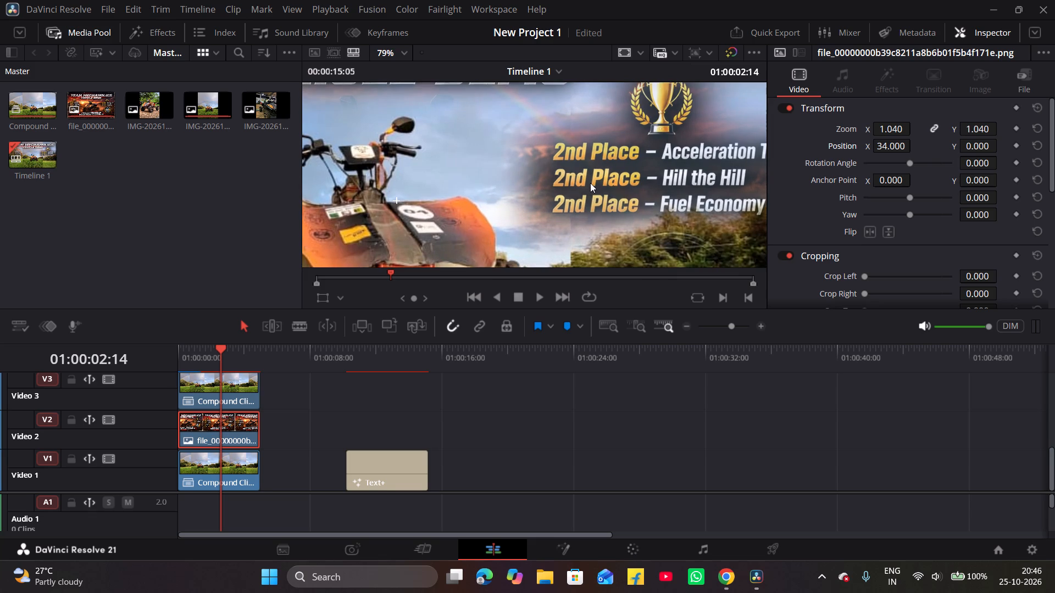
{"action": "scroll", "coordinate": [590, 183], "scroll_direction": "down", "scroll_amount": 13}
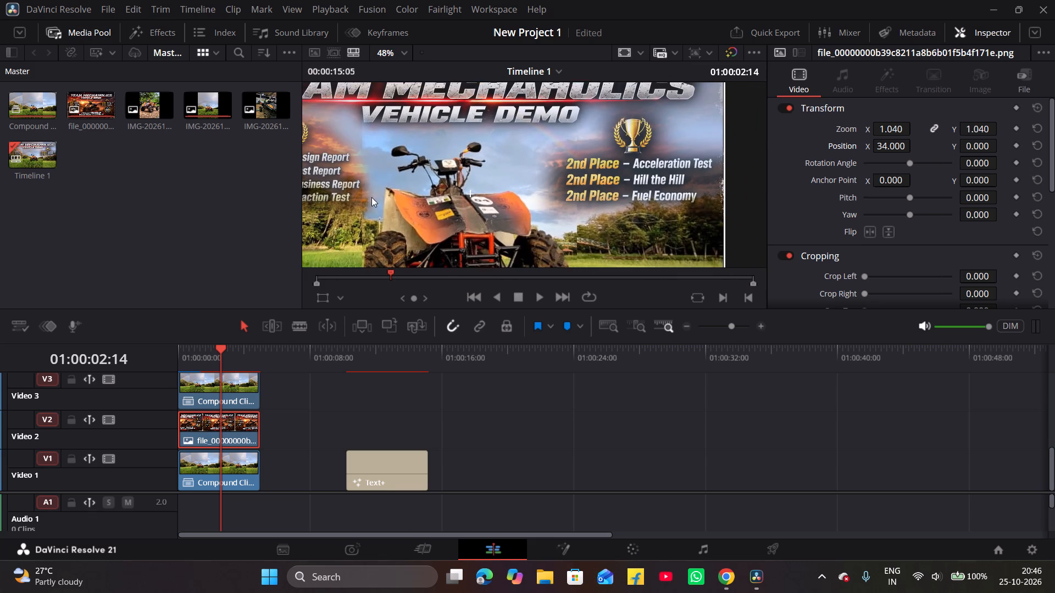
{"action": "middle_click_drag", "start_coordinate": [371, 197], "coordinate": [423, 211]}
{"action": "scroll", "coordinate": [432, 203], "scroll_direction": "up", "scroll_amount": 13}
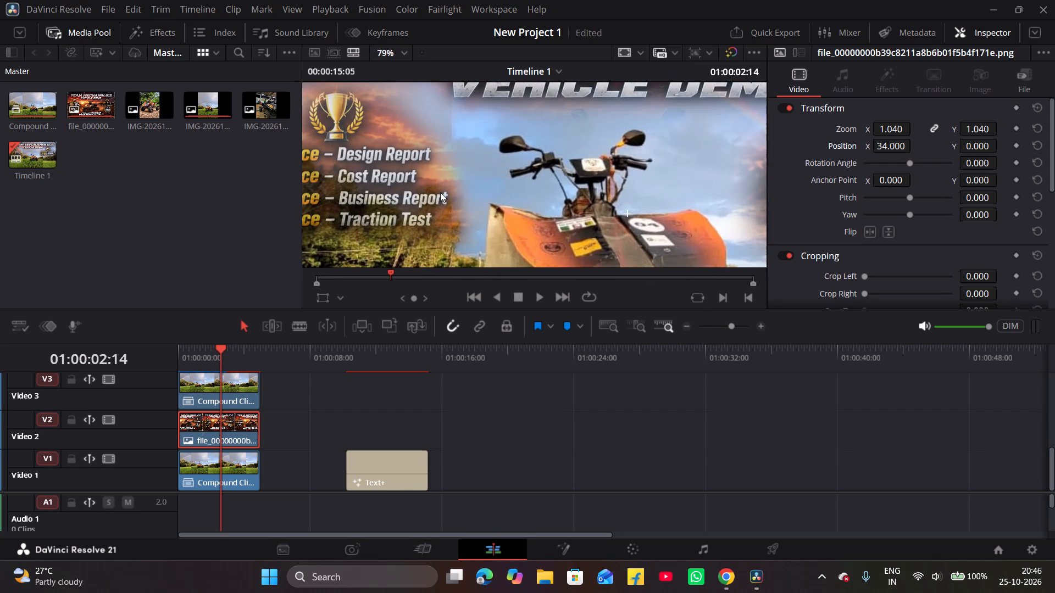
{"action": "scroll", "coordinate": [440, 192], "scroll_direction": "down", "scroll_amount": 18}
{"action": "middle_click_drag", "start_coordinate": [541, 195], "coordinate": [505, 187]}
{"action": "scroll", "coordinate": [505, 187], "scroll_direction": "down", "scroll_amount": 5}
{"action": "middle_click_drag", "start_coordinate": [505, 187], "coordinate": [513, 167]}
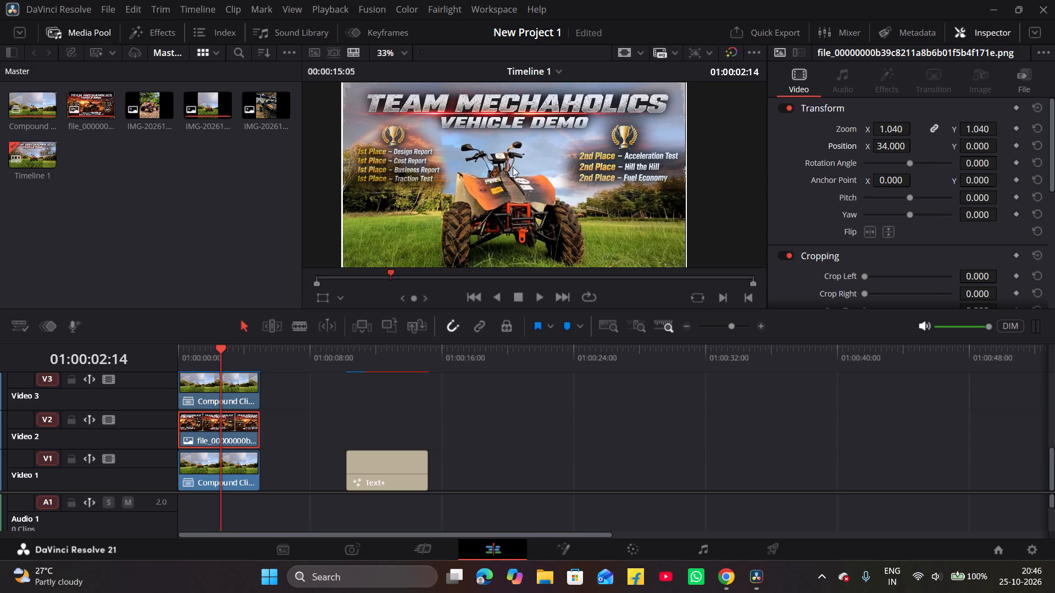
Combine all the poster layers on tracks V1 to V7 into a new compound clip, leaving out the separate Text+ title.
{"action": "middle_click_drag", "start_coordinate": [513, 167], "coordinate": [513, 162]}
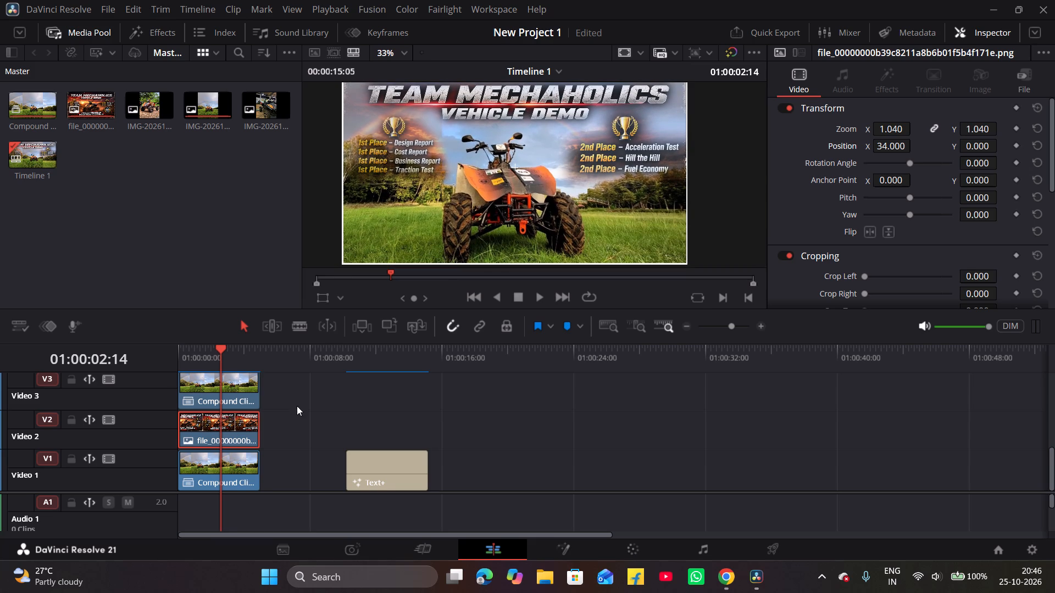
{"action": "scroll", "coordinate": [276, 420], "scroll_direction": "down", "scroll_amount": 11}
{"action": "scroll", "coordinate": [221, 460], "scroll_direction": "down", "scroll_amount": 5}
{"action": "left_click_drag", "start_coordinate": [273, 478], "coordinate": [265, 480]}
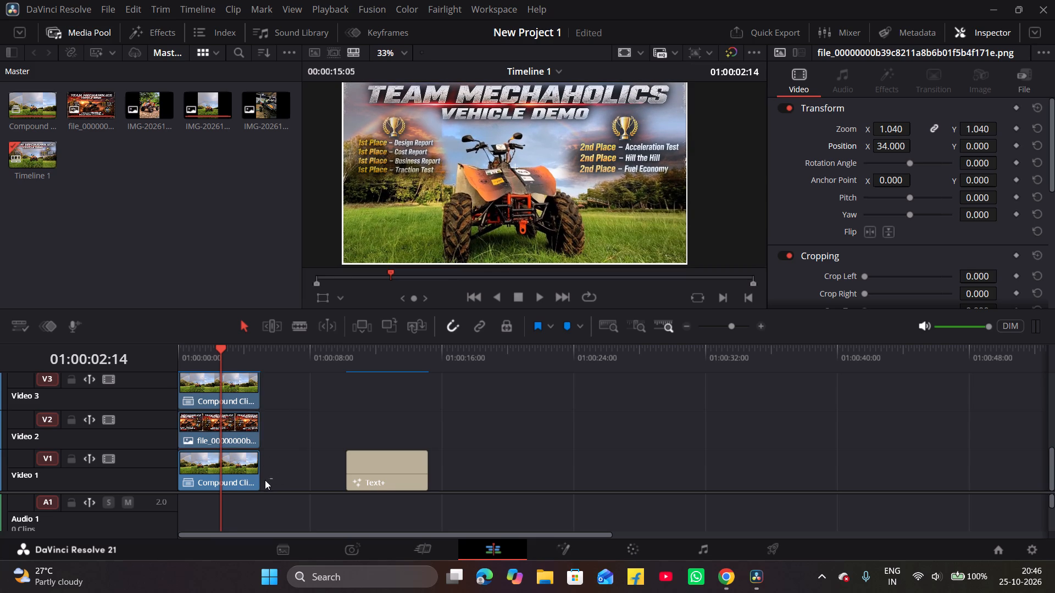
{"action": "left_click_drag", "start_coordinate": [265, 480], "coordinate": [214, 334]}
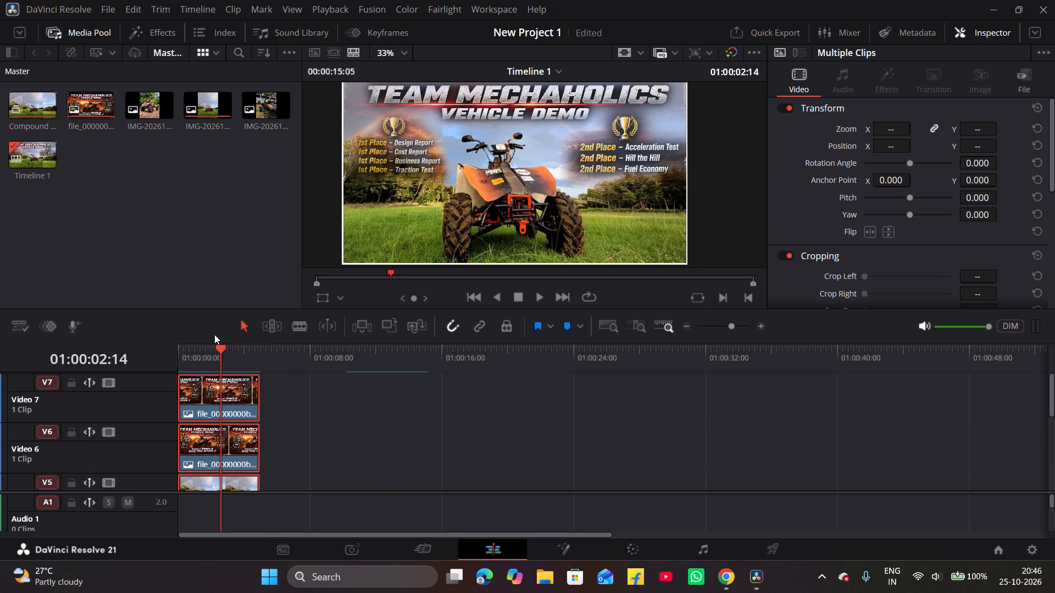
{"action": "right_click", "coordinate": [199, 443]}
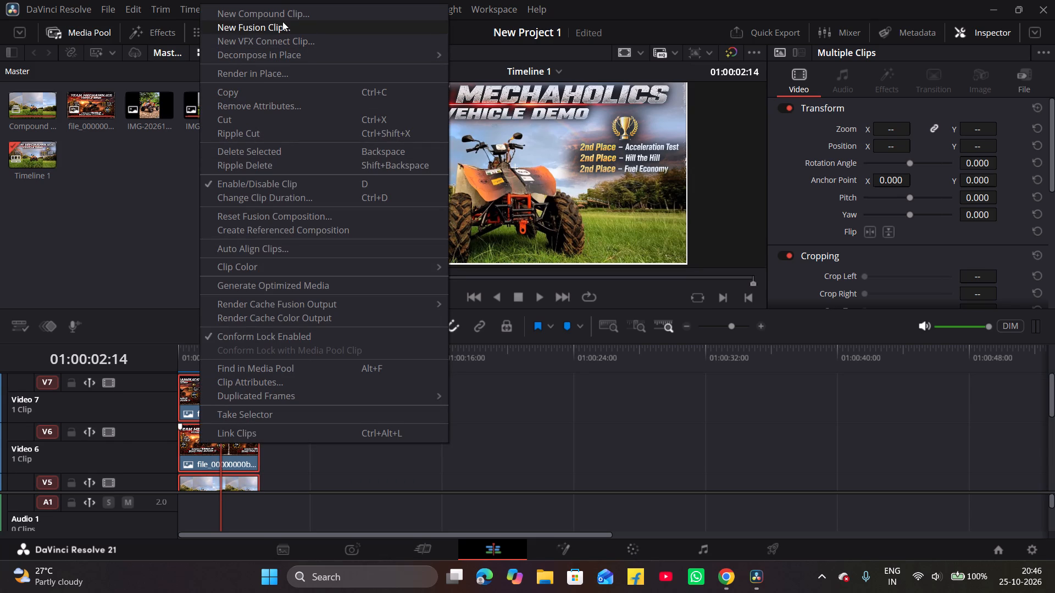
{"action": "left_click", "coordinate": [289, 16]}
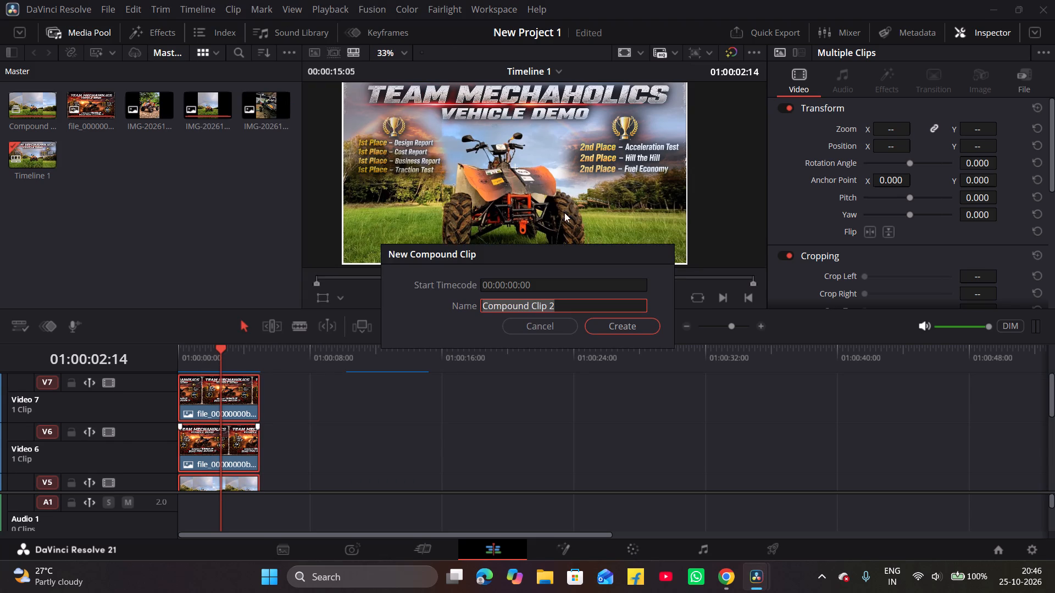
{"action": "left_click", "coordinate": [630, 323]}
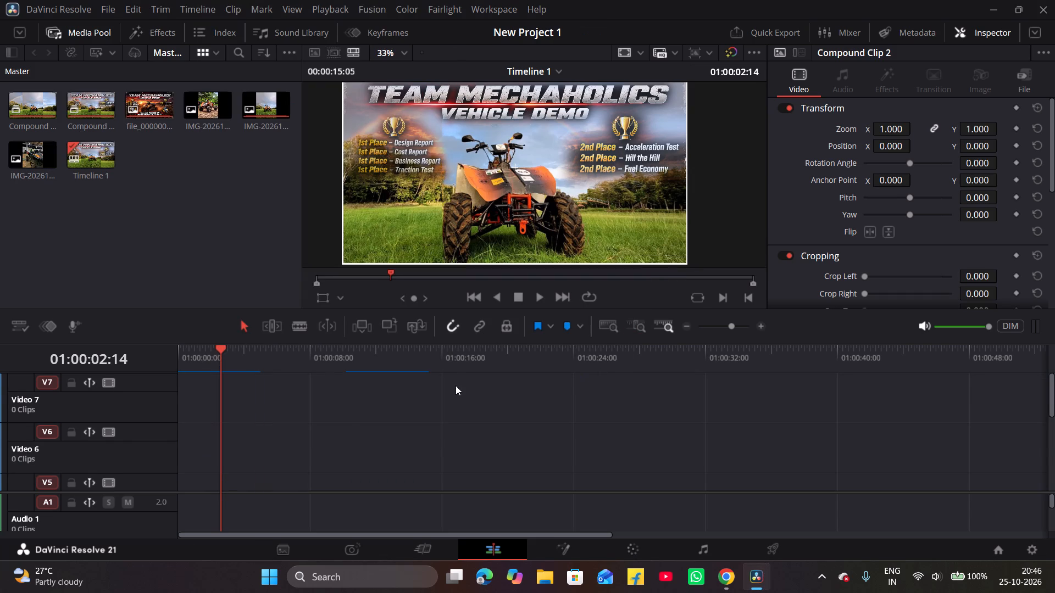
Move the OVERALL RUNNER-UP Text+ title to the start of V2, directly above the compound clip.
{"action": "scroll", "coordinate": [308, 412], "scroll_direction": "down", "scroll_amount": 5}
{"action": "left_click_drag", "start_coordinate": [368, 476], "coordinate": [324, 472]}
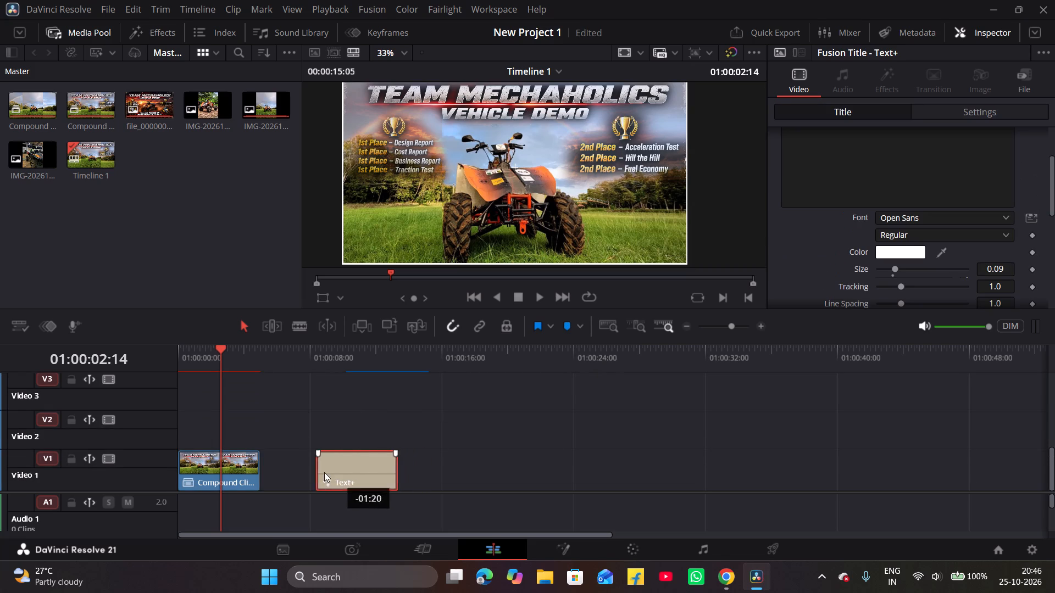
{"action": "left_click_drag", "start_coordinate": [324, 472], "coordinate": [151, 419]}
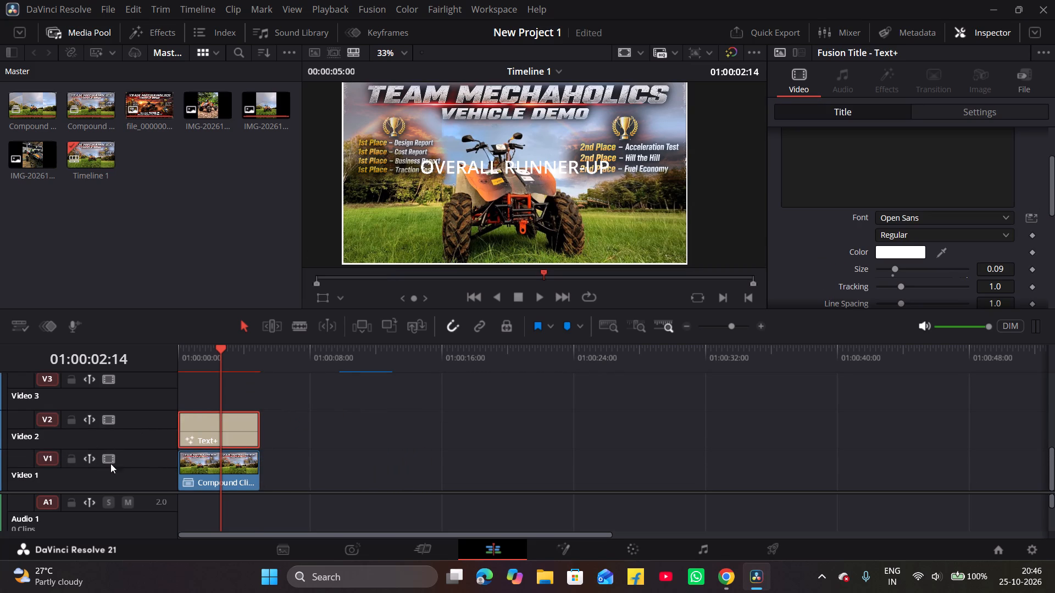
Add another Text+ title on V3 at the start of the timeline, above the OVERALL RUNNER-UP title.
{"action": "left_click", "coordinate": [140, 30]}
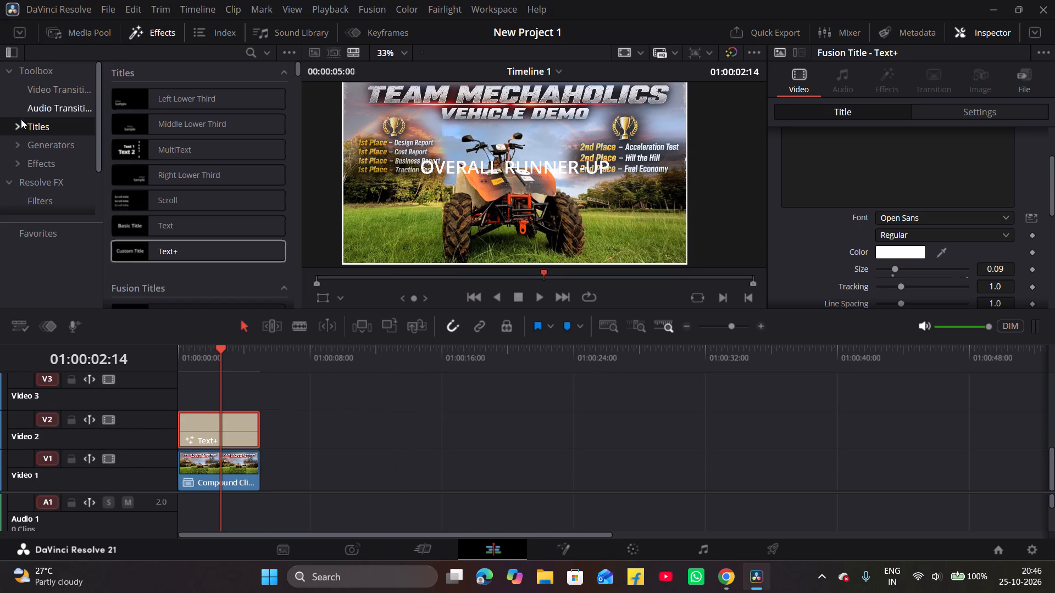
{"action": "left_click_drag", "start_coordinate": [143, 253], "coordinate": [205, 391]}
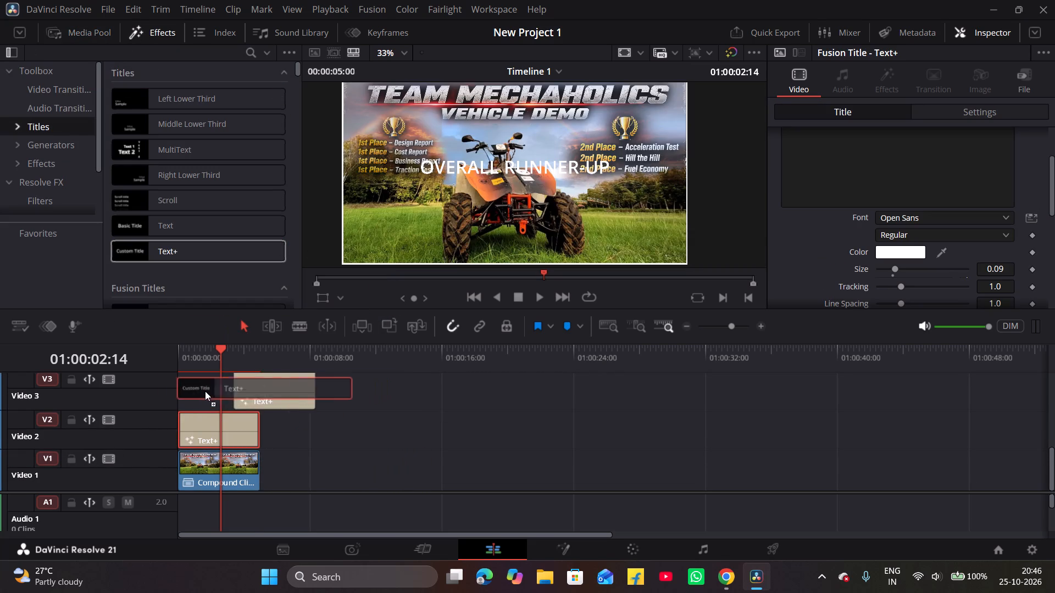
{"action": "left_click_drag", "start_coordinate": [205, 391], "coordinate": [173, 391]}
{"action": "left_click_drag", "start_coordinate": [165, 255], "coordinate": [199, 389]}
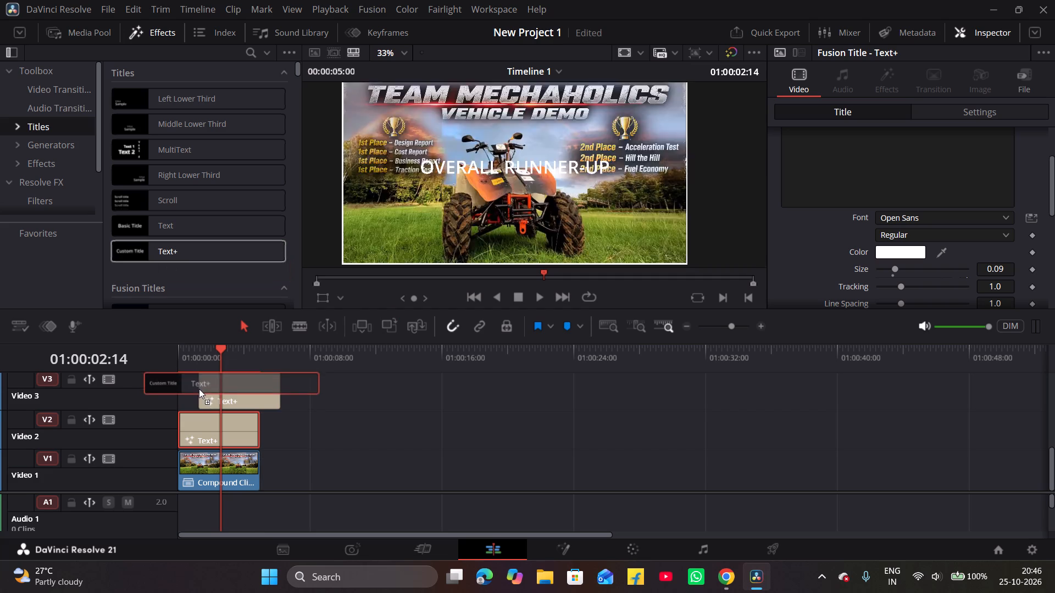
{"action": "left_click_drag", "start_coordinate": [199, 389], "coordinate": [180, 389]}
{"action": "left_click", "coordinate": [138, 27]}
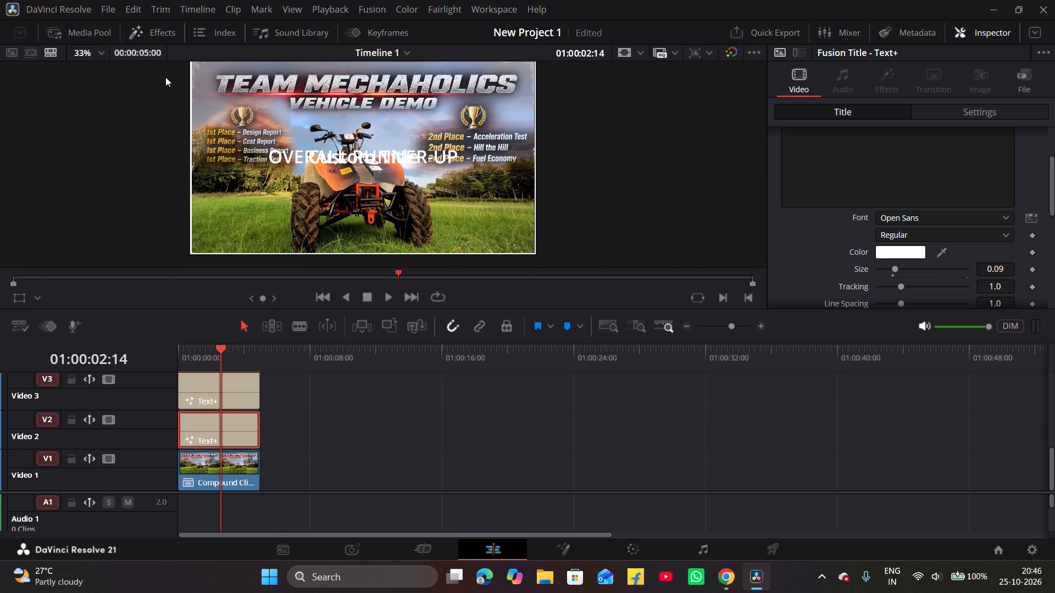
Set the font of the OVERALL RUNNER-UP title to Lucida Fax, hiding track V3 to preview it clearly.
{"action": "left_click", "coordinate": [233, 430]}
{"action": "scroll", "coordinate": [843, 207], "scroll_direction": "up", "scroll_amount": 3}
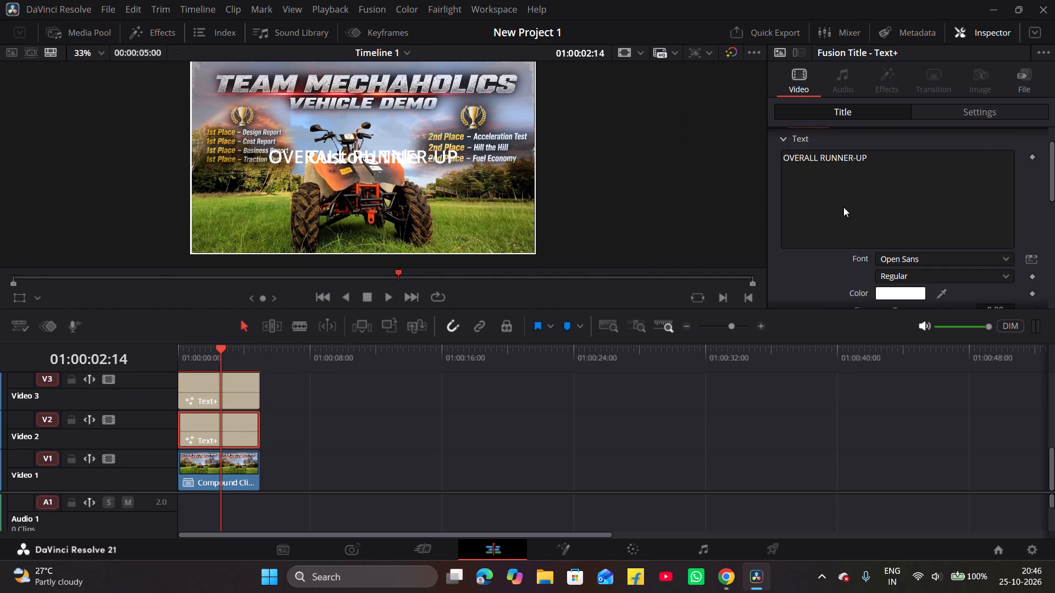
{"action": "scroll", "coordinate": [862, 216], "scroll_direction": "down", "scroll_amount": 2}
{"action": "left_click", "coordinate": [944, 215]}
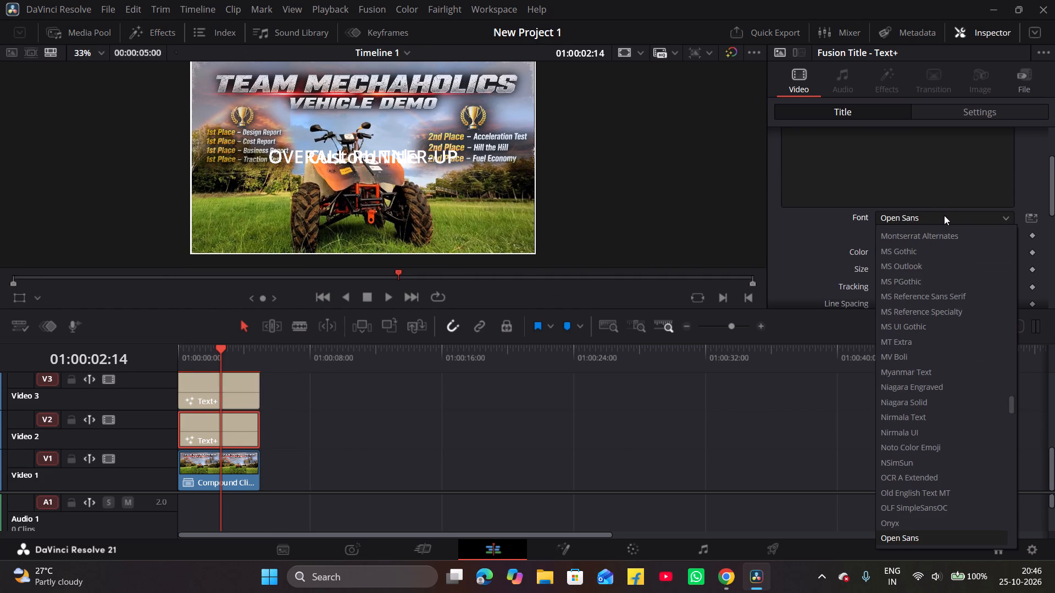
{"action": "key", "text": "l"}
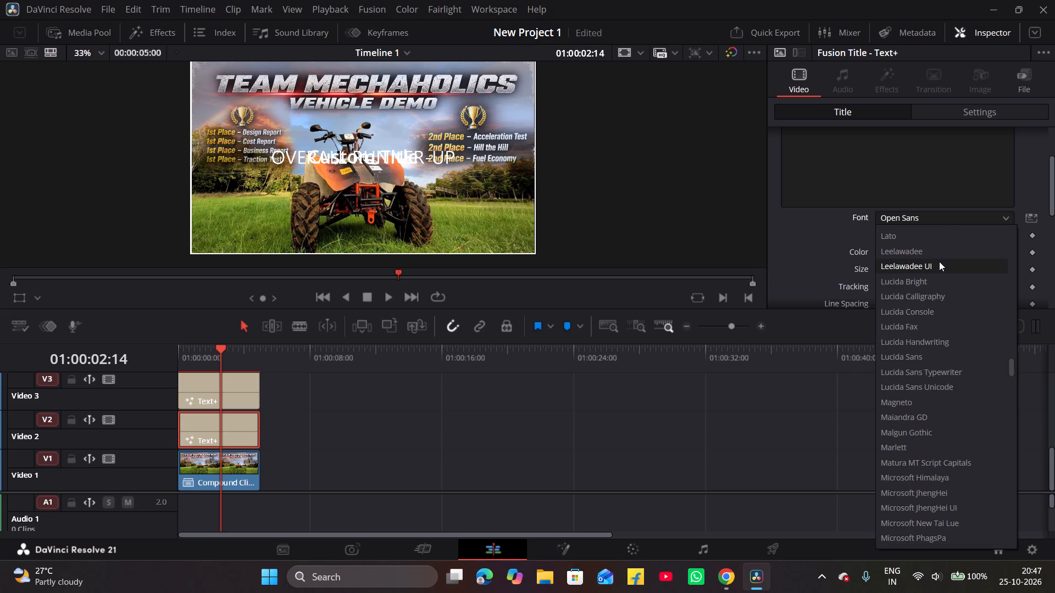
{"action": "left_click", "coordinate": [105, 383]}
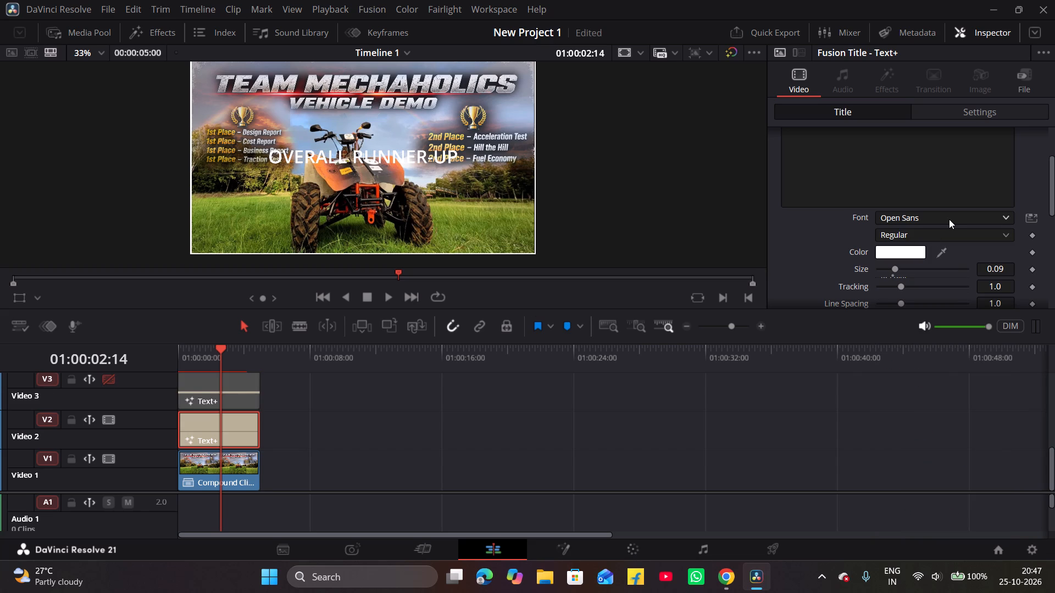
{"action": "left_click", "coordinate": [949, 219]}
{"action": "key", "text": "l"}
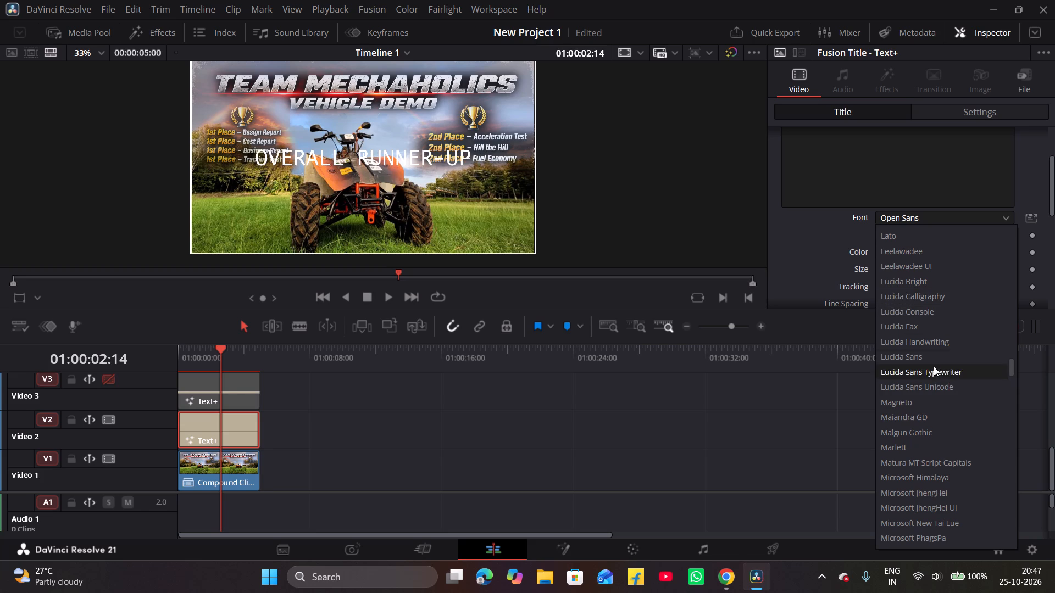
{"action": "left_click", "coordinate": [926, 327]}
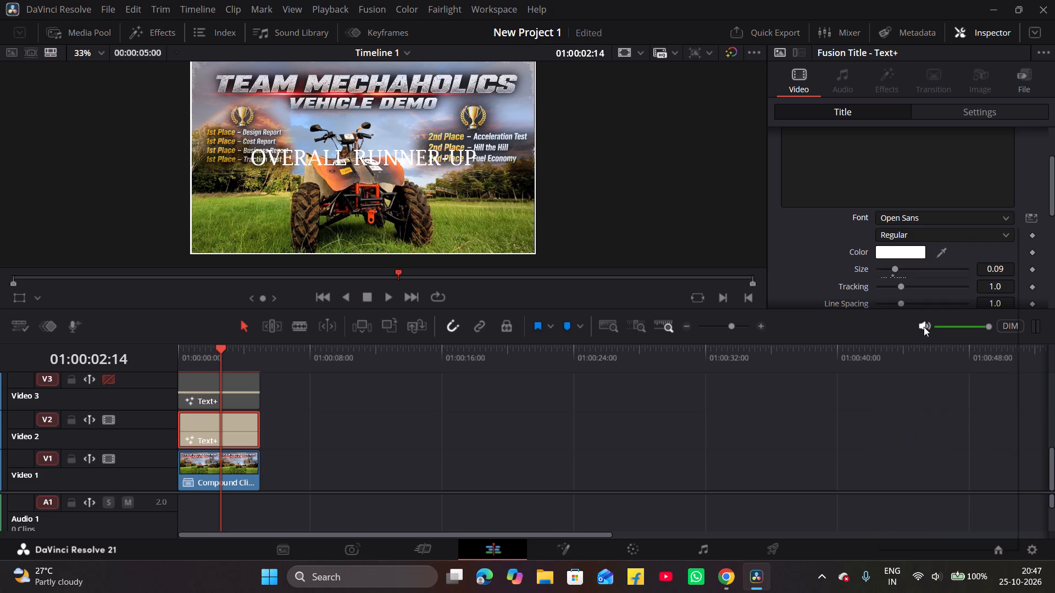
Change the OVERALL RUNNER-UP title's text color to yellow, #ffff00.
{"action": "scroll", "coordinate": [860, 202], "scroll_direction": "up", "scroll_amount": 3}
{"action": "scroll", "coordinate": [860, 201], "scroll_direction": "down", "scroll_amount": 4}
{"action": "left_click", "coordinate": [941, 167]}
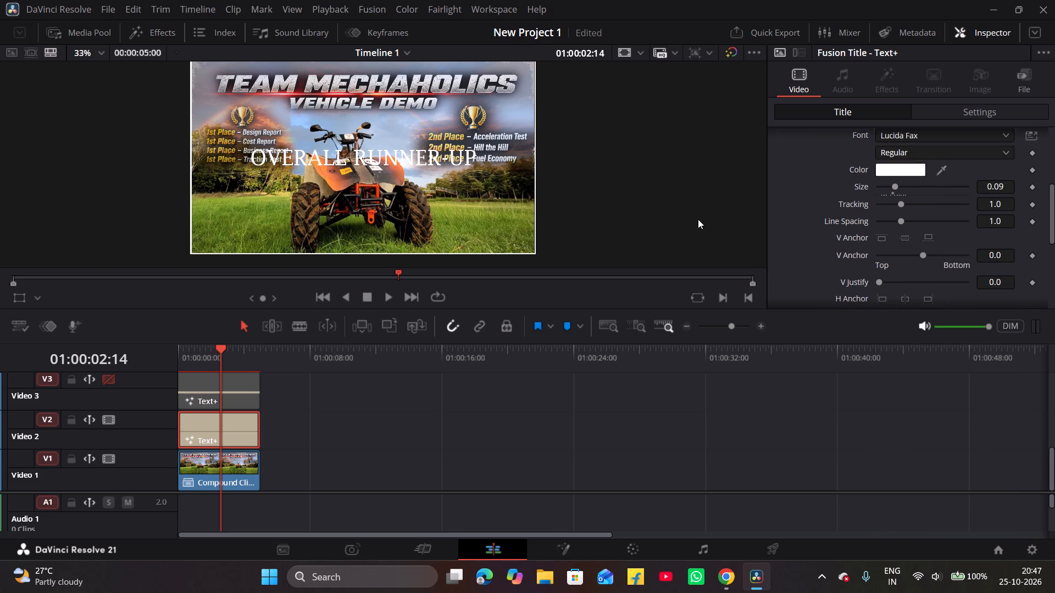
{"action": "left_click", "coordinate": [883, 171]}
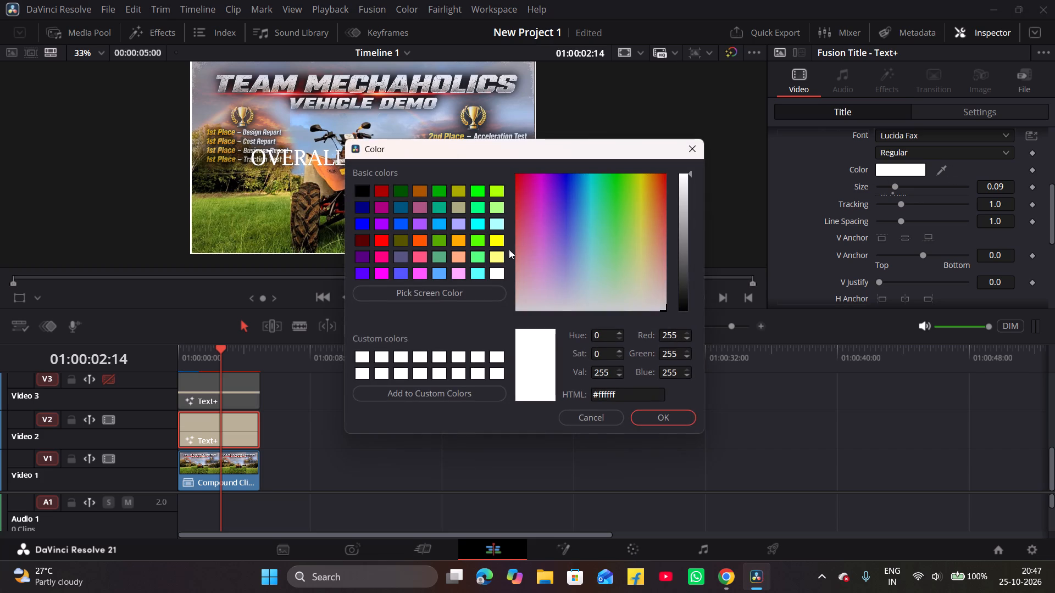
{"action": "left_click", "coordinate": [500, 240]}
{"action": "left_click", "coordinate": [659, 419]}
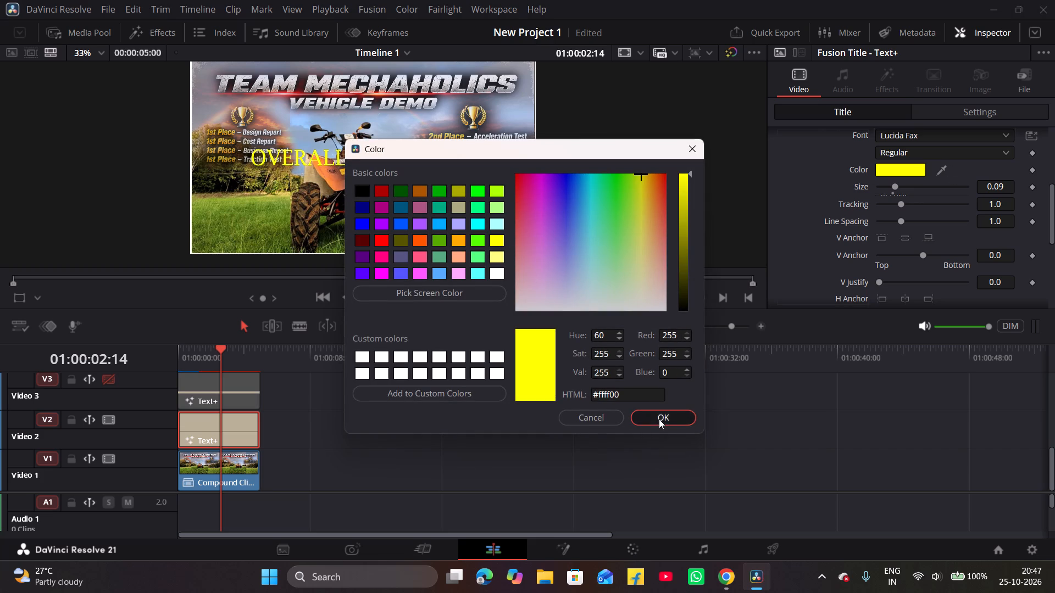
Enlarge the OVERALL RUNNER-UP title's text to size 0.0984.
{"action": "scroll", "coordinate": [919, 222], "scroll_direction": "up", "scroll_amount": 3}
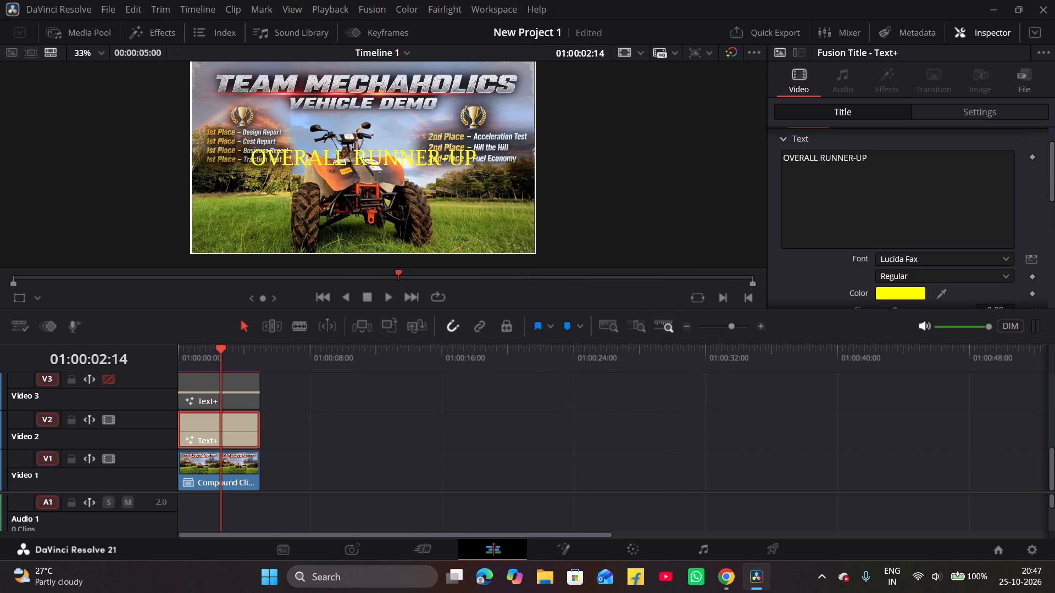
{"action": "scroll", "coordinate": [931, 230], "scroll_direction": "down", "scroll_amount": 2}
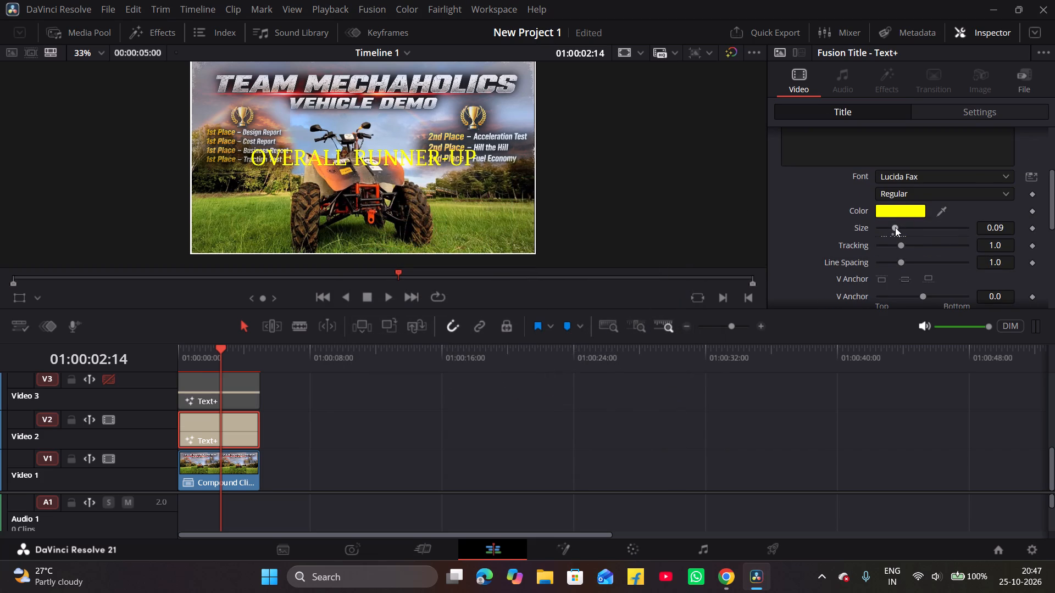
{"action": "left_click", "coordinate": [895, 227]}
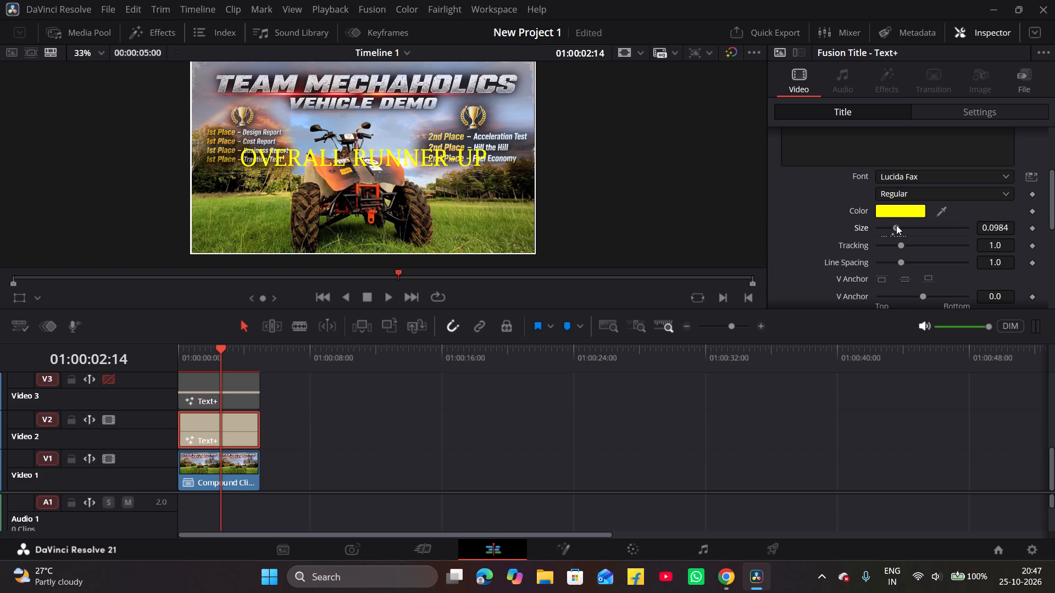
Lower the OVERALL RUNNER-UP title by setting its vertical position to -94.
{"action": "left_click", "coordinate": [954, 111]}
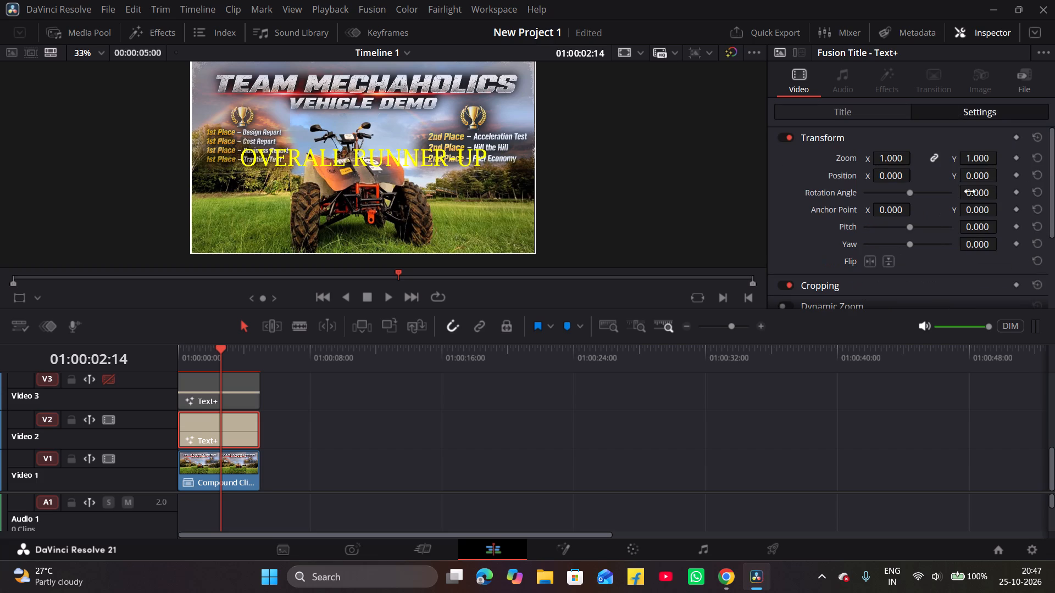
{"action": "left_click_drag", "start_coordinate": [970, 175], "coordinate": [935, 184]}
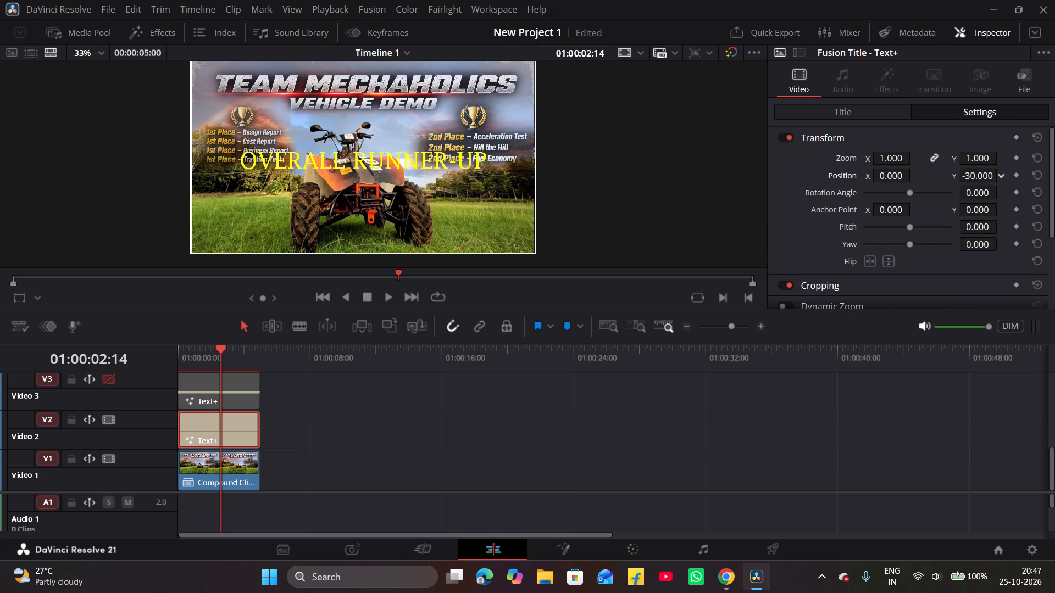
{"action": "left_click_drag", "start_coordinate": [935, 184], "coordinate": [906, 195]}
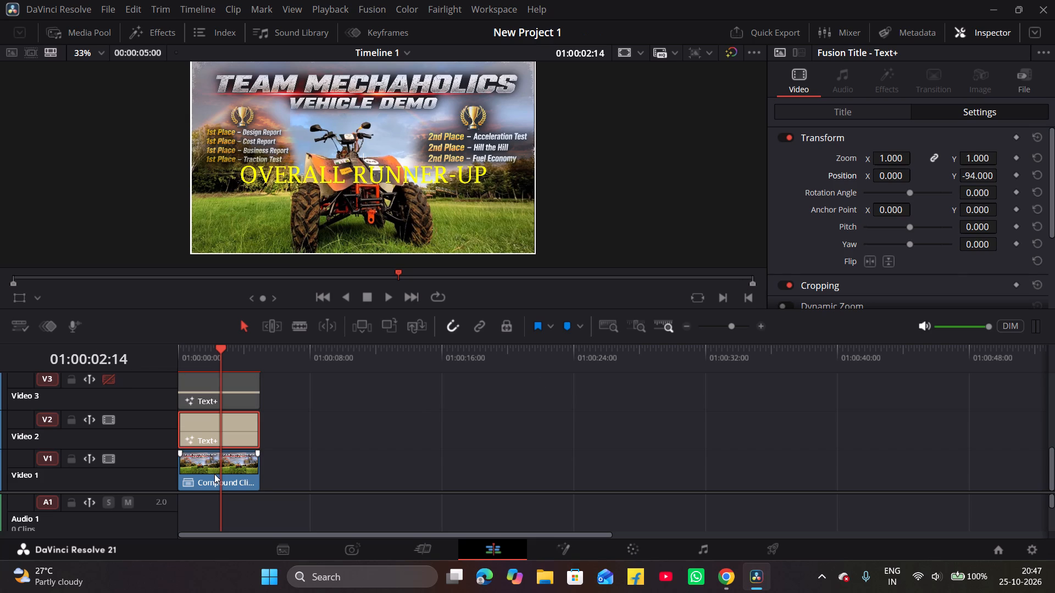
Raise the poster compound clip on V1 by setting its vertical position to 33.
{"action": "left_click", "coordinate": [192, 472]}
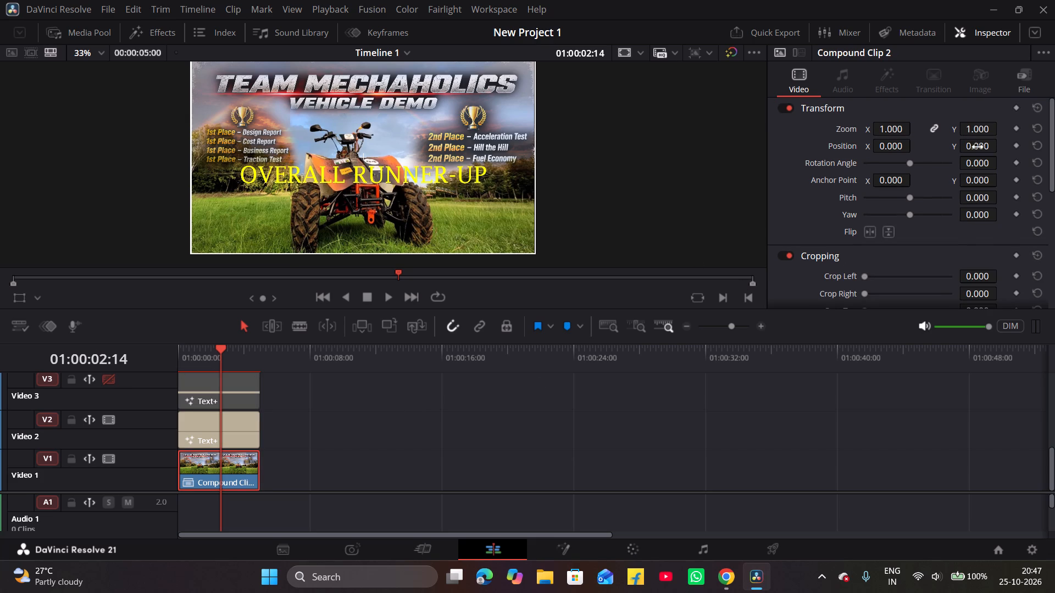
{"action": "left_click_drag", "start_coordinate": [978, 147], "coordinate": [983, 147]}
{"action": "scroll", "coordinate": [452, 153], "scroll_direction": "up", "scroll_amount": 3}
{"action": "scroll", "coordinate": [452, 153], "scroll_direction": "down", "scroll_amount": 6}
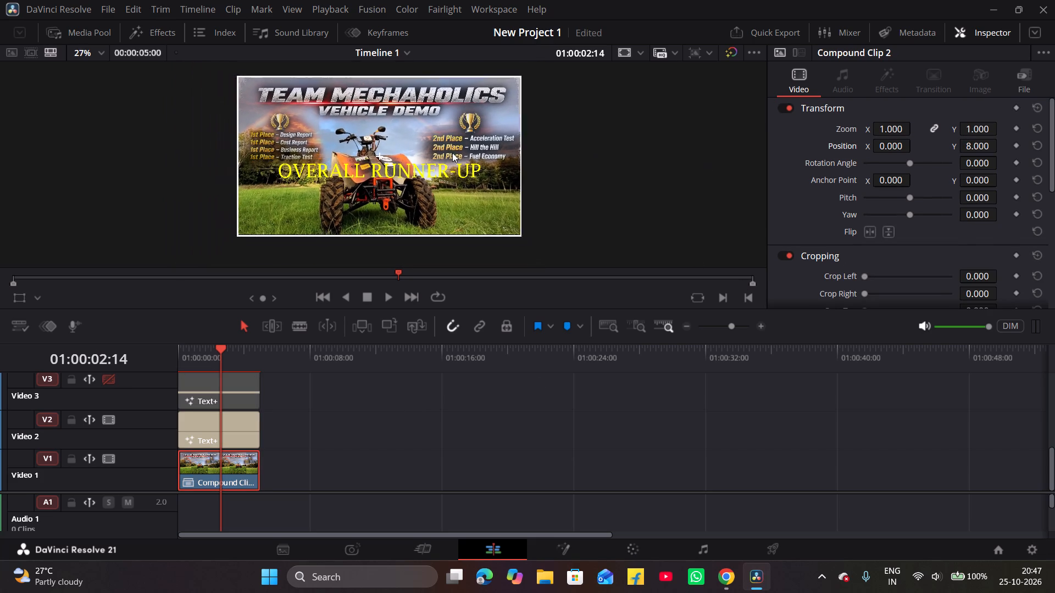
{"action": "scroll", "coordinate": [452, 153], "scroll_direction": "down", "scroll_amount": 2}
{"action": "left_click_drag", "start_coordinate": [976, 150], "coordinate": [979, 149]}
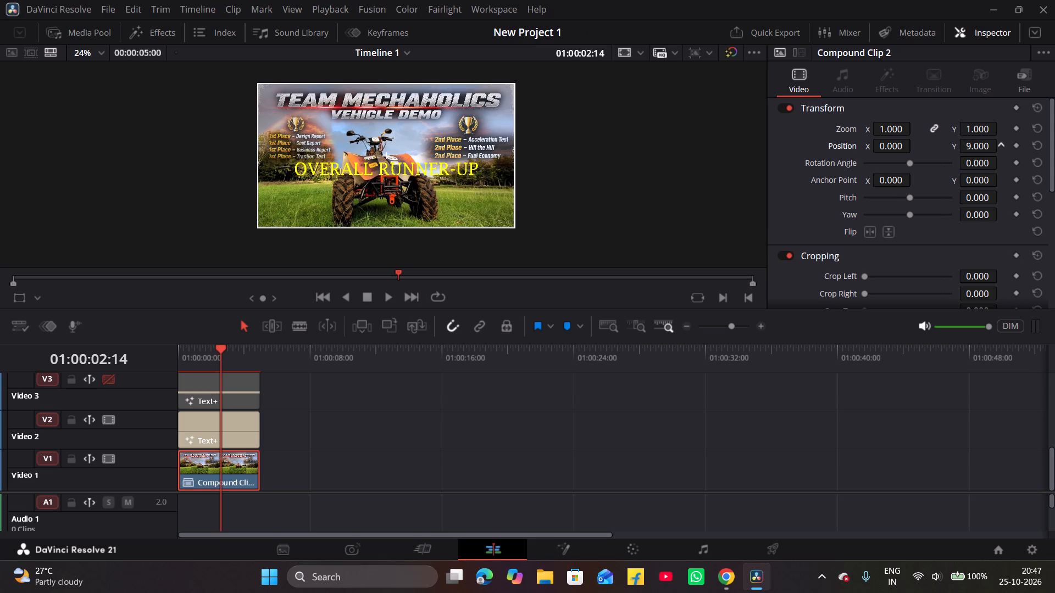
{"action": "left_click_drag", "start_coordinate": [979, 149], "coordinate": [992, 149]}
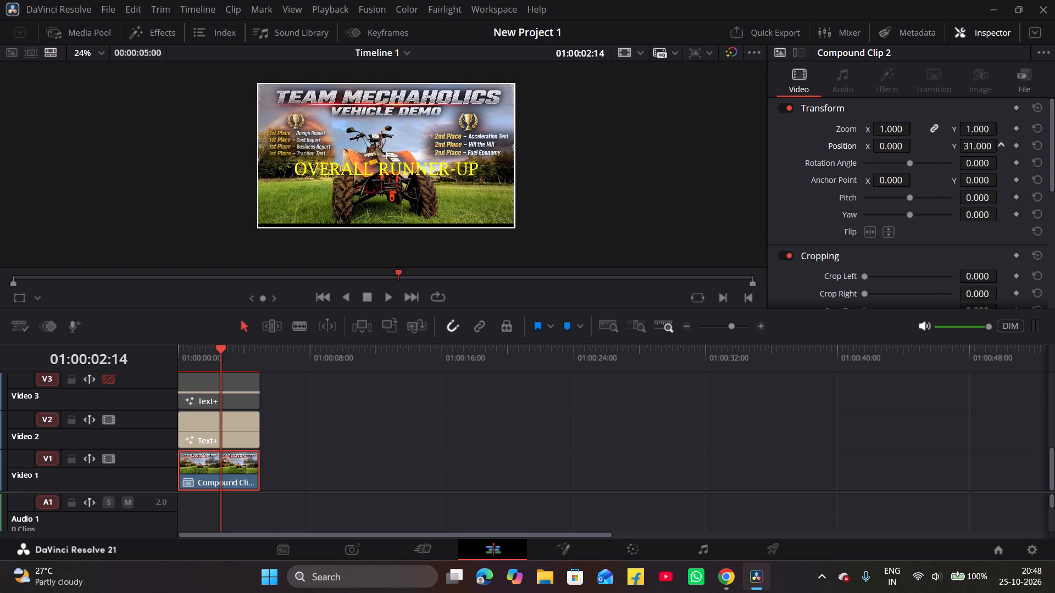
{"action": "left_click_drag", "start_coordinate": [992, 149], "coordinate": [995, 148]}
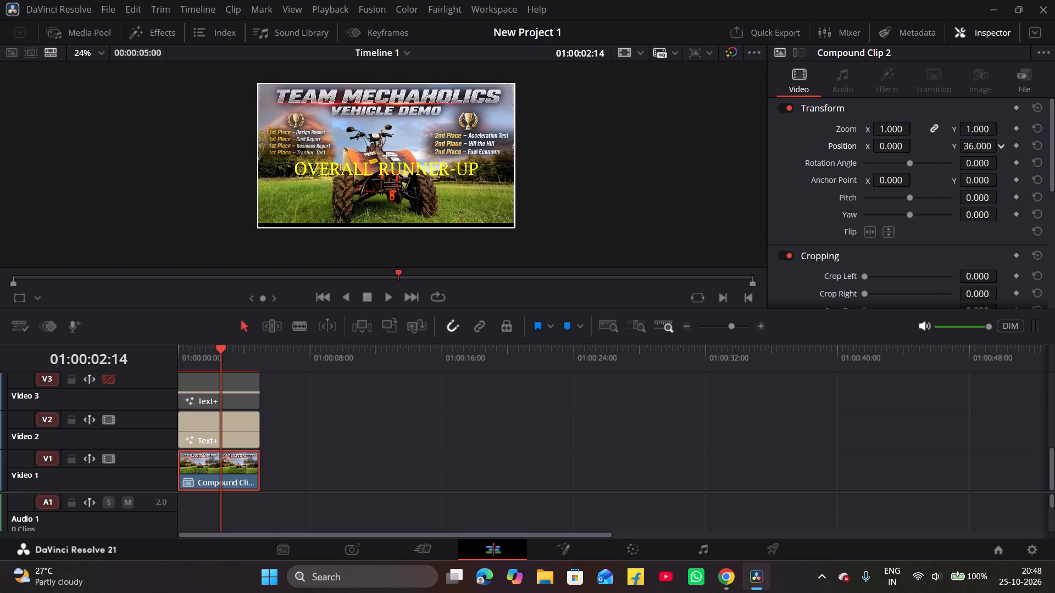
{"action": "left_click_drag", "start_coordinate": [995, 148], "coordinate": [993, 149]}
Place a second copy of the new poster compound clip on V1, after the existing clip with a gap between them.
{"action": "left_click", "coordinate": [88, 32]}
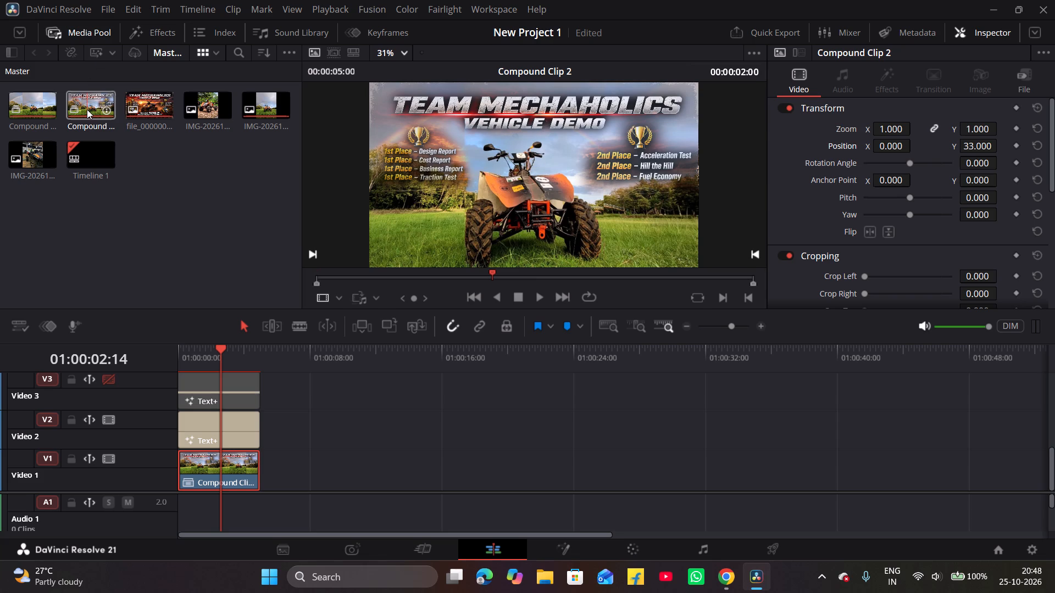
{"action": "left_click_drag", "start_coordinate": [92, 104], "coordinate": [103, 146]}
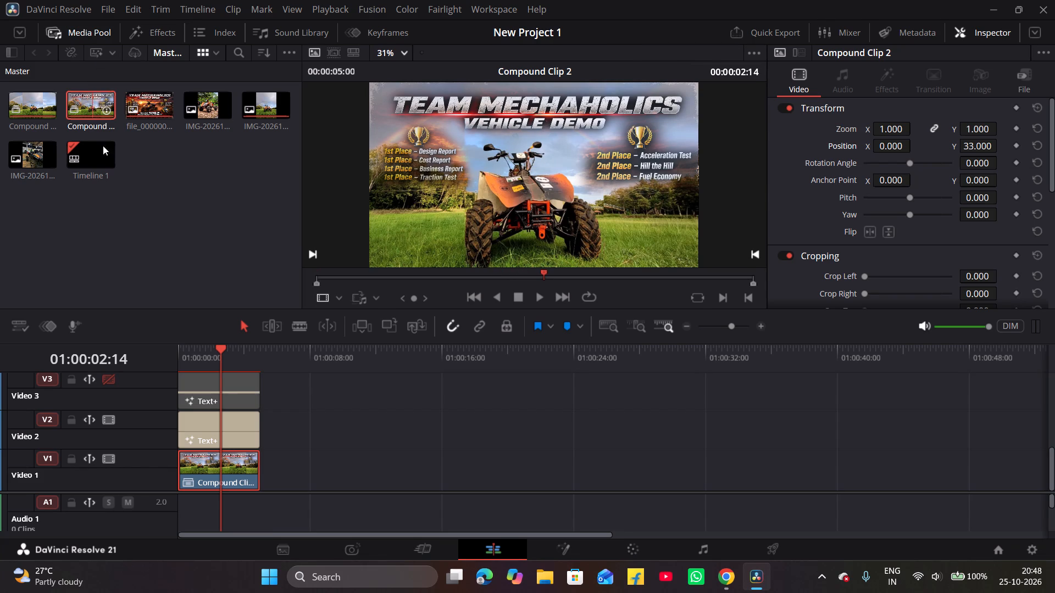
{"action": "left_click_drag", "start_coordinate": [103, 146], "coordinate": [291, 469]}
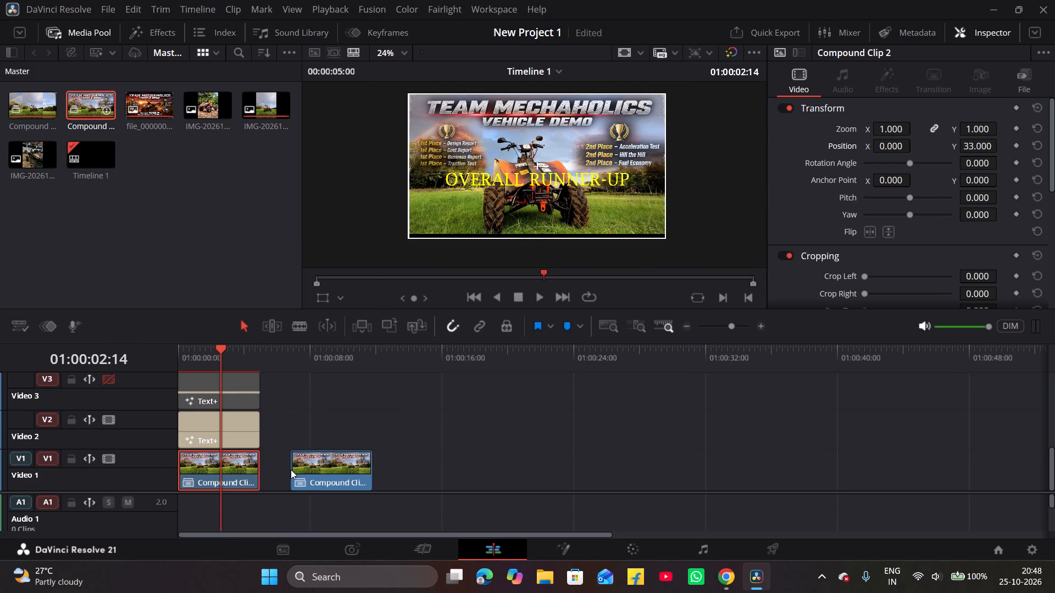
Move both Text+ titles up one track, the placeholder title to V4 and the OVERALL RUNNER-UP title to V3.
{"action": "left_click_drag", "start_coordinate": [231, 397], "coordinate": [229, 373]}
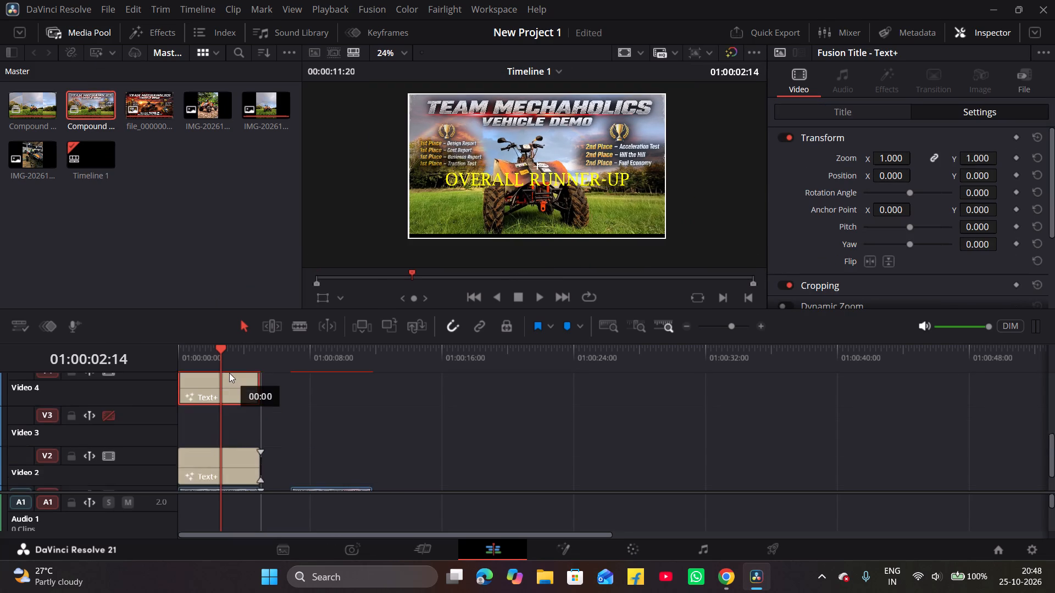
{"action": "left_click_drag", "start_coordinate": [229, 373], "coordinate": [224, 411]}
{"action": "scroll", "coordinate": [224, 411], "scroll_direction": "down", "scroll_amount": 2}
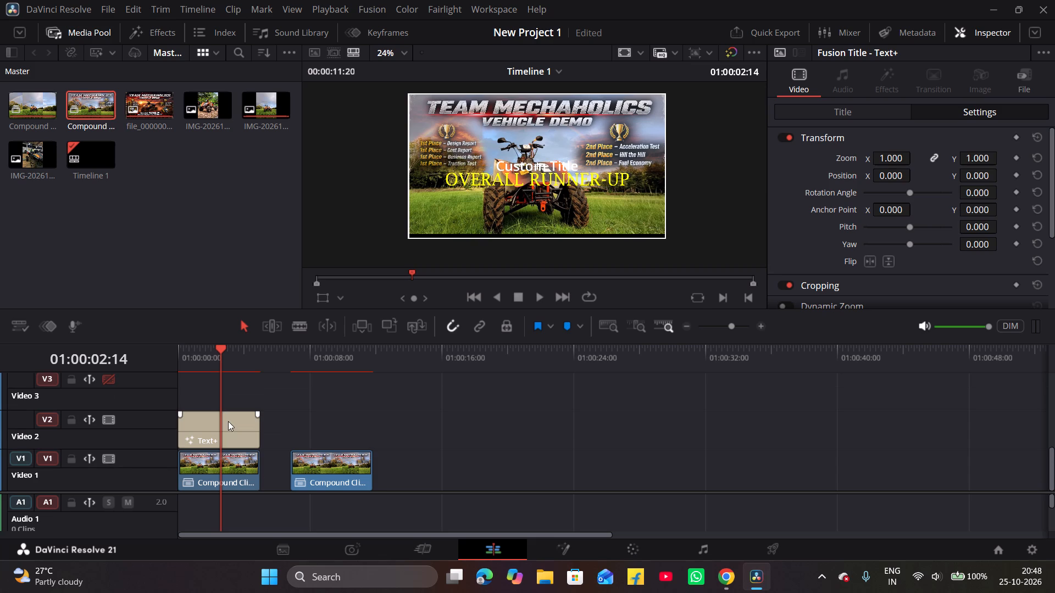
{"action": "left_click_drag", "start_coordinate": [227, 425], "coordinate": [230, 396]}
Move the raised compound clip from V1 to V2 and place its second copy directly beneath it at the start of V1.
{"action": "left_click_drag", "start_coordinate": [237, 475], "coordinate": [237, 446]}
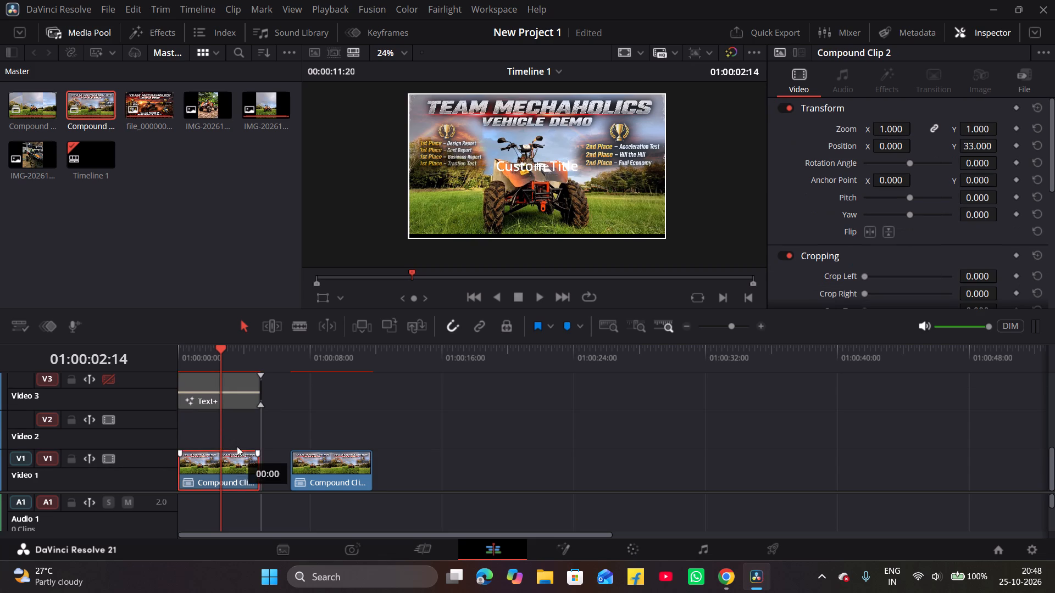
{"action": "left_click_drag", "start_coordinate": [237, 446], "coordinate": [237, 439]}
{"action": "left_click_drag", "start_coordinate": [321, 474], "coordinate": [154, 467]}
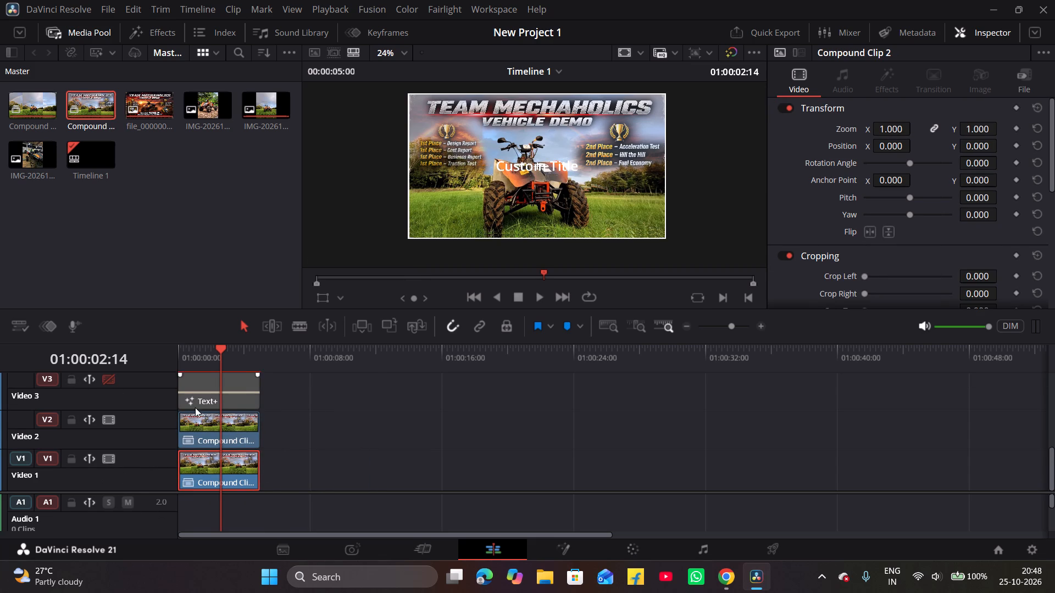
Enable the Video 3 track and disable the Video 4 track so only the OVERALL RUNNER-UP title shows.
{"action": "scroll", "coordinate": [195, 407], "scroll_direction": "up", "scroll_amount": 1}
{"action": "left_click", "coordinate": [108, 462]}
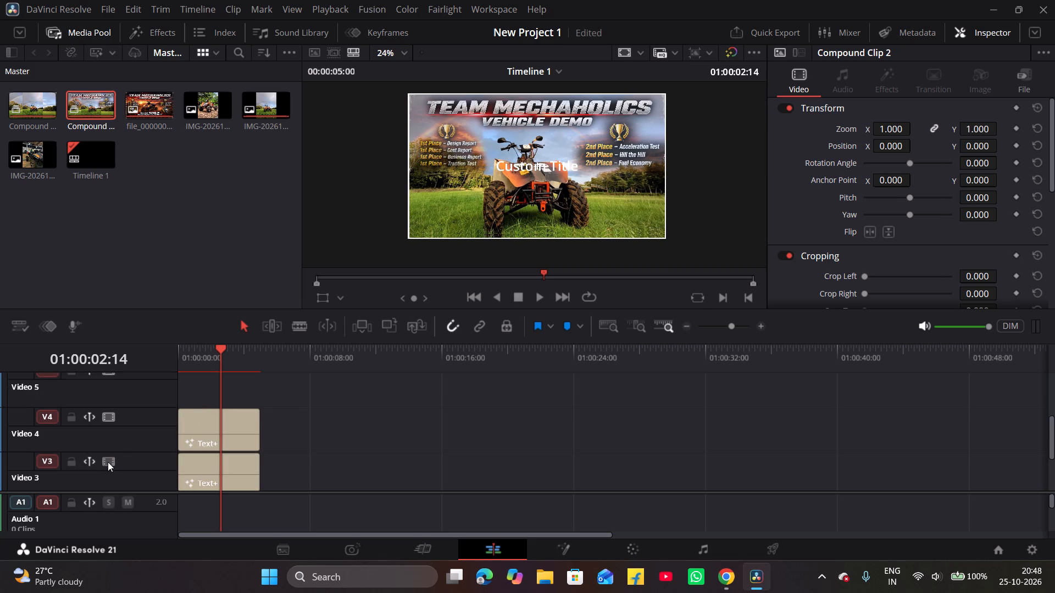
{"action": "left_click", "coordinate": [114, 418]}
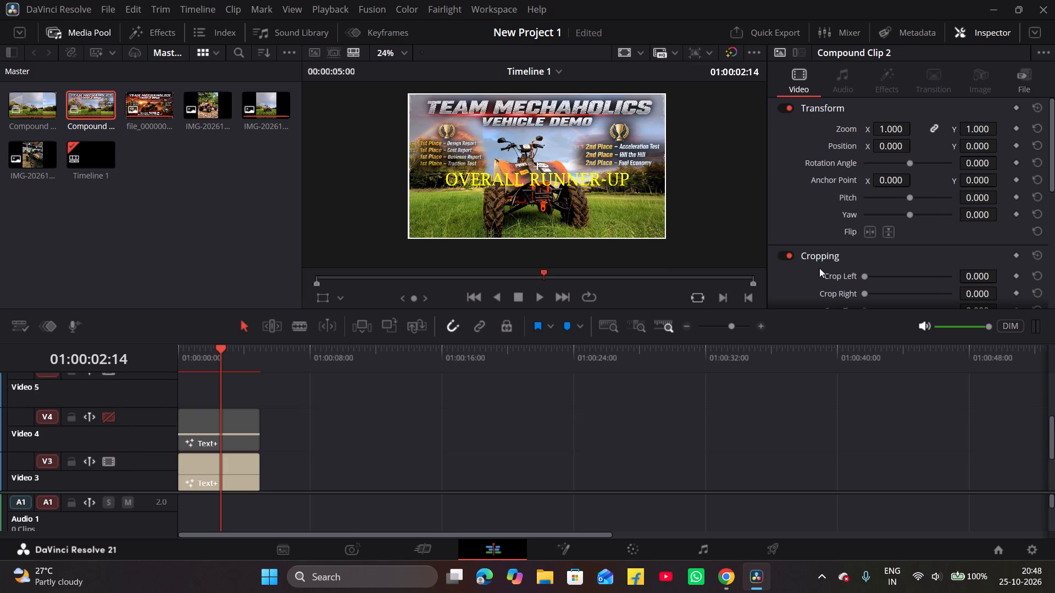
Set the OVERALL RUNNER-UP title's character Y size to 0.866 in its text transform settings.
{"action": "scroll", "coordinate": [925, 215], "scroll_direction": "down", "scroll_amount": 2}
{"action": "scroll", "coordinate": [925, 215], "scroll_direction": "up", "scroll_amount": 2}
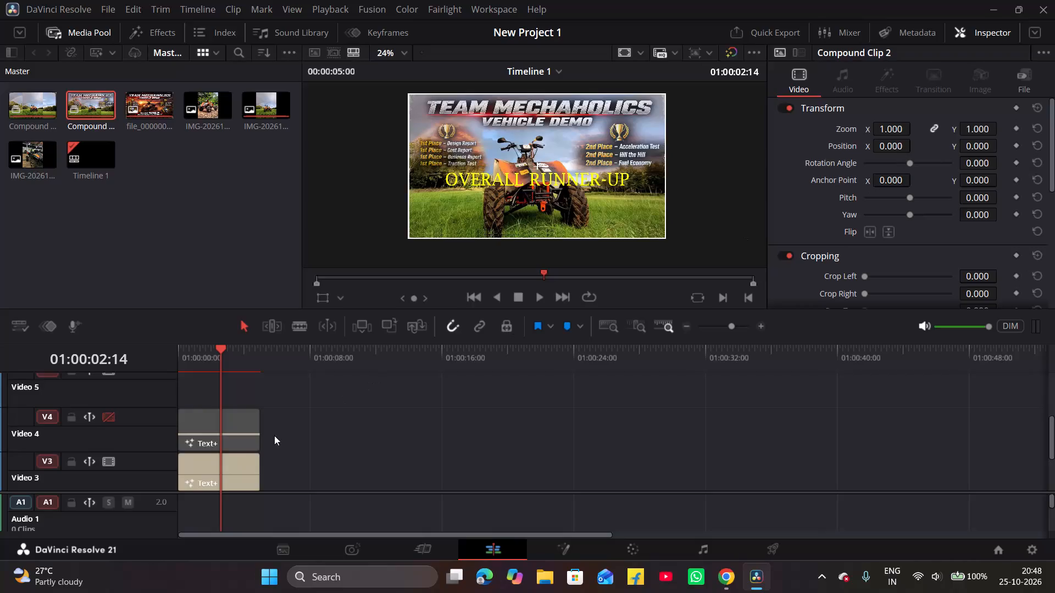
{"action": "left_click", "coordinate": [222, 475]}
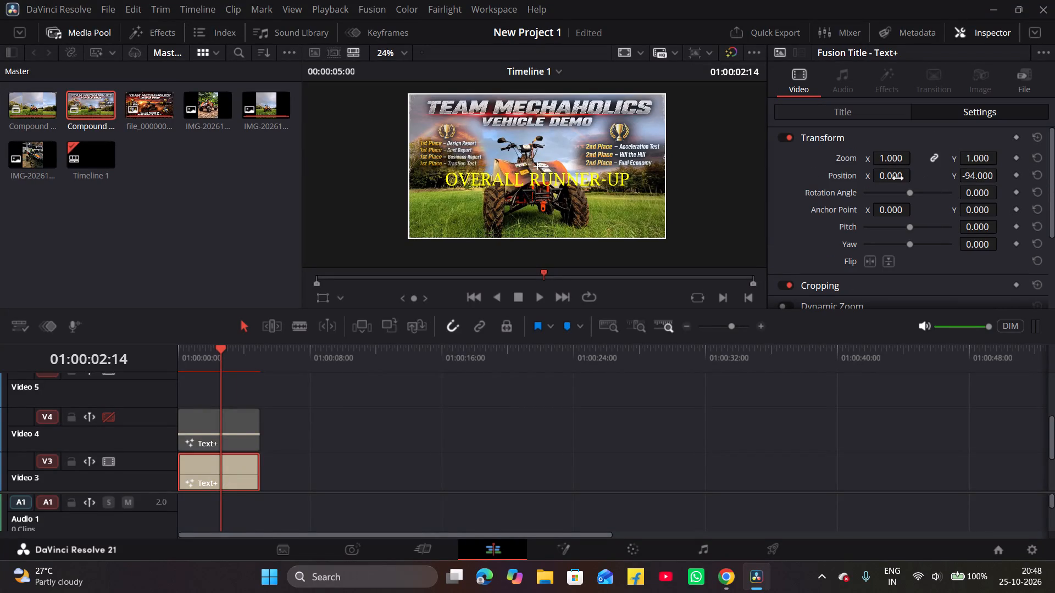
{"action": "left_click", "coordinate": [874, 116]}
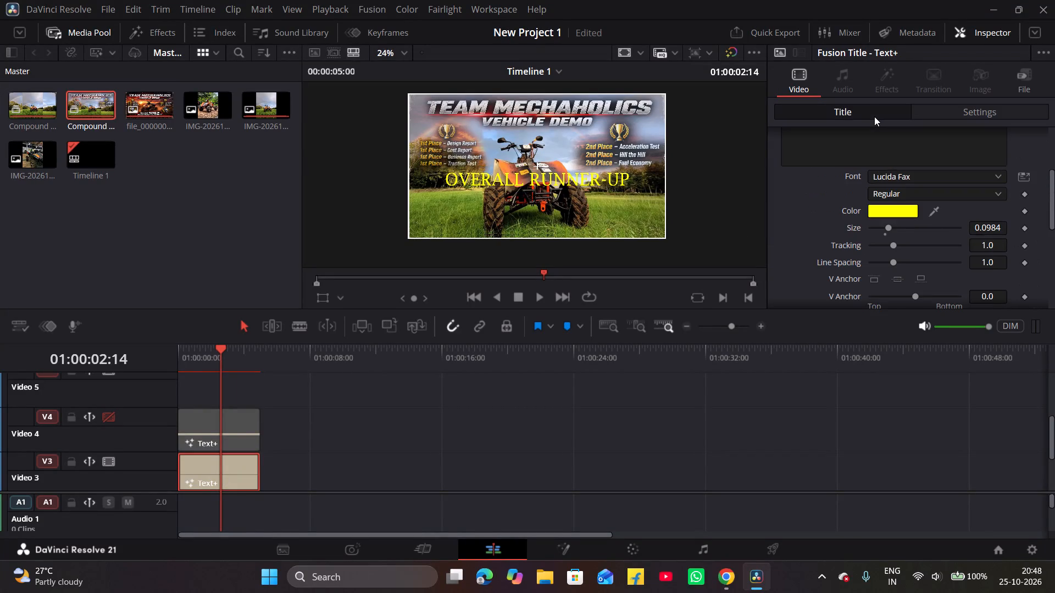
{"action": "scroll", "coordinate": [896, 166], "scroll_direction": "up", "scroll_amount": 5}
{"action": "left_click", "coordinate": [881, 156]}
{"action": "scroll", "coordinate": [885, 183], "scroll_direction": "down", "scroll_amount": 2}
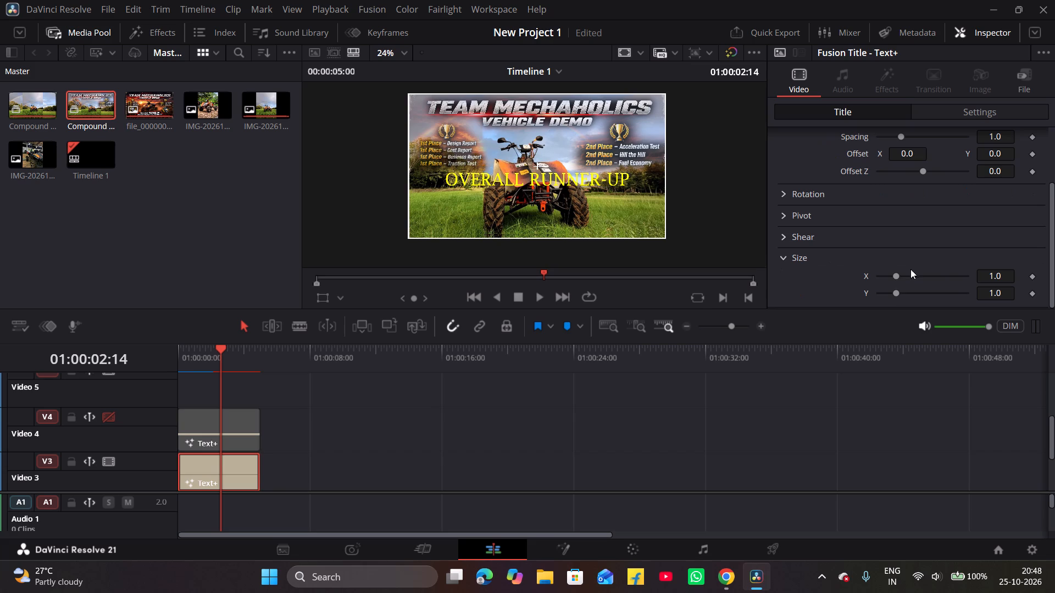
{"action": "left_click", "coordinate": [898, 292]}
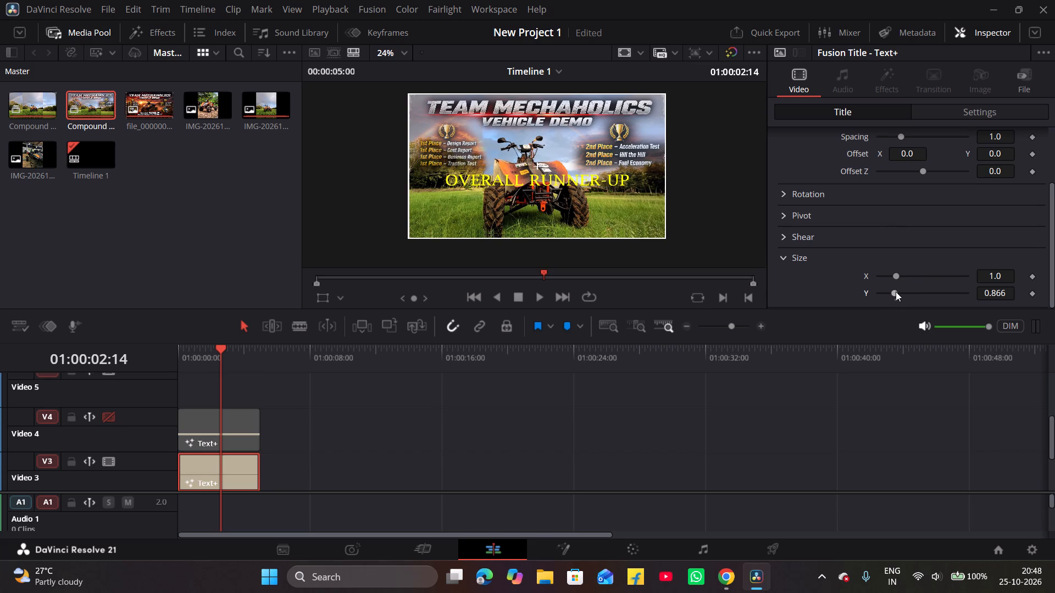
Enlarge the OVERALL RUNNER-UP title's text size to about 0.118.
{"action": "scroll", "coordinate": [879, 189], "scroll_direction": "up", "scroll_amount": 3}
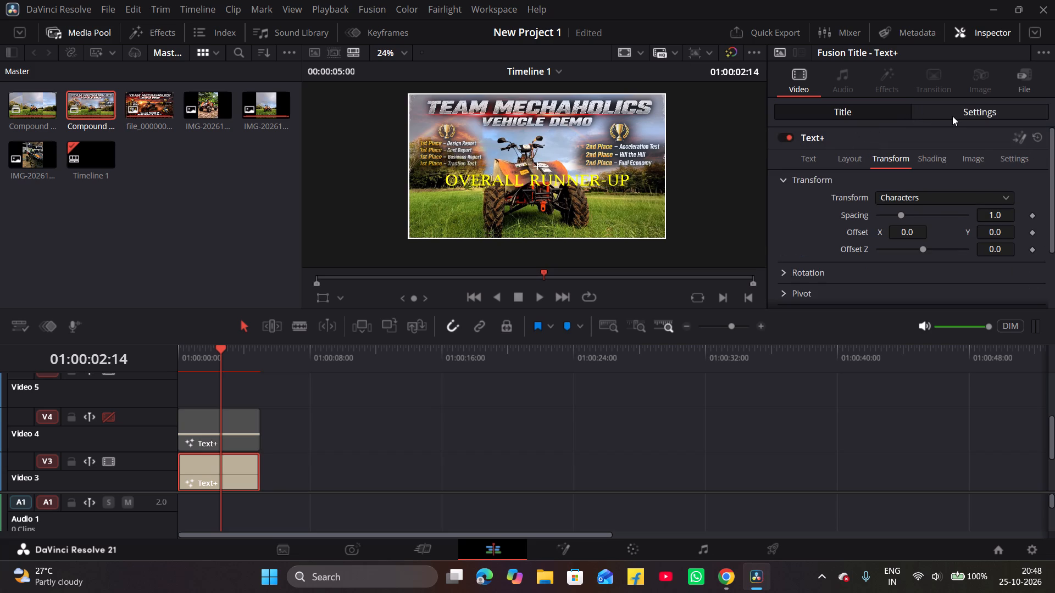
{"action": "left_click", "coordinate": [952, 113]}
{"action": "left_click", "coordinate": [879, 103]}
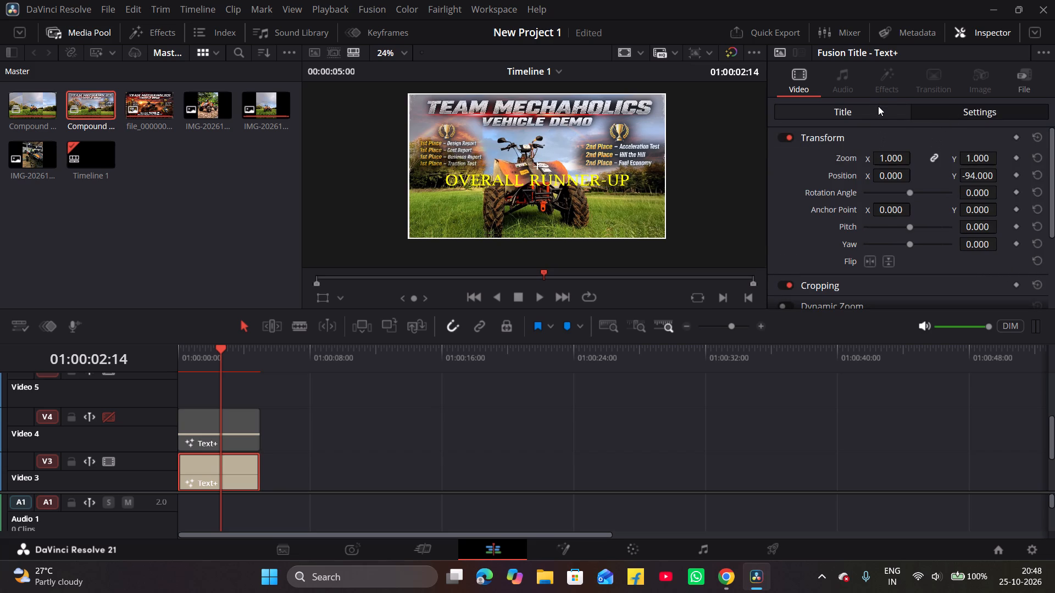
{"action": "left_click", "coordinate": [878, 106]}
{"action": "left_click", "coordinate": [818, 160]}
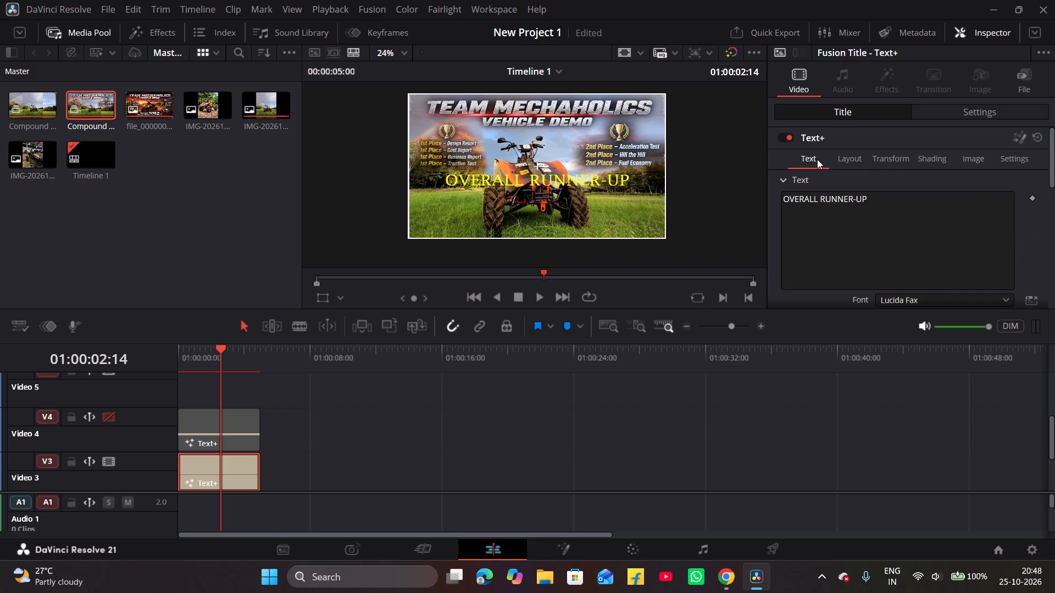
{"action": "scroll", "coordinate": [912, 221], "scroll_direction": "down", "scroll_amount": 2}
{"action": "left_click", "coordinate": [896, 266]}
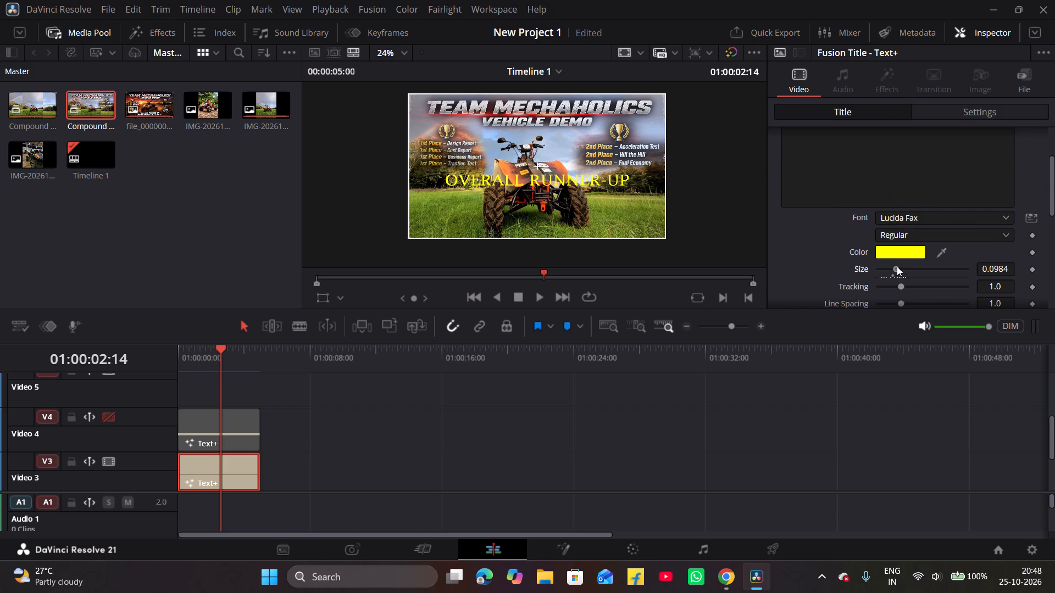
Reduce the OVERALL RUNNER-UP title's character Y size to 0.827.
{"action": "scroll", "coordinate": [909, 202], "scroll_direction": "up", "scroll_amount": 3}
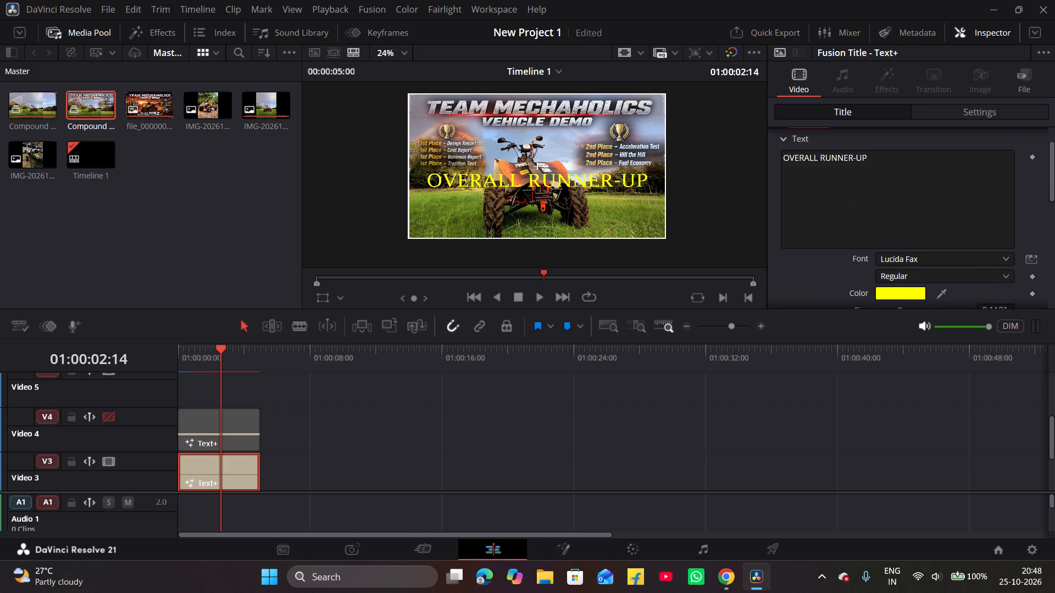
{"action": "left_click", "coordinate": [897, 159]}
{"action": "scroll", "coordinate": [896, 176], "scroll_direction": "down", "scroll_amount": 3}
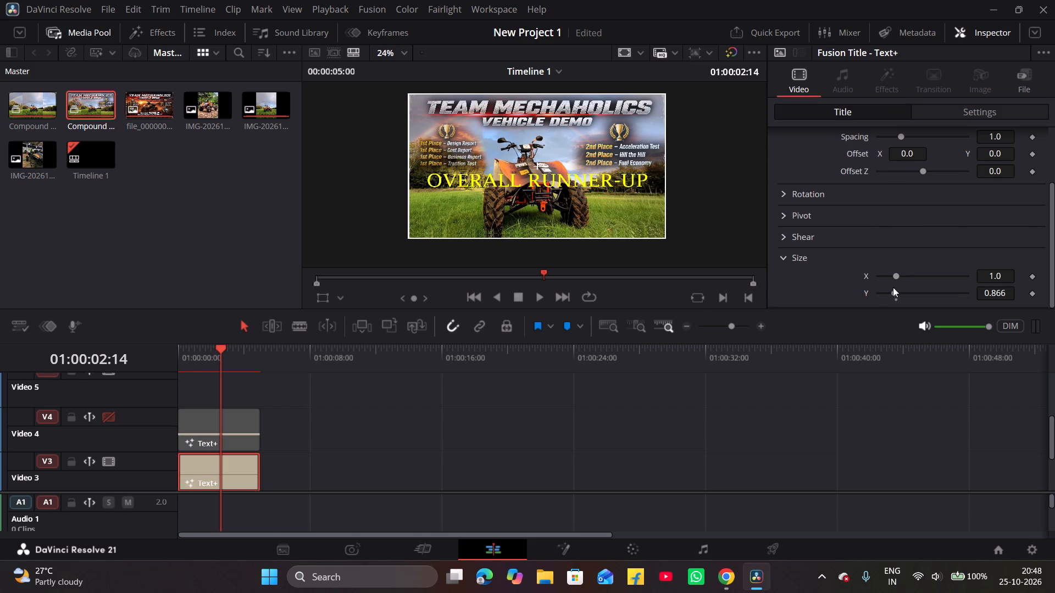
{"action": "left_click", "coordinate": [892, 293]}
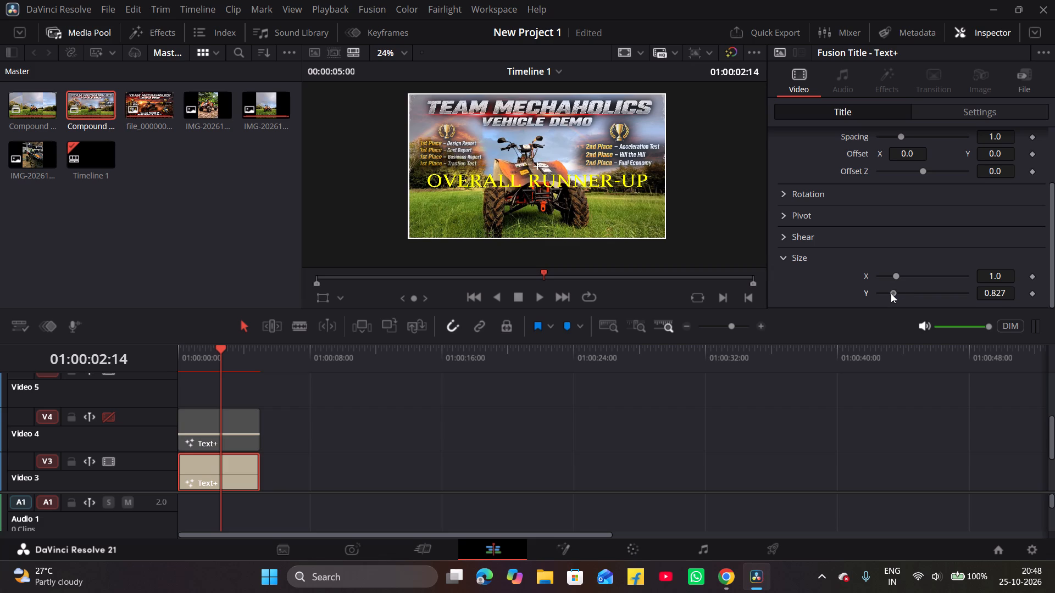
Set the OVERALL RUNNER-UP title's composite mode to Color Dodge.
{"action": "scroll", "coordinate": [880, 211], "scroll_direction": "up", "scroll_amount": 4}
{"action": "left_click", "coordinate": [935, 114]}
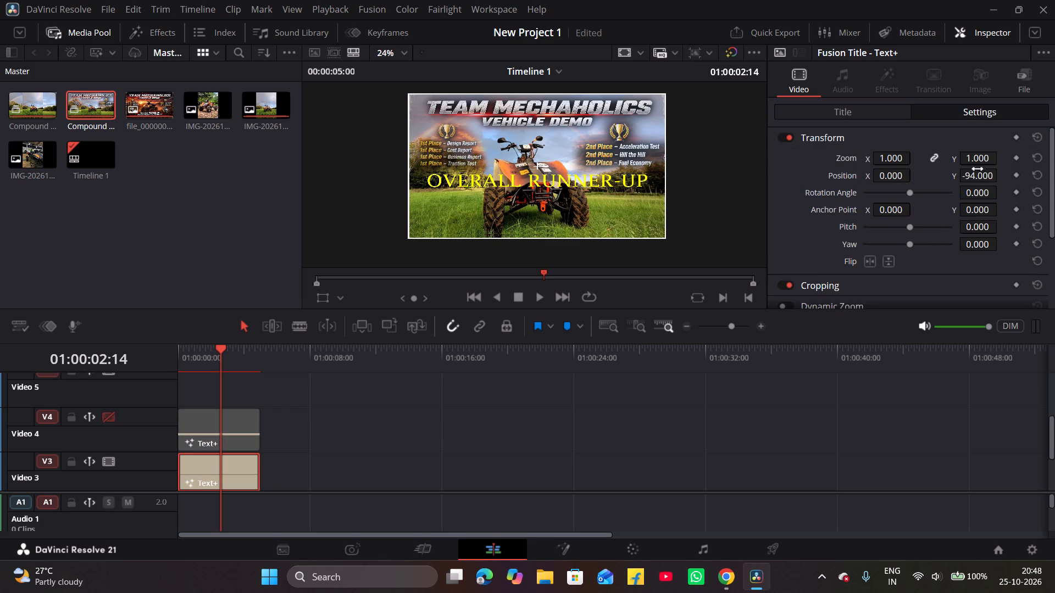
{"action": "scroll", "coordinate": [964, 188], "scroll_direction": "down", "scroll_amount": 3}
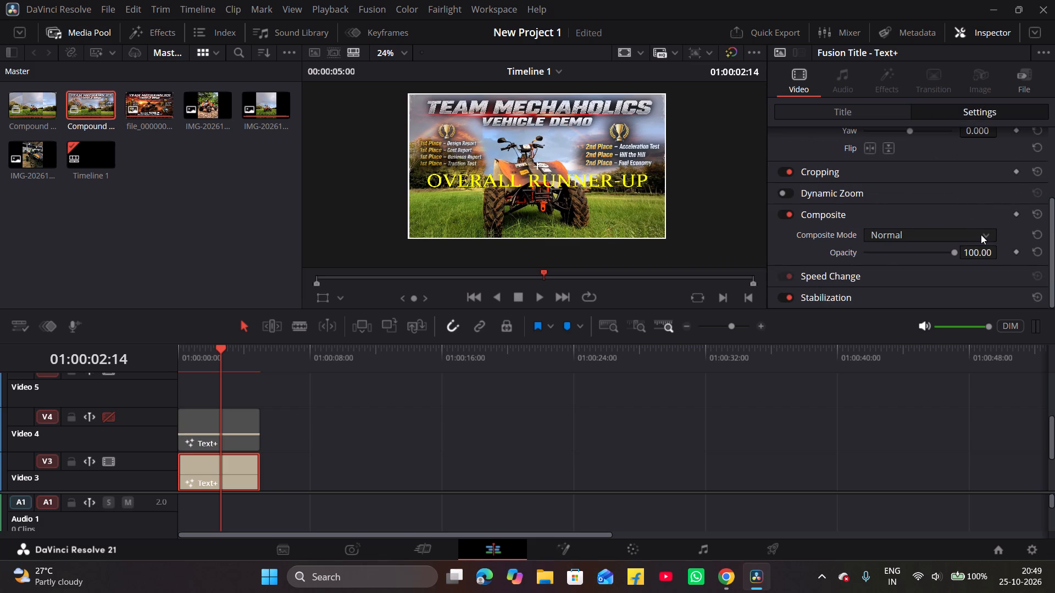
{"action": "left_click", "coordinate": [981, 234]}
{"action": "scroll", "coordinate": [926, 276], "scroll_direction": "down", "scroll_amount": 6}
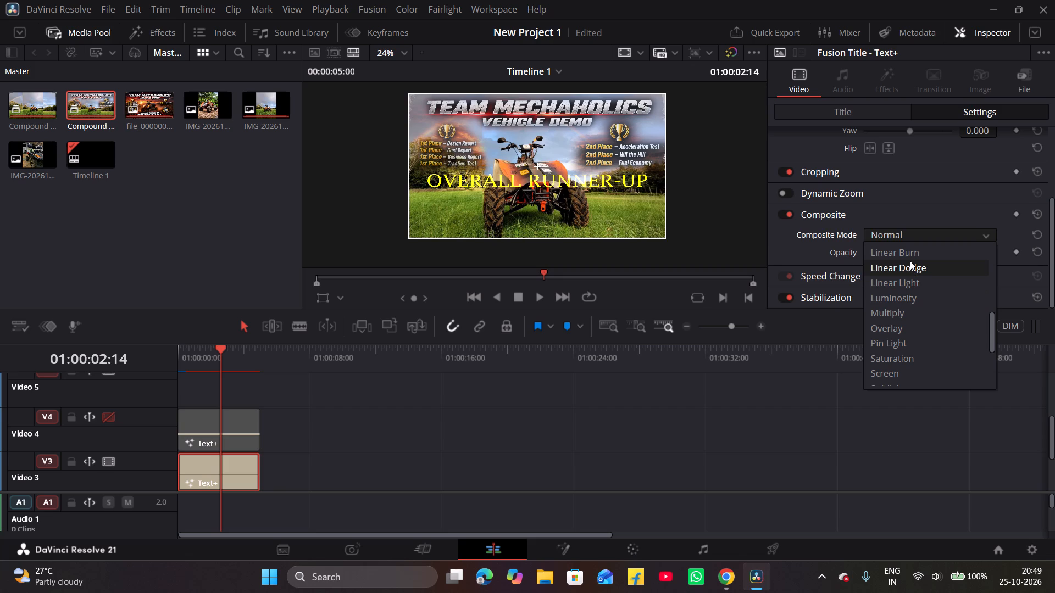
{"action": "scroll", "coordinate": [910, 258], "scroll_direction": "up", "scroll_amount": 1}
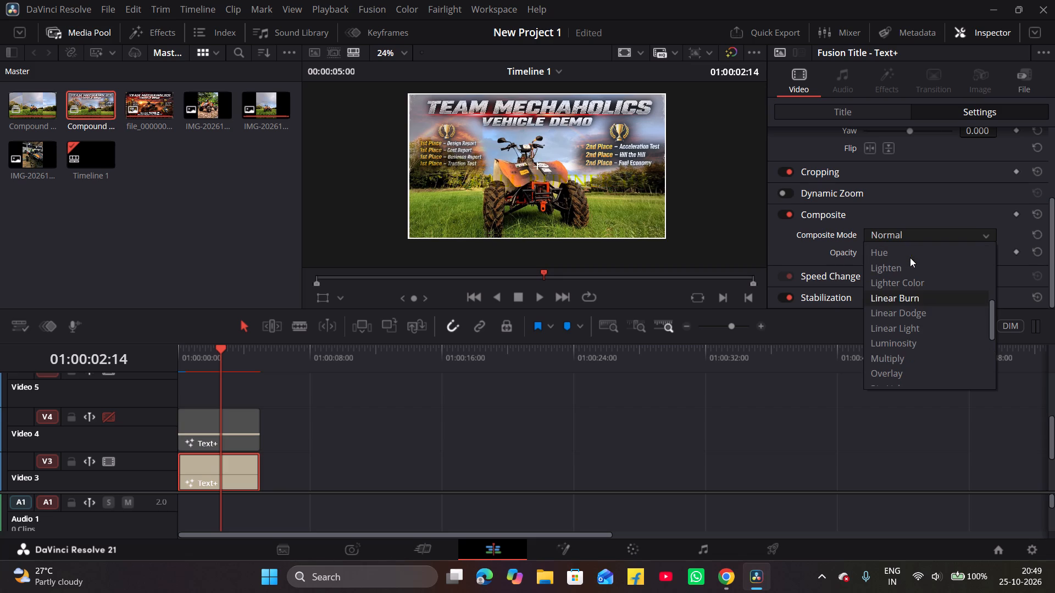
{"action": "scroll", "coordinate": [908, 282], "scroll_direction": "up", "scroll_amount": 3}
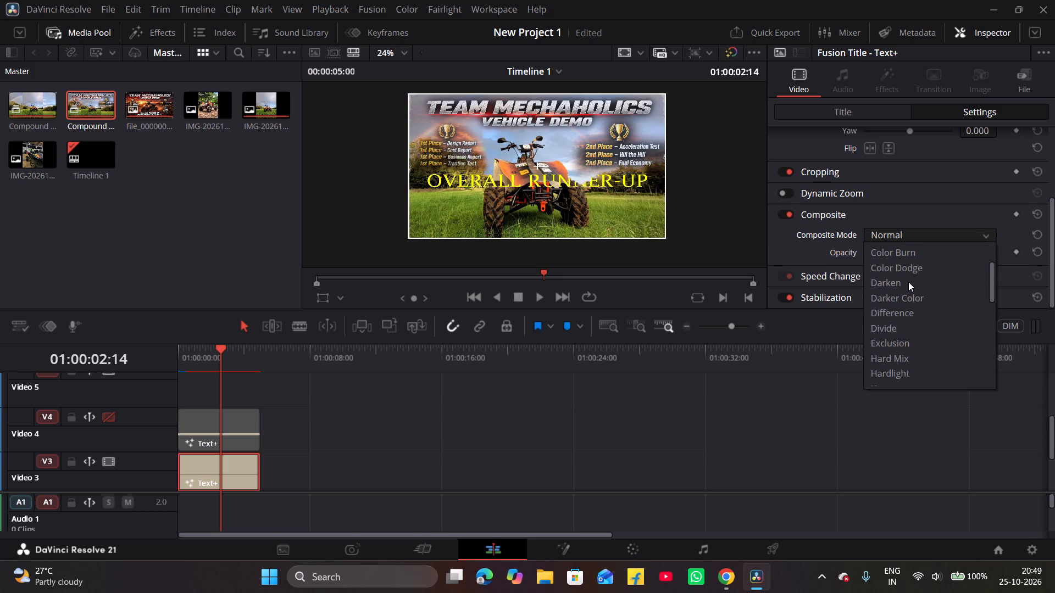
{"action": "scroll", "coordinate": [914, 303], "scroll_direction": "up", "scroll_amount": 2}
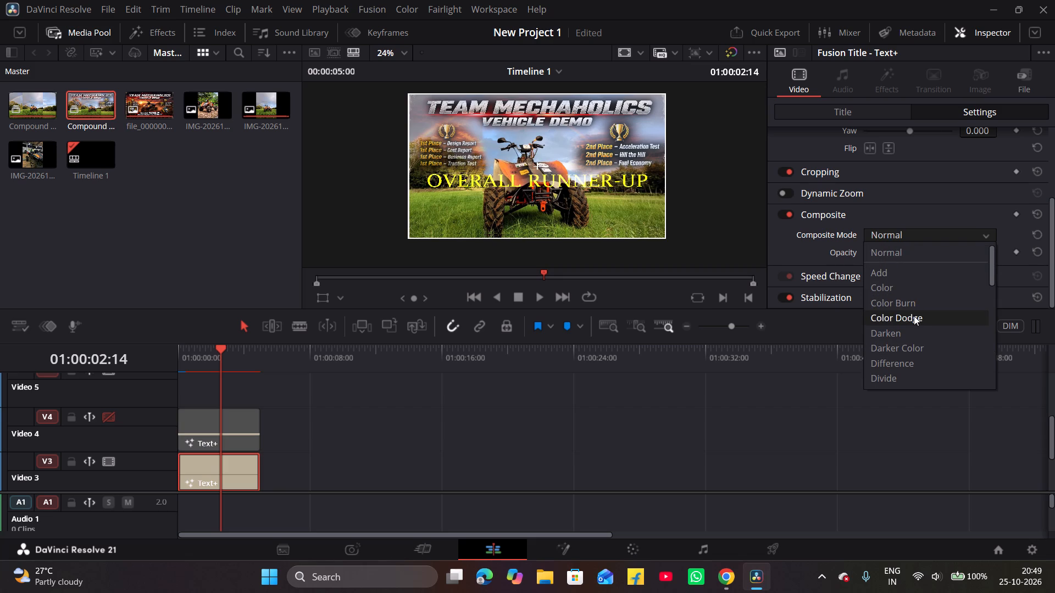
{"action": "left_click", "coordinate": [914, 316]}
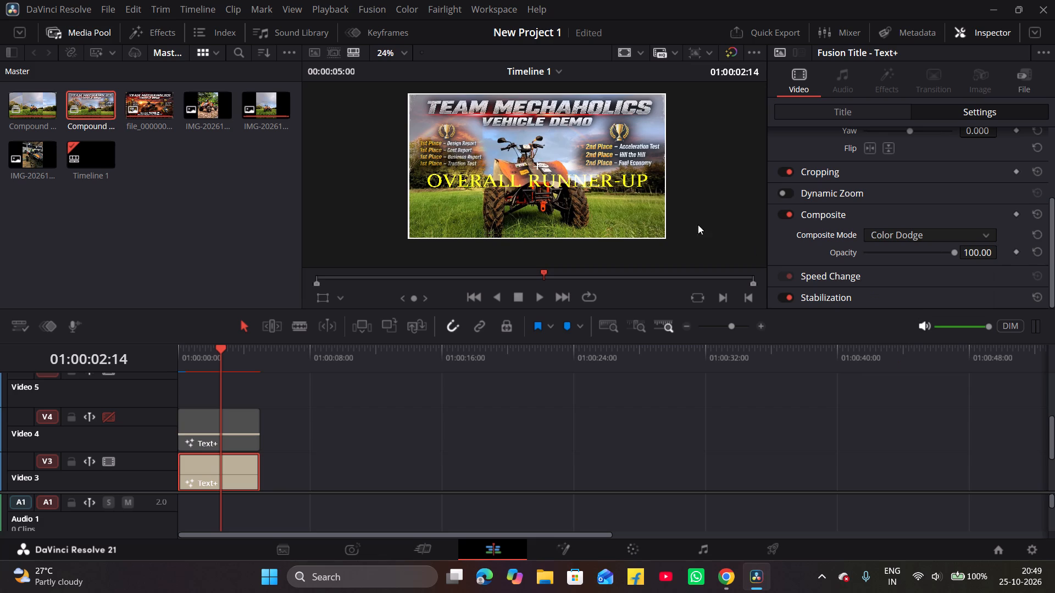
Reposition the OVERALL RUNNER-UP title to X 6 and Y -214, lower over the vehicle.
{"action": "scroll", "coordinate": [575, 195], "scroll_direction": "down", "scroll_amount": 4}
{"action": "scroll", "coordinate": [573, 193], "scroll_direction": "up", "scroll_amount": 16}
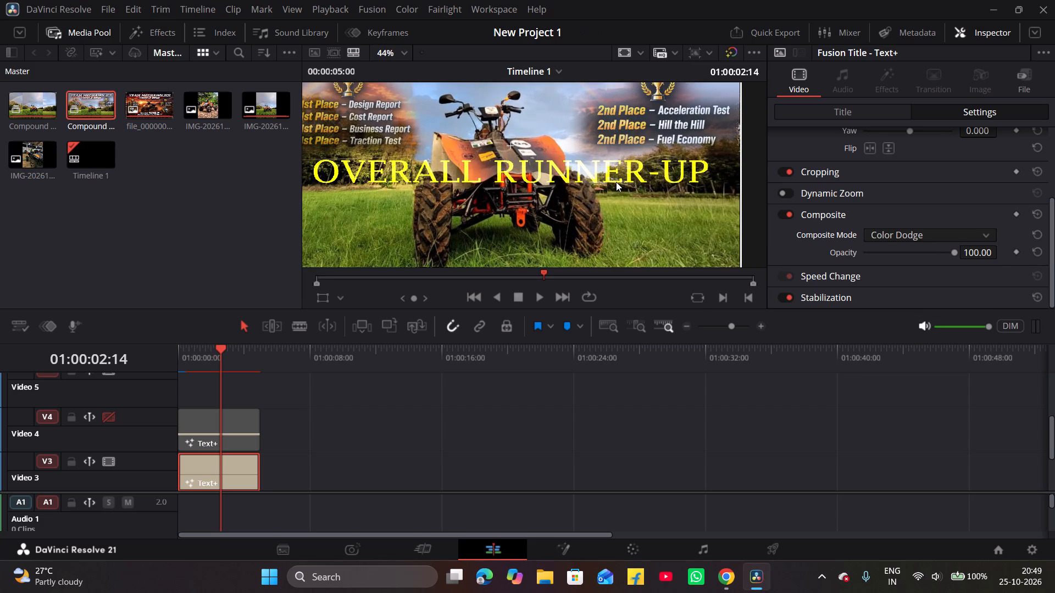
{"action": "scroll", "coordinate": [925, 167], "scroll_direction": "up", "scroll_amount": 4}
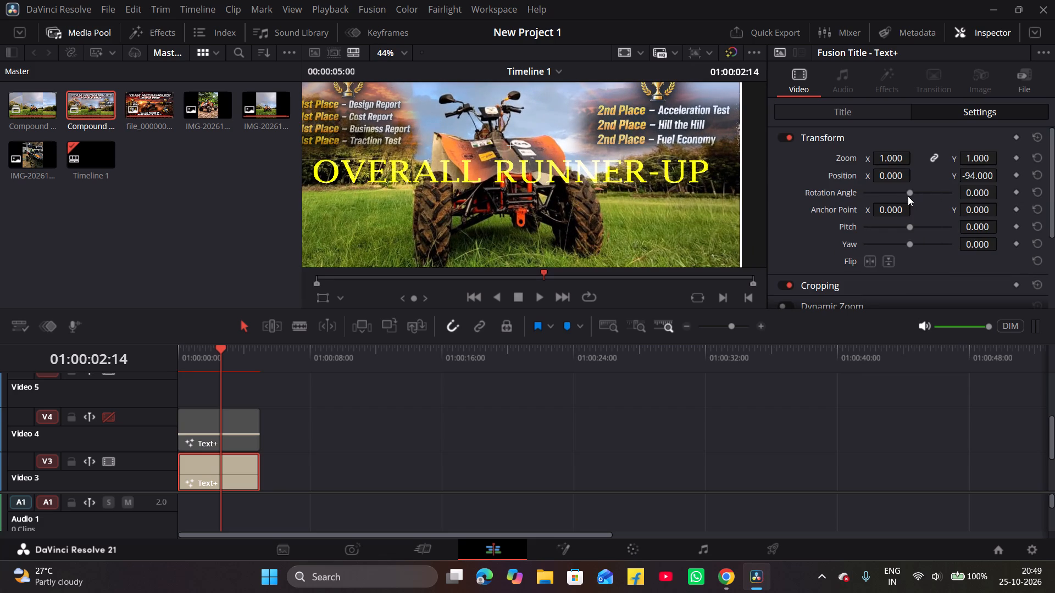
{"action": "left_click", "coordinate": [889, 177]}
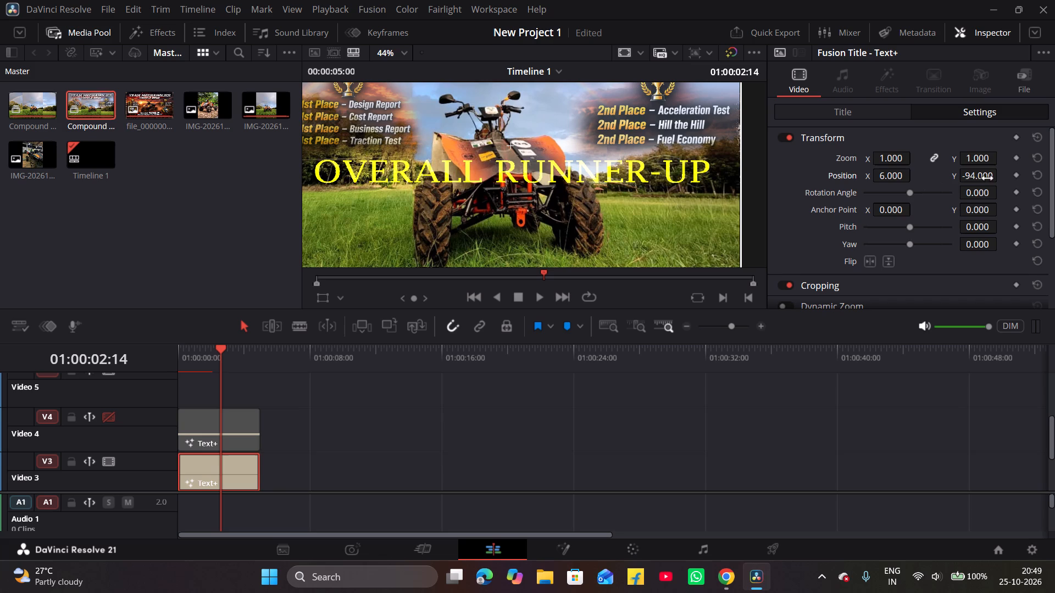
{"action": "left_click_drag", "start_coordinate": [987, 178], "coordinate": [928, 184]}
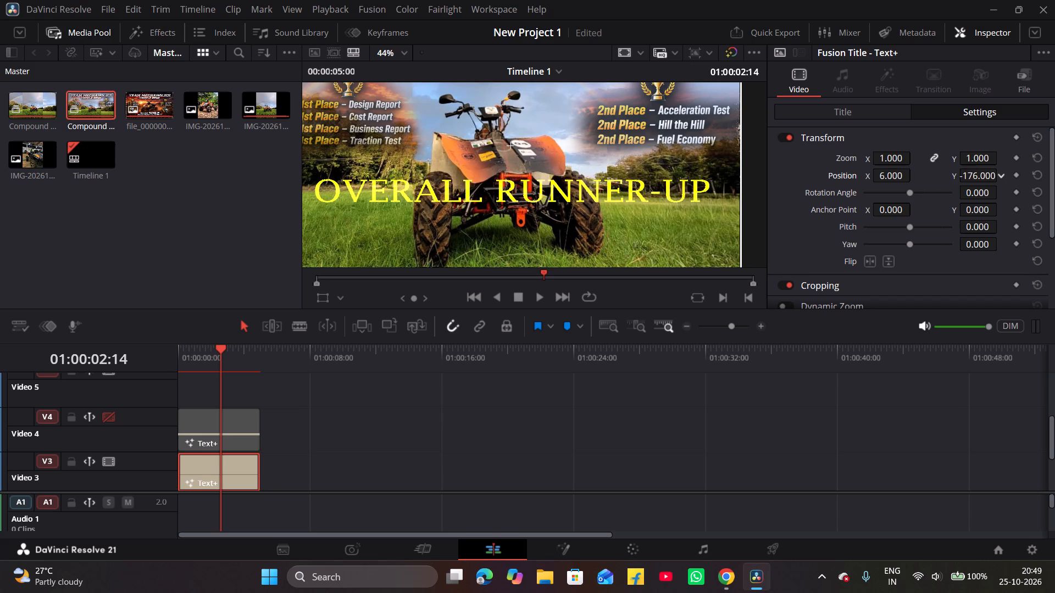
{"action": "left_click_drag", "start_coordinate": [928, 184], "coordinate": [905, 190]}
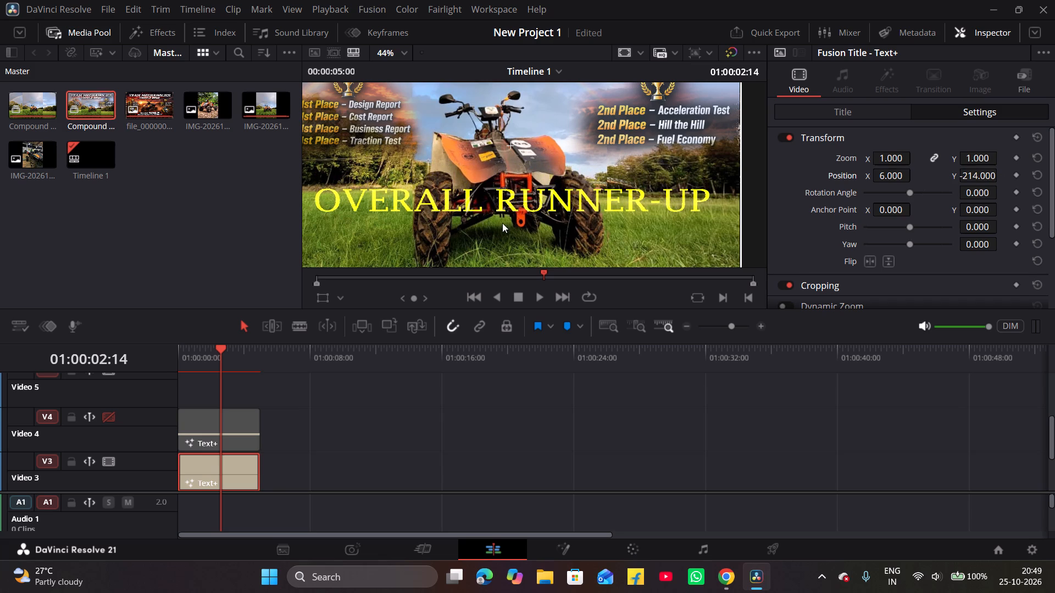
{"action": "scroll", "coordinate": [497, 223], "scroll_direction": "down", "scroll_amount": 9}
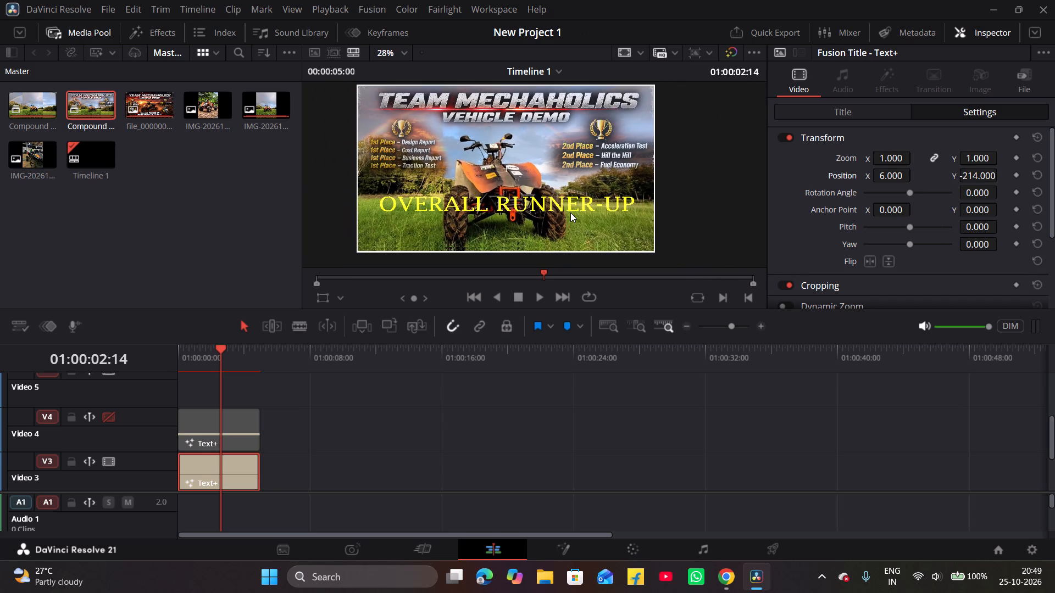
{"action": "scroll", "coordinate": [570, 212], "scroll_direction": "down", "scroll_amount": 1}
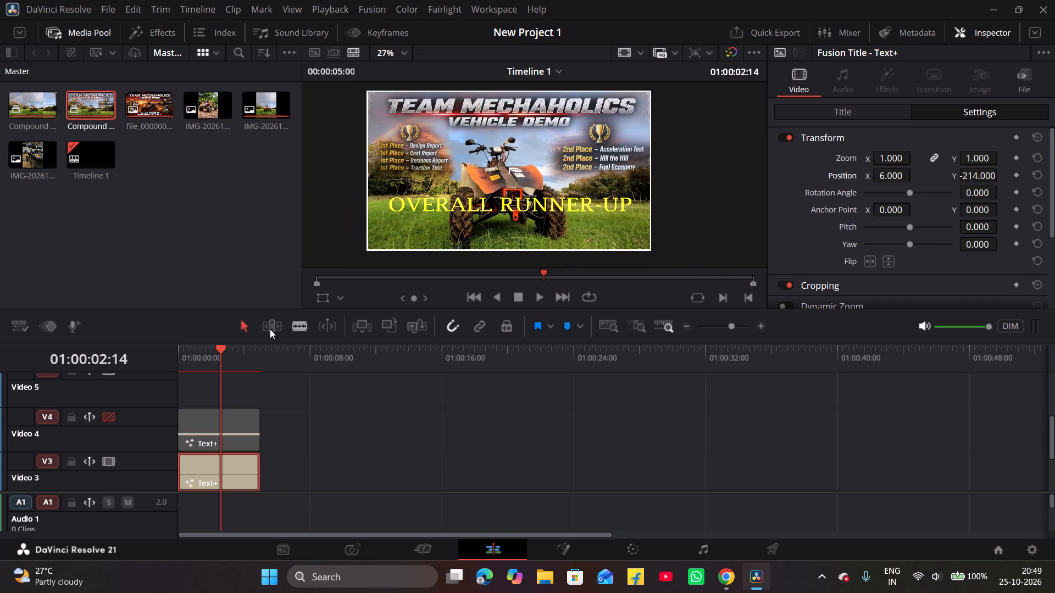
Re-enable the Video 4 track and clear the Custom Title placeholder text from its Text+ clip.
{"action": "left_click", "coordinate": [112, 415]}
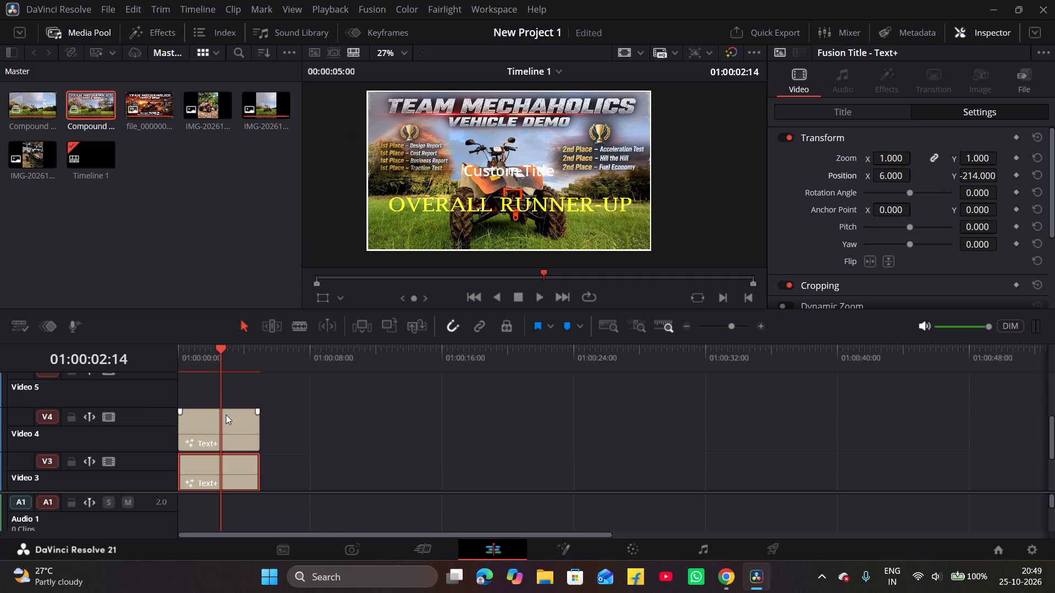
{"action": "left_click", "coordinate": [237, 434]}
{"action": "left_click", "coordinate": [841, 111]}
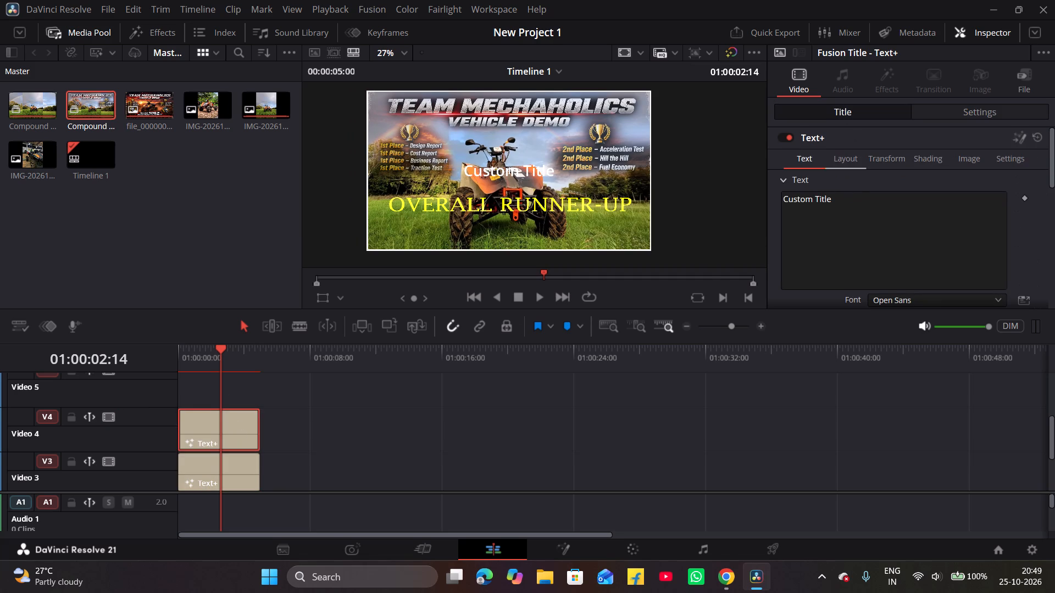
{"action": "left_click", "coordinate": [839, 210]}
{"action": "key", "text": "BackSpace"}
{"action": "key", "text": "BackSpace"}
{"action": "key", "text": "BackSpace"}
{"action": "key", "text": "BackSpace"}
{"action": "key", "text": "BackSpace"}
{"action": "key", "text": "BackSpace"}
{"action": "key", "text": "BackSpace"}
{"action": "key", "text": "BackSpace"}
{"action": "key", "text": "BackSpace"}
{"action": "key", "text": "BackSpace"}
{"action": "key", "text": "BackSpace"}
{"action": "key", "text": "BackSpace"}
{"action": "key", "text": "BackSpace"}
{"action": "key", "text": "BackSpace"}
{"action": "key", "text": "BackSpace"}
{"action": "key", "text": "BackSpace"}
{"action": "key", "text": "BackSpace"}
{"action": "key", "text": "BackSpace"}
{"action": "key", "text": "BackSpace"}
{"action": "key", "text": "BackSpace"}
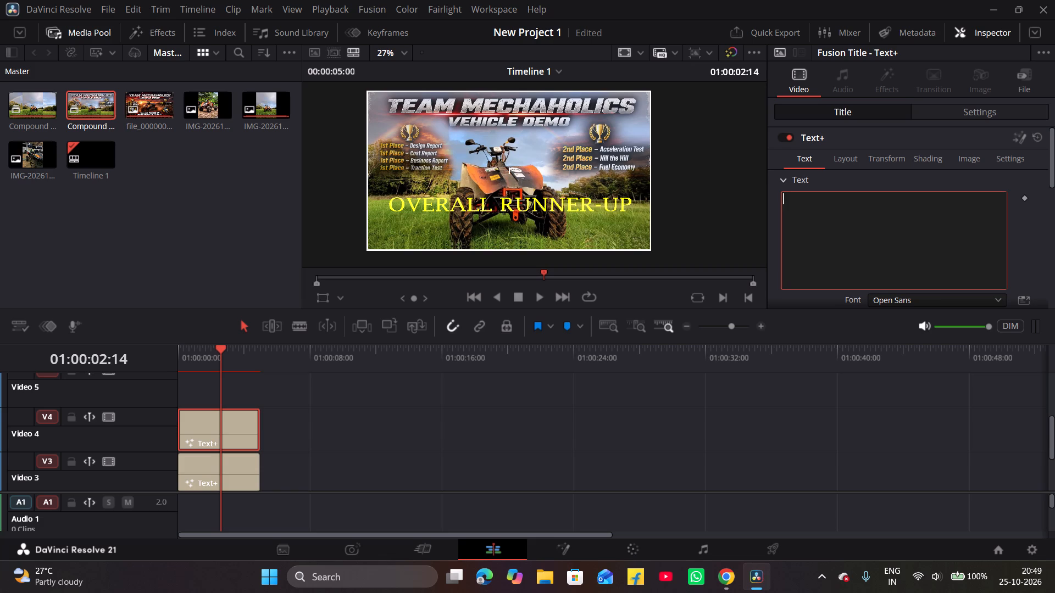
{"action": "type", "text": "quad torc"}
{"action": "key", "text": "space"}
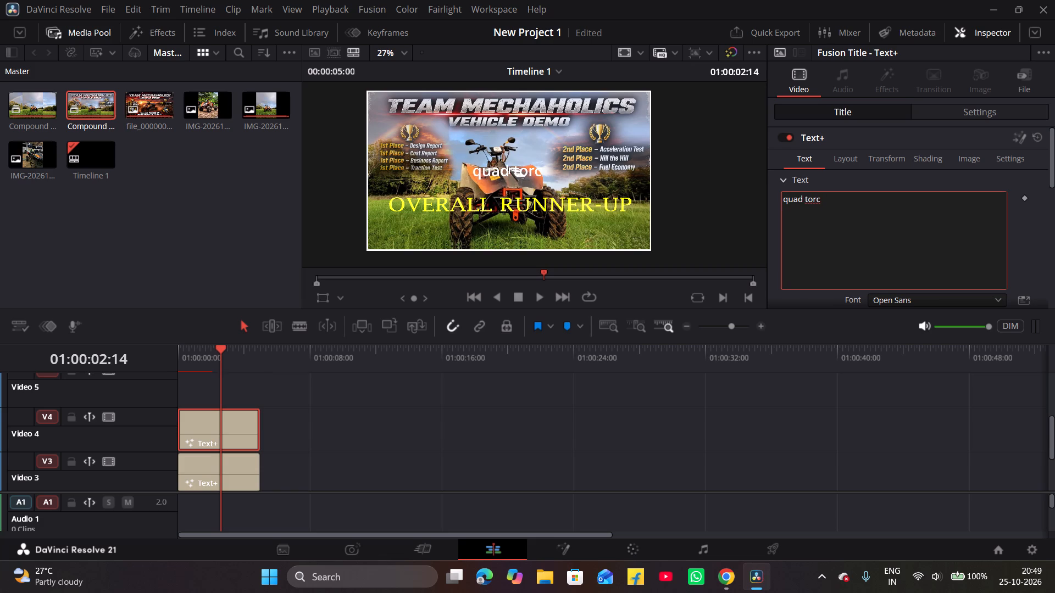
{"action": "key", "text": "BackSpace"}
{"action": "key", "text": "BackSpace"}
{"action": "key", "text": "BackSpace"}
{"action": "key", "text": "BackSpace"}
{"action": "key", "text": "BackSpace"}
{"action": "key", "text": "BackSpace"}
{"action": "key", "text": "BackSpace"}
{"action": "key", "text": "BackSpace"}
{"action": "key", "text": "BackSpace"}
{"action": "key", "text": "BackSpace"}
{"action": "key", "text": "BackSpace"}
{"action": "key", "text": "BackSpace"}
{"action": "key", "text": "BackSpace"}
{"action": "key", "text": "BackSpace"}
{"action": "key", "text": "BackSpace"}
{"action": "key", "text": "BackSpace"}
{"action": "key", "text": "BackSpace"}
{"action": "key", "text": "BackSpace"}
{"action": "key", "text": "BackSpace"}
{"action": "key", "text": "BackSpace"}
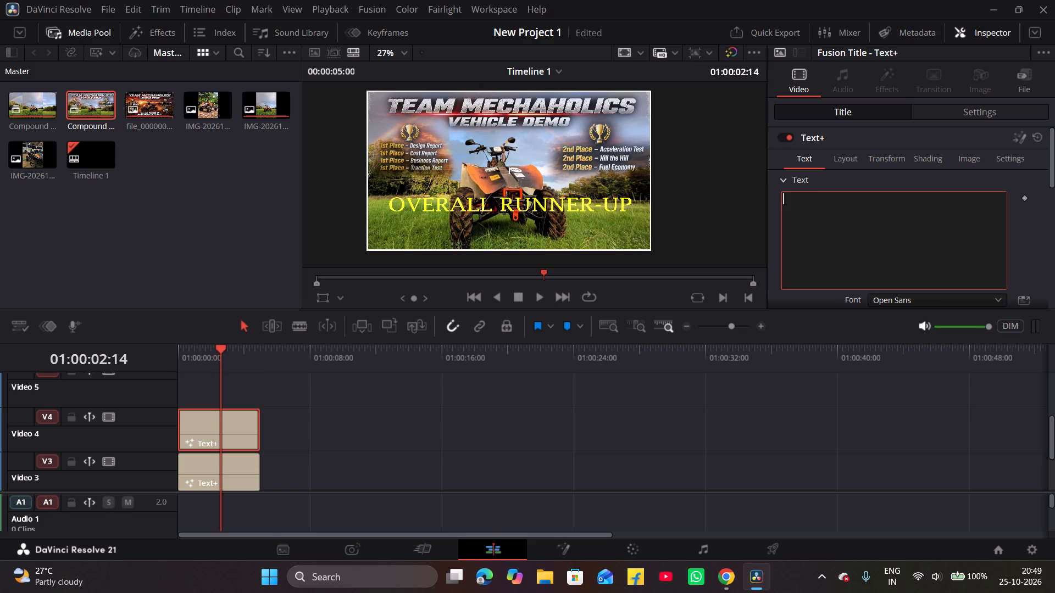
Enter QUAD TORC in capitals as the text of the title on V4.
{"action": "type", "text": "QUAD TORC"}
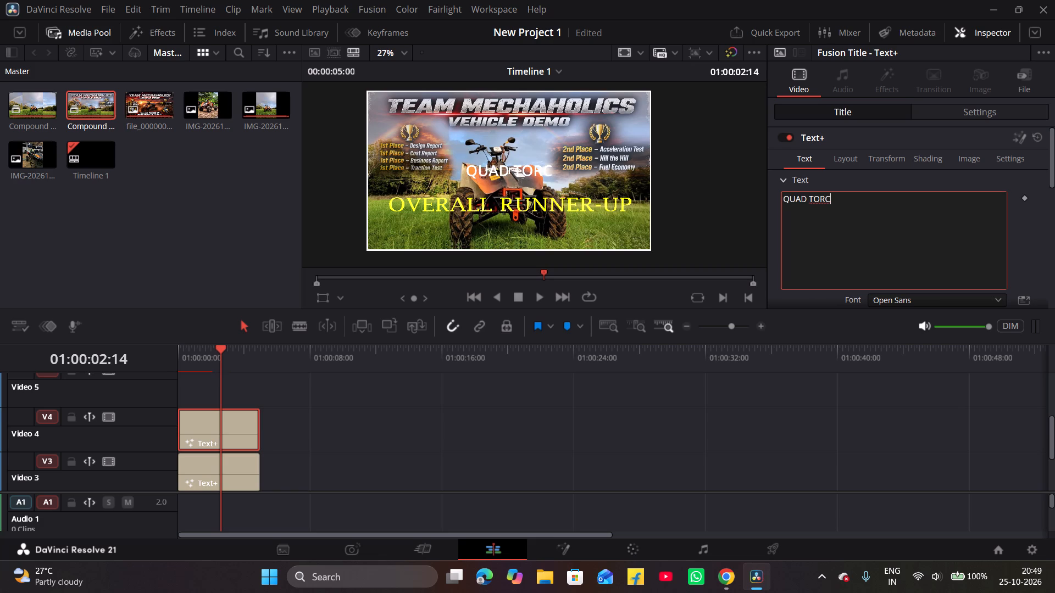
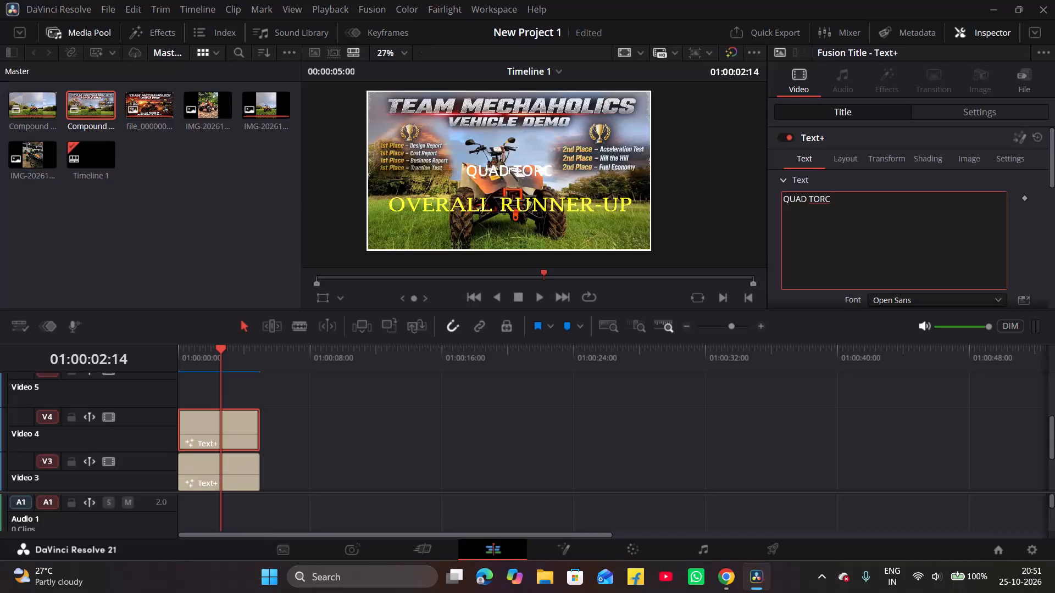
Append SEASON 11 to the V4 title so its text reads QUAD TORC SEASON 11.
{"action": "type", "text": "SEASON 11"}
Set the font of the QUAD TORC SEASON 11 title to Montserrat Alternates.
{"action": "scroll", "coordinate": [884, 210], "scroll_direction": "down", "scroll_amount": 1}
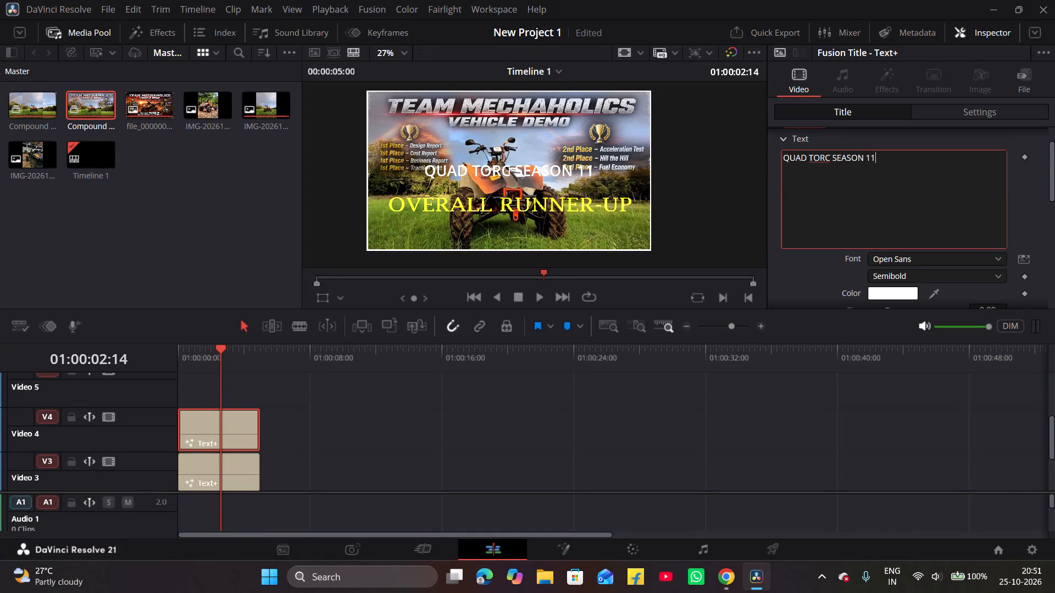
{"action": "left_click", "coordinate": [926, 258]}
{"action": "key", "text": "m"}
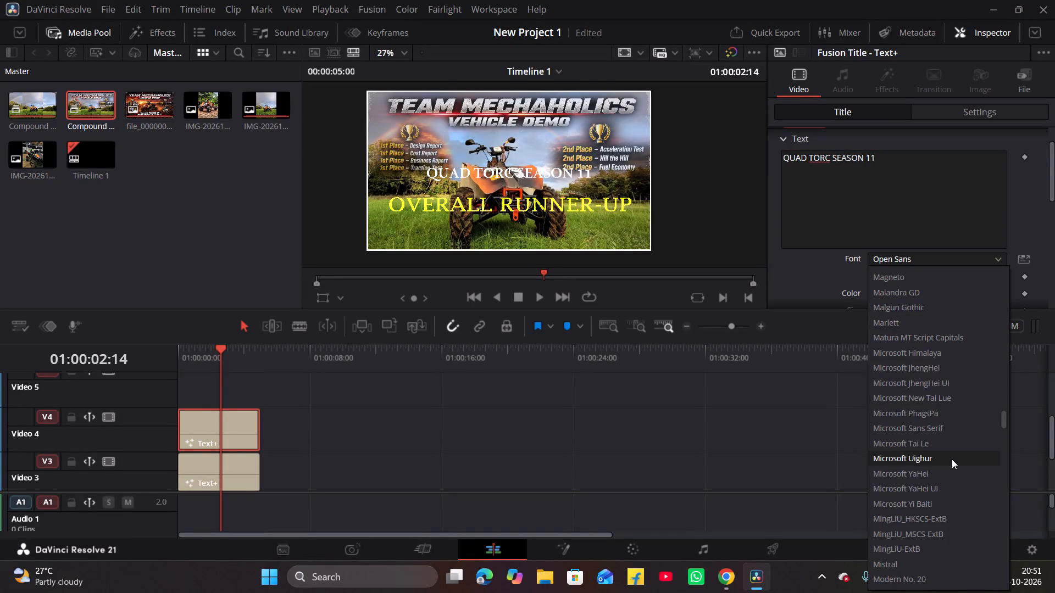
{"action": "scroll", "coordinate": [936, 357], "scroll_direction": "down", "scroll_amount": 2}
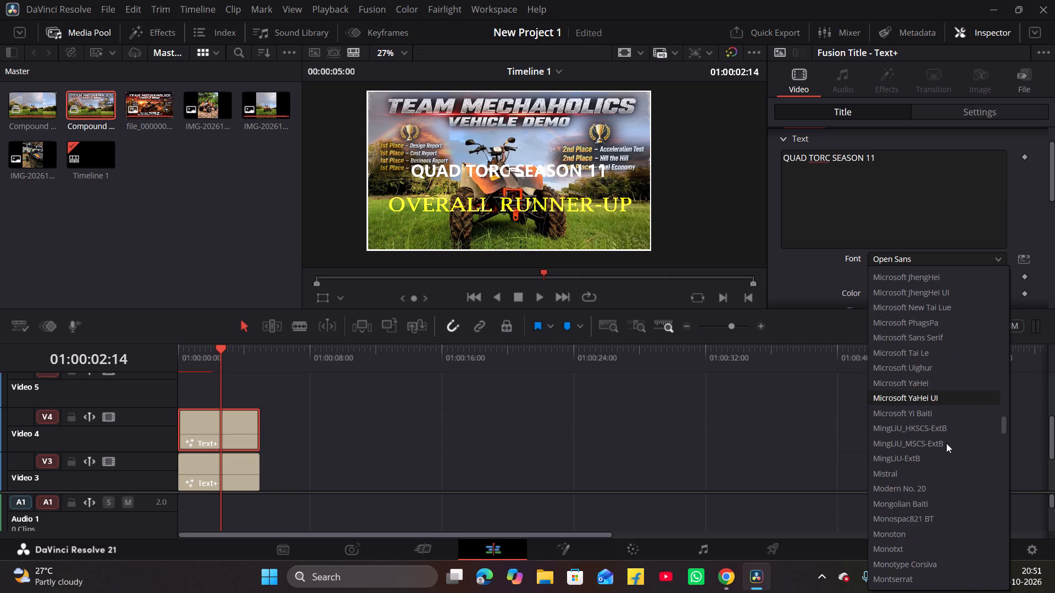
{"action": "scroll", "coordinate": [946, 443], "scroll_direction": "down", "scroll_amount": 1}
{"action": "left_click", "coordinate": [941, 550]}
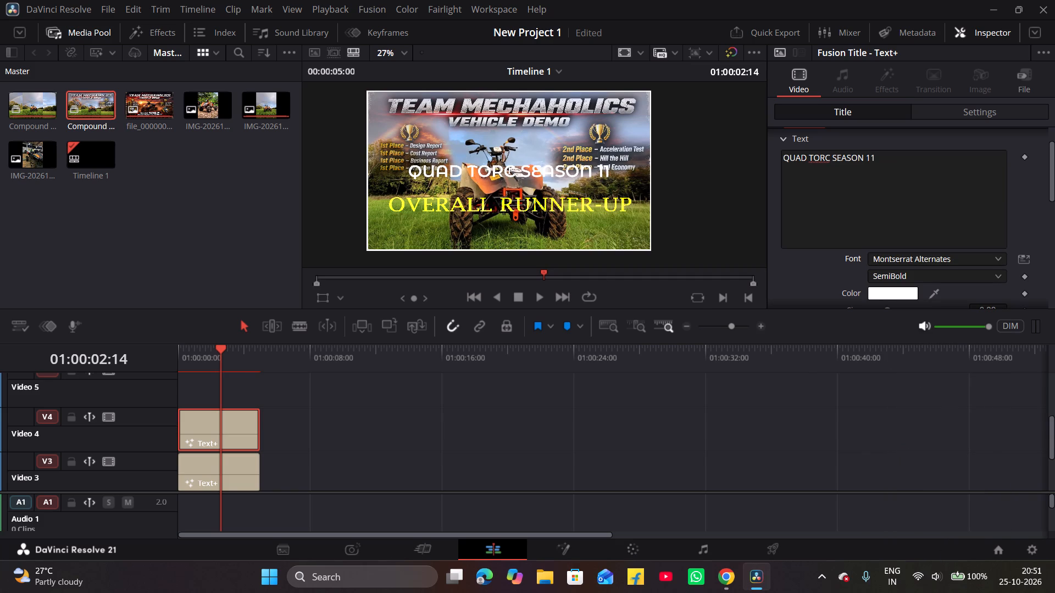
Move the QUAD TORC SEASON 11 title down to position Y -337, just below the OVERALL RUNNER-UP title.
{"action": "left_click", "coordinate": [970, 105]}
{"action": "left_click_drag", "start_coordinate": [982, 176], "coordinate": [980, 176]}
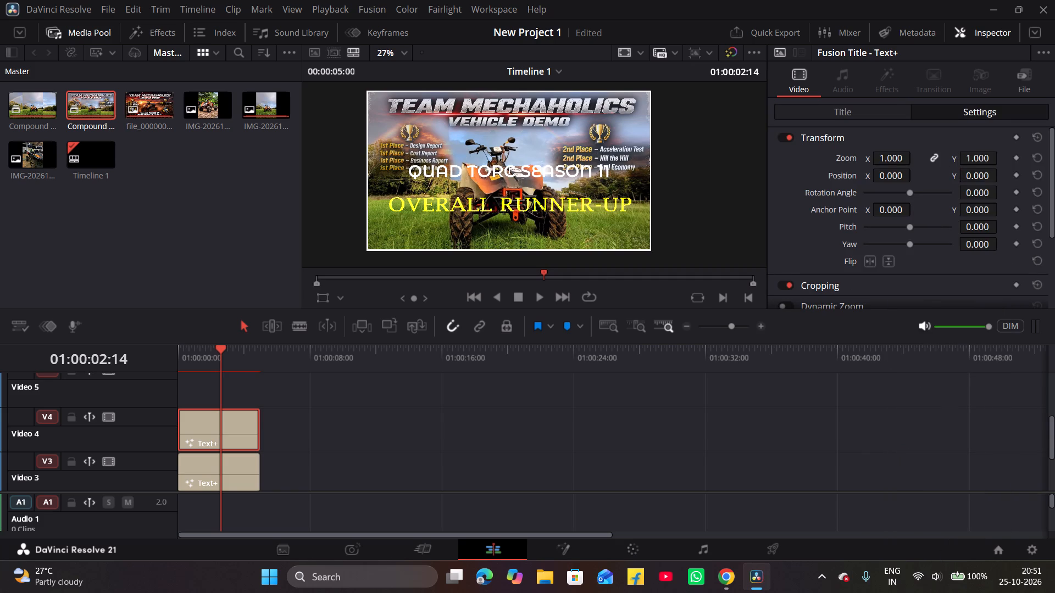
{"action": "left_click_drag", "start_coordinate": [980, 176], "coordinate": [902, 183]}
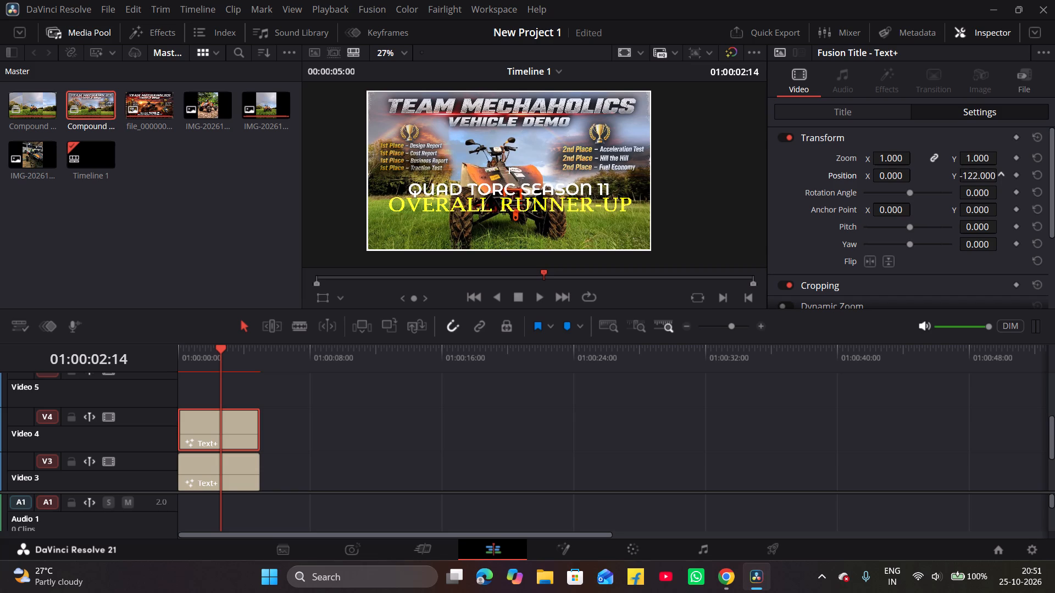
{"action": "left_click_drag", "start_coordinate": [902, 183], "coordinate": [851, 181]}
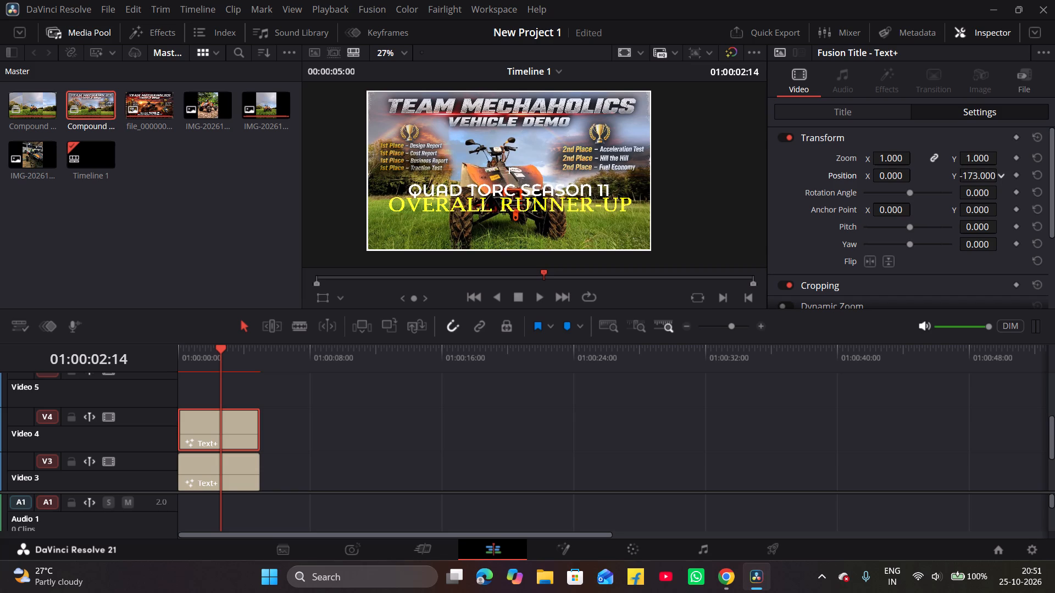
{"action": "left_click_drag", "start_coordinate": [851, 181], "coordinate": [794, 195]}
{"action": "left_click_drag", "start_coordinate": [979, 177], "coordinate": [957, 180]}
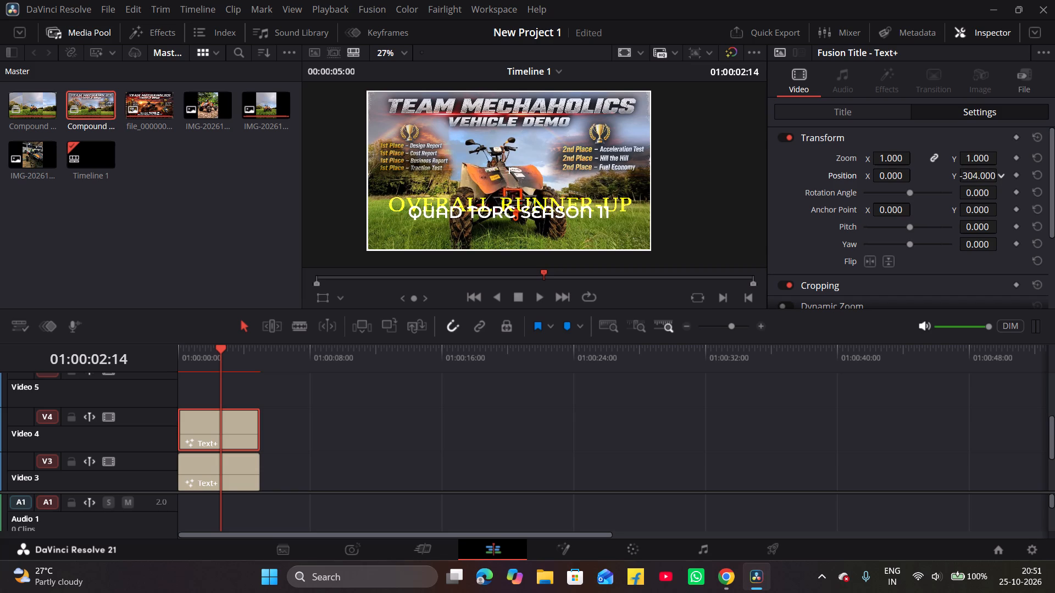
{"action": "left_click_drag", "start_coordinate": [957, 180], "coordinate": [936, 188]}
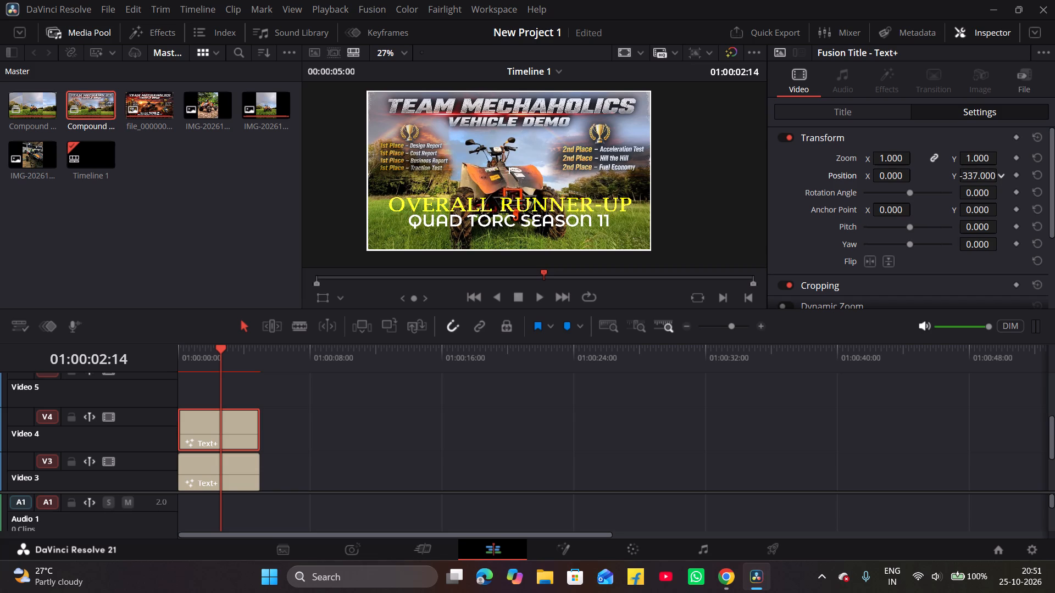
{"action": "left_click_drag", "start_coordinate": [936, 188], "coordinate": [936, 189]}
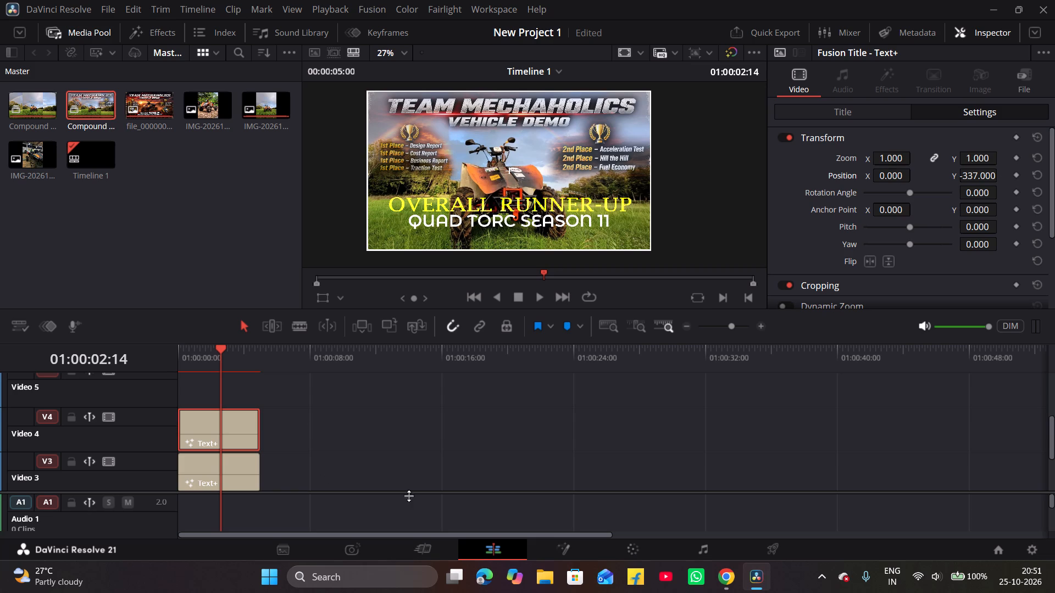
Switch to the Cut page and review the finished poster frame in full screen.
{"action": "left_click", "coordinate": [426, 548]}
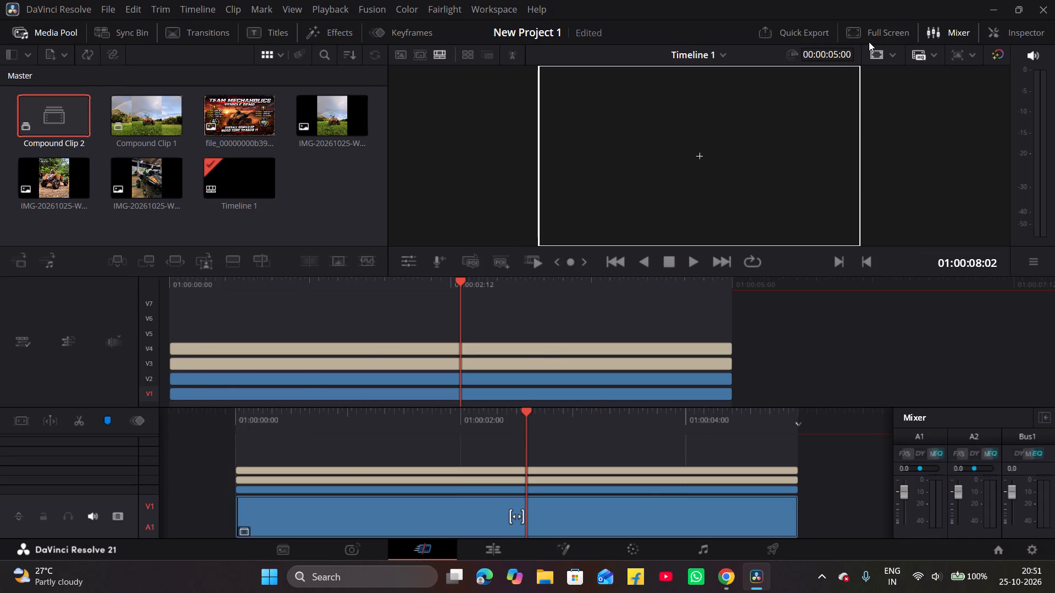
{"action": "left_click", "coordinate": [869, 38]}
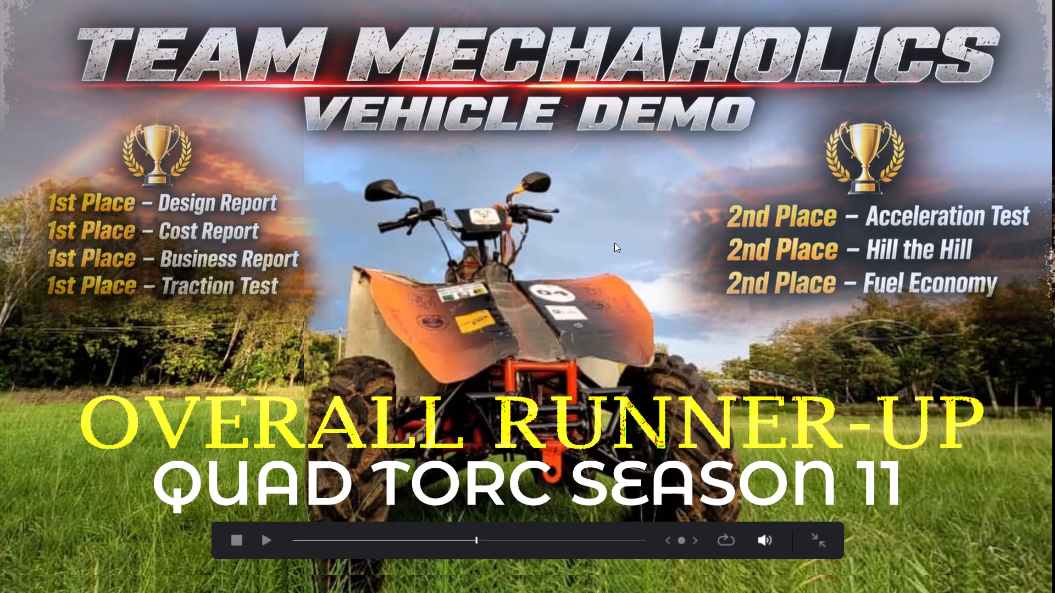
{"action": "left_click", "coordinate": [614, 243]}
{"action": "left_click", "coordinate": [823, 541]}
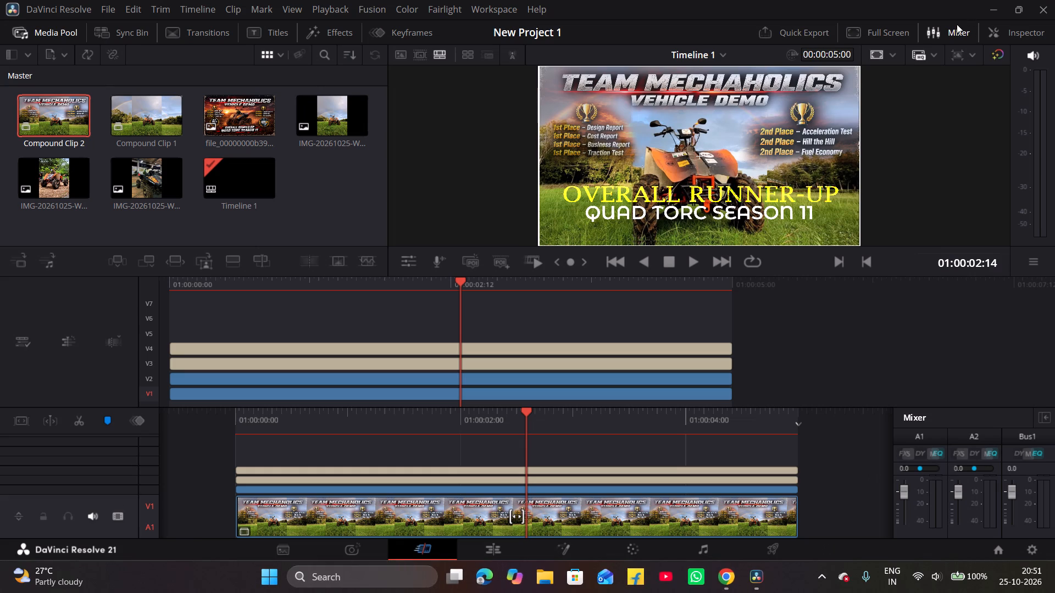
{"action": "left_click", "coordinate": [845, 26]}
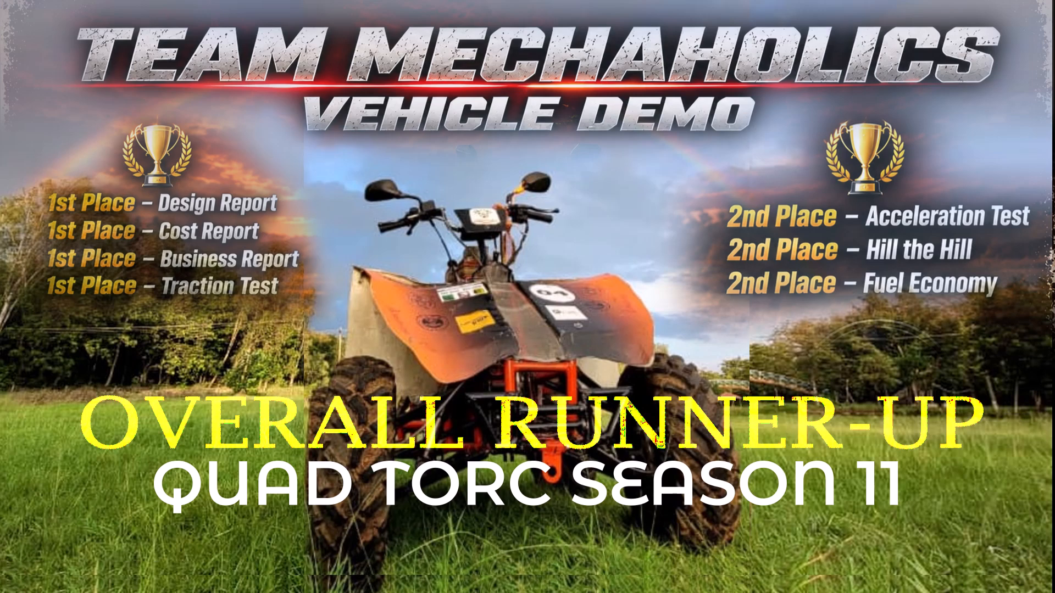